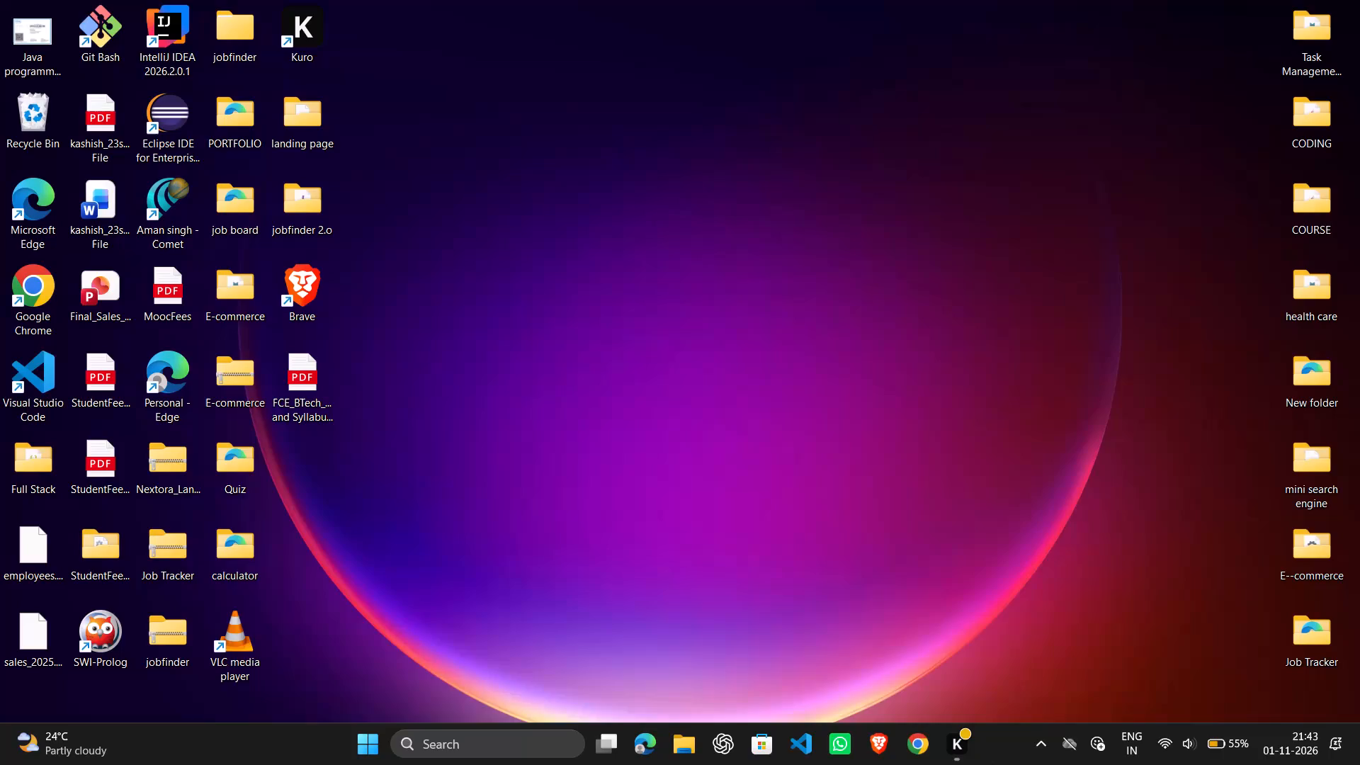
double_click(869, 751)
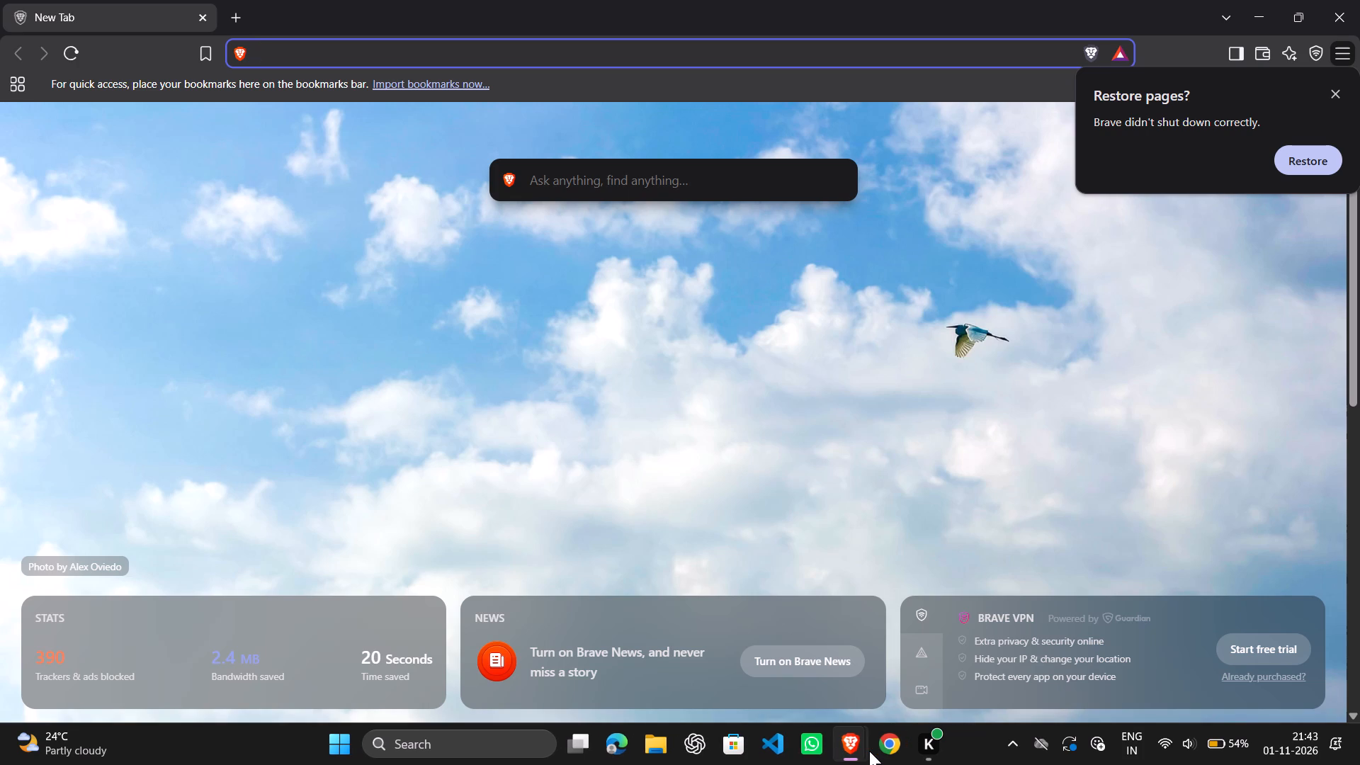
left_click(620, 180)
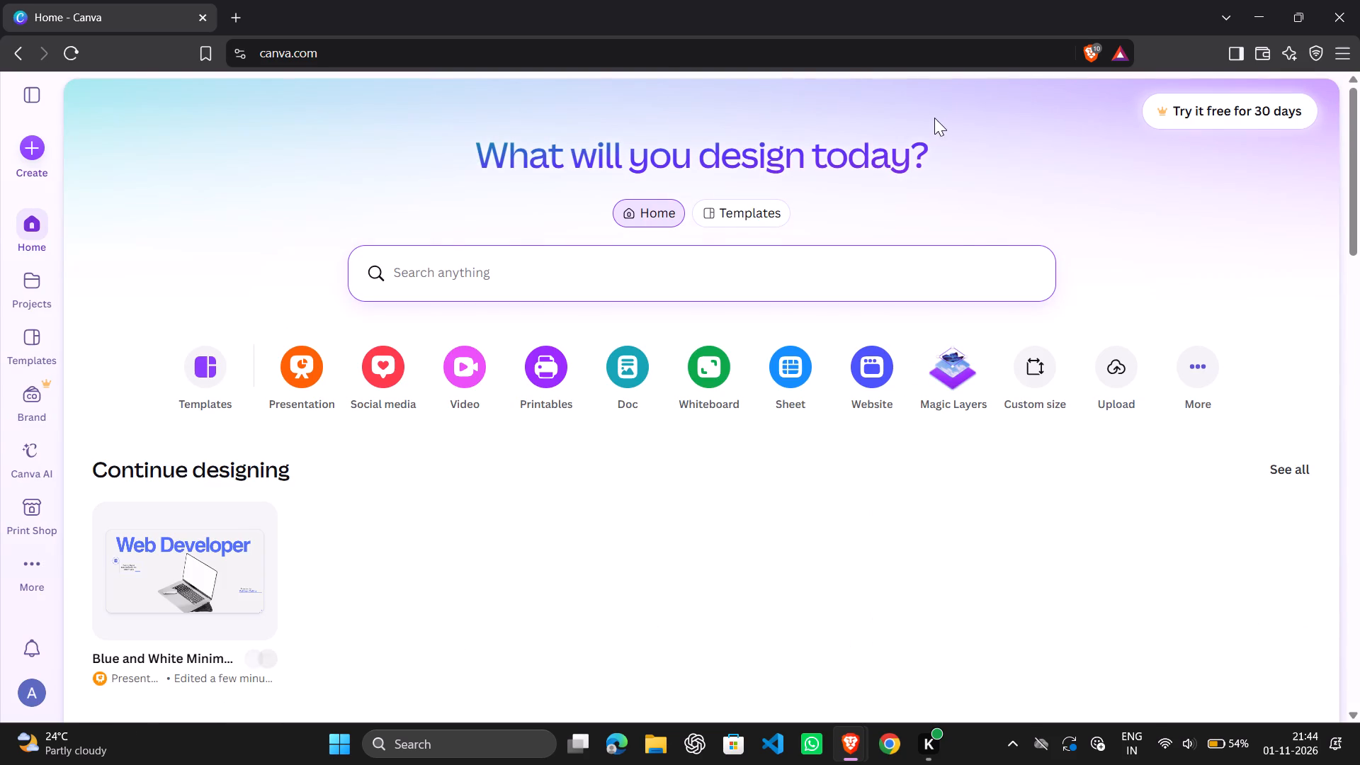
left_click(180, 599)
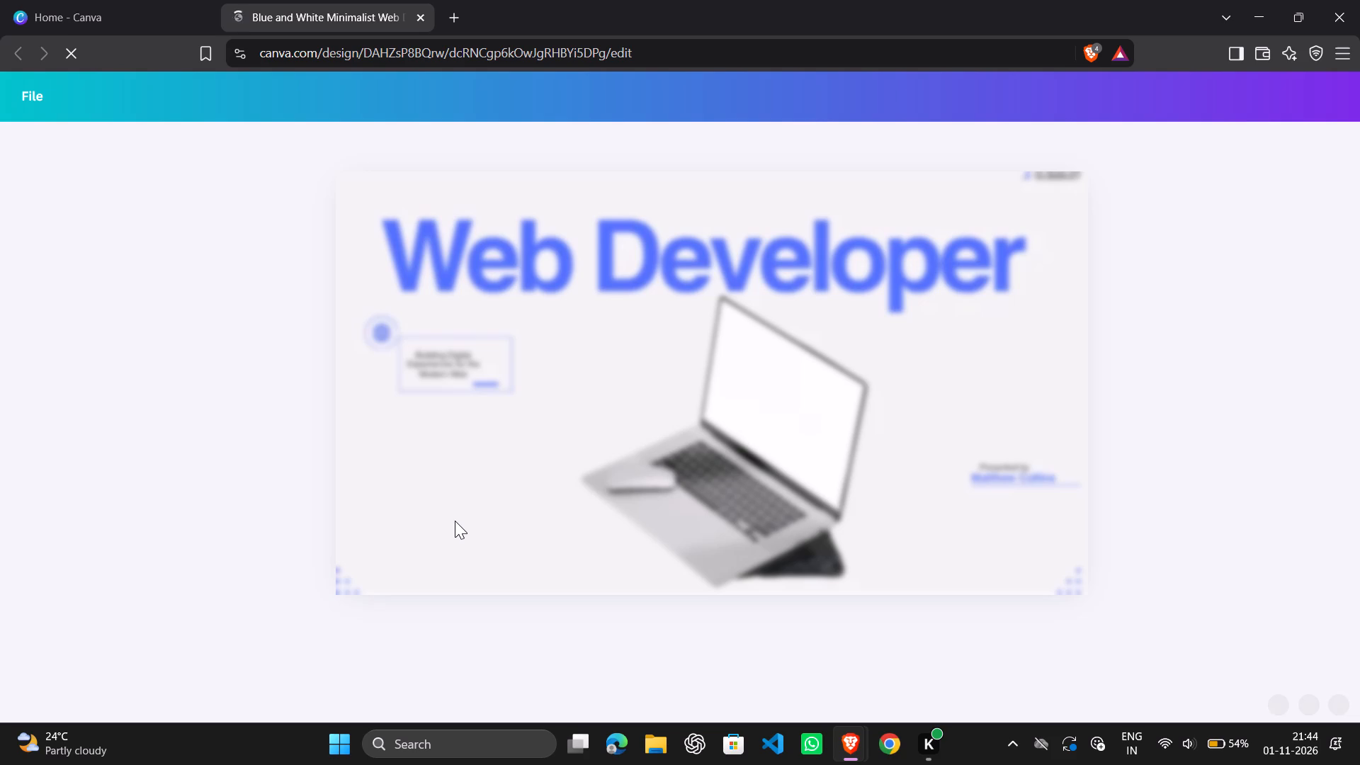
left_click(566, 429)
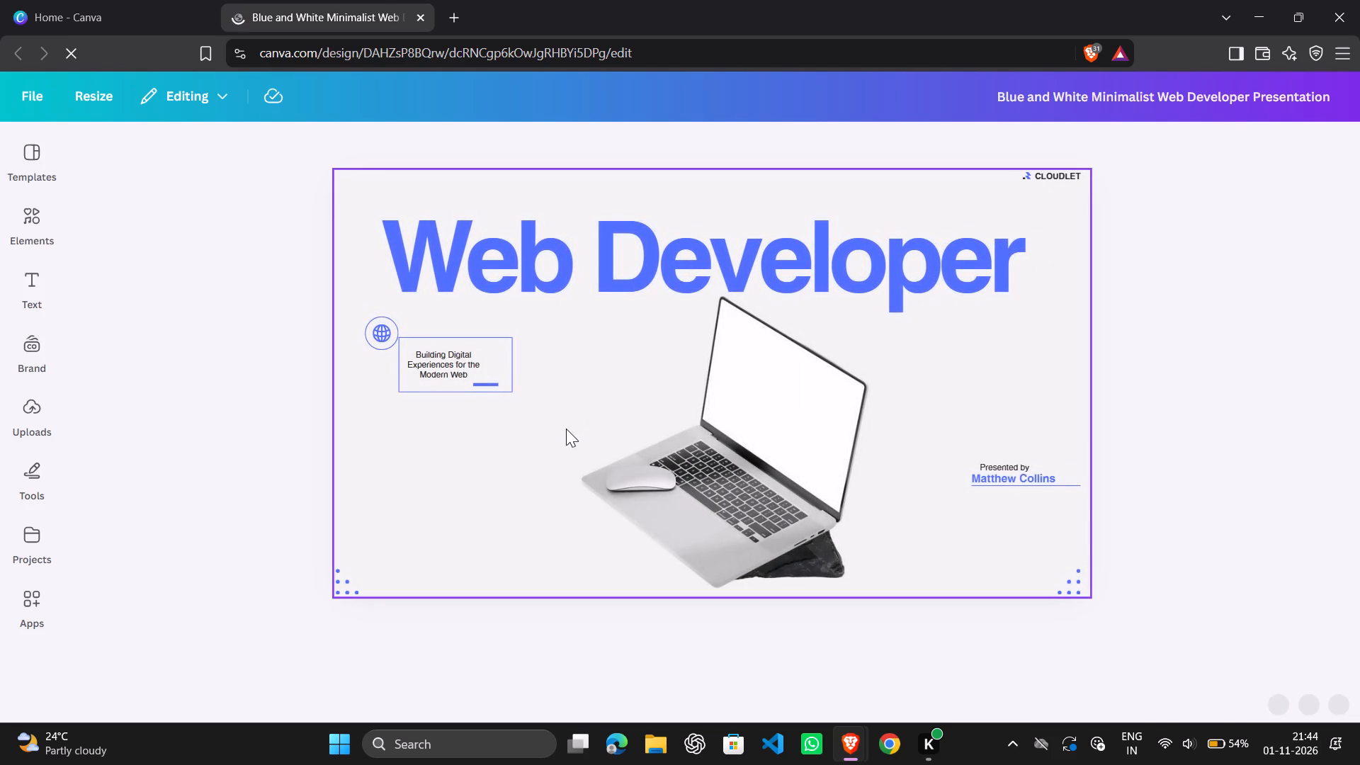
scroll(566, 429, "down", 1)
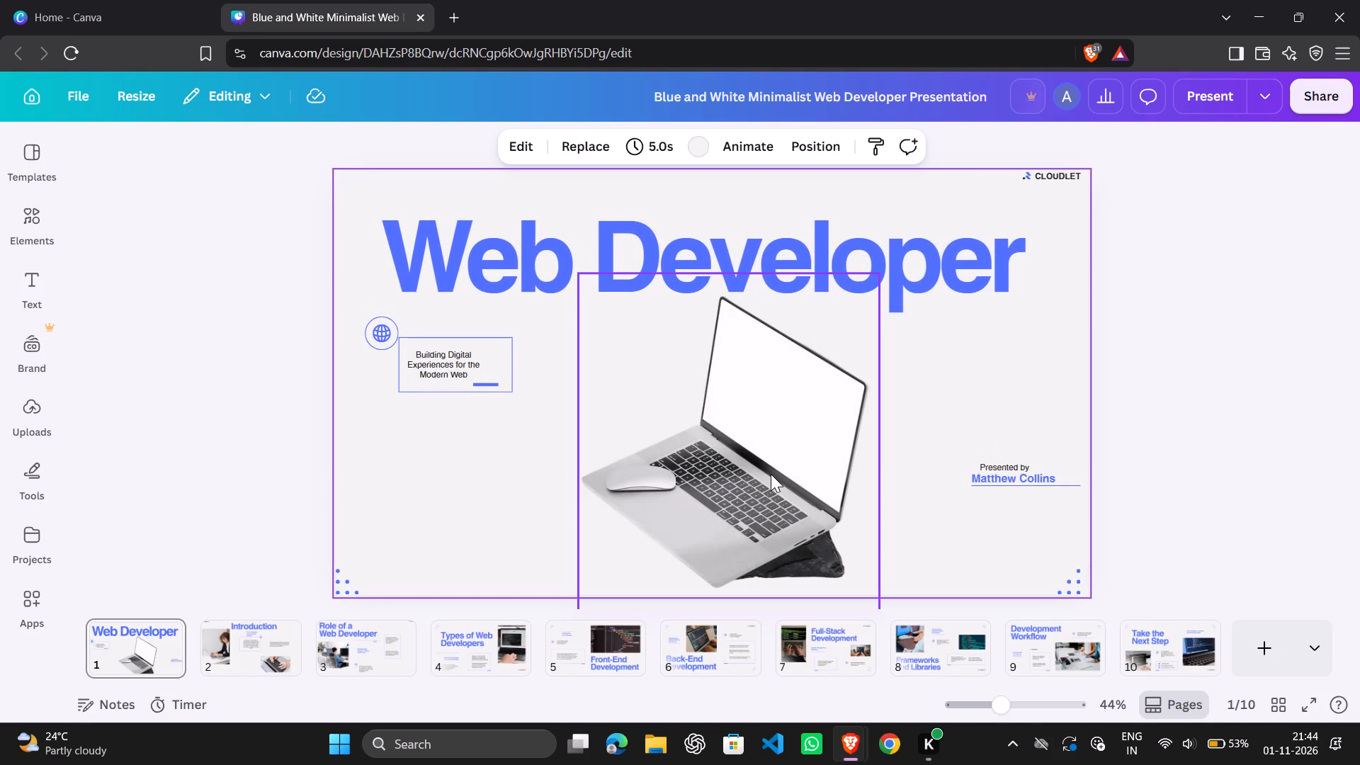
On page 4, move the dot pattern into the slide's upper-left corner and shift the "Types of Web Developers" heading up and slightly left.
left_click(229, 634)
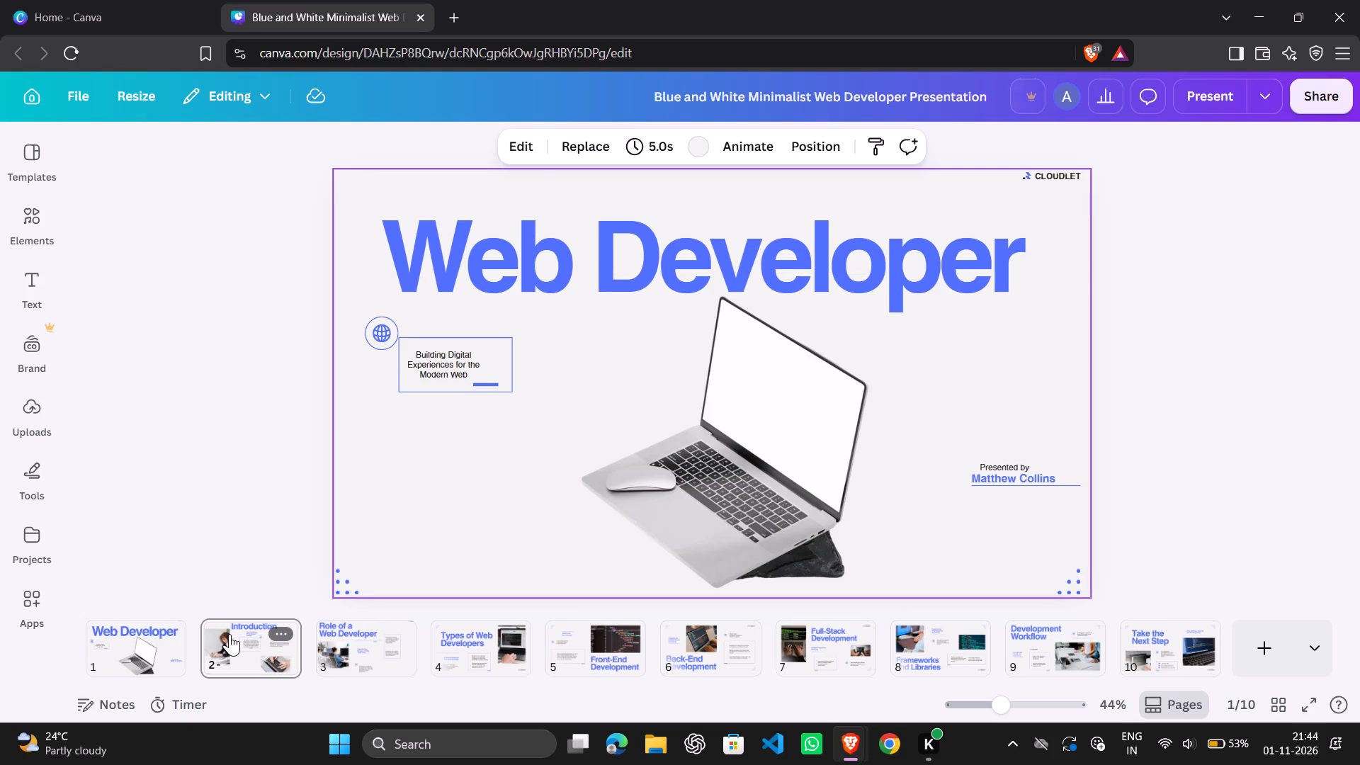
left_click(378, 651)
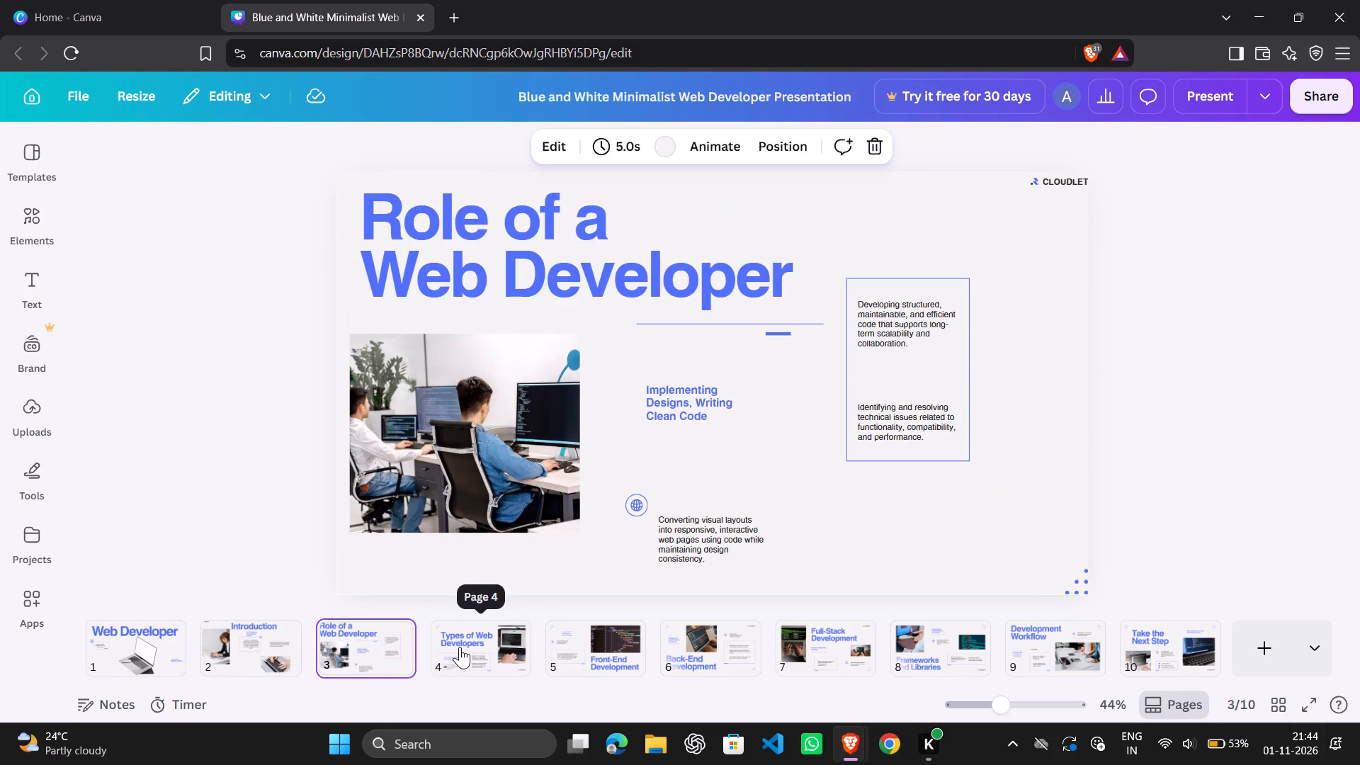
left_click(460, 647)
left_click(358, 657)
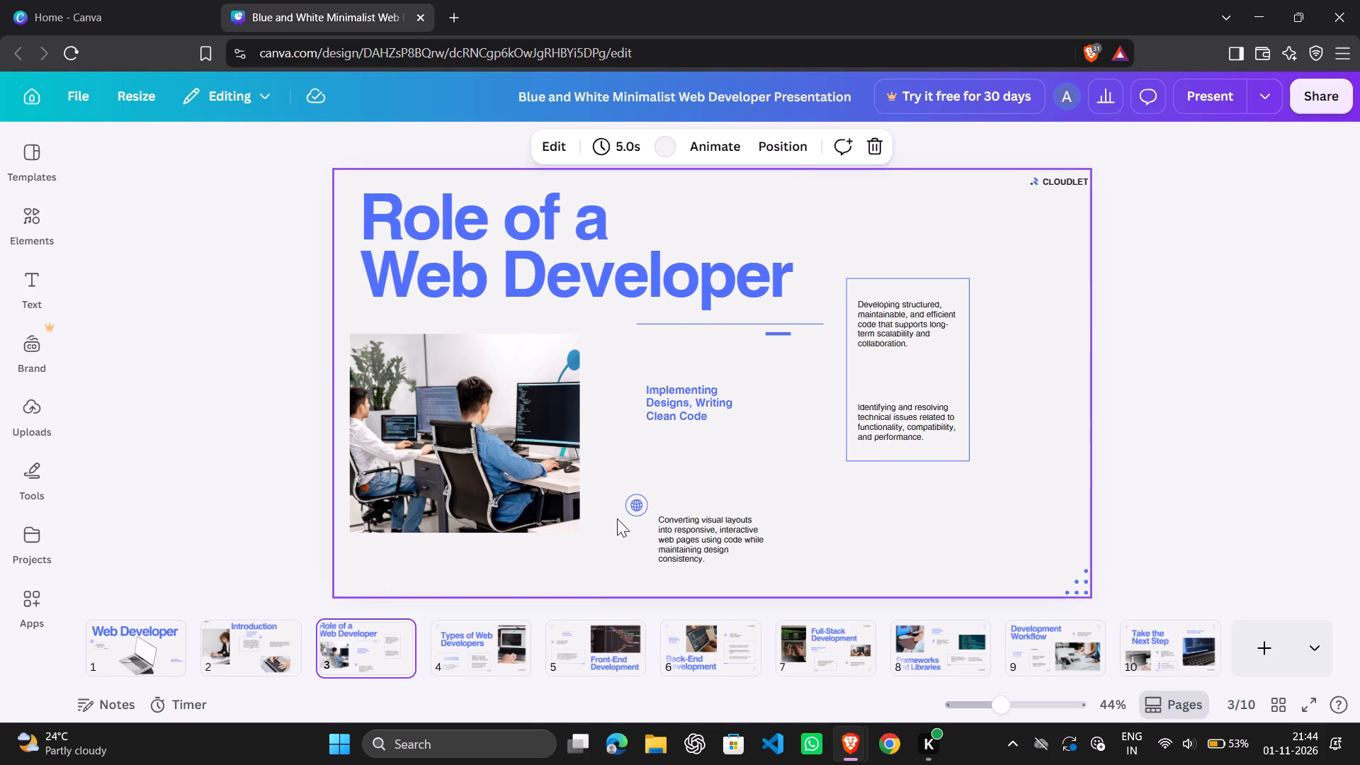
left_click(493, 645)
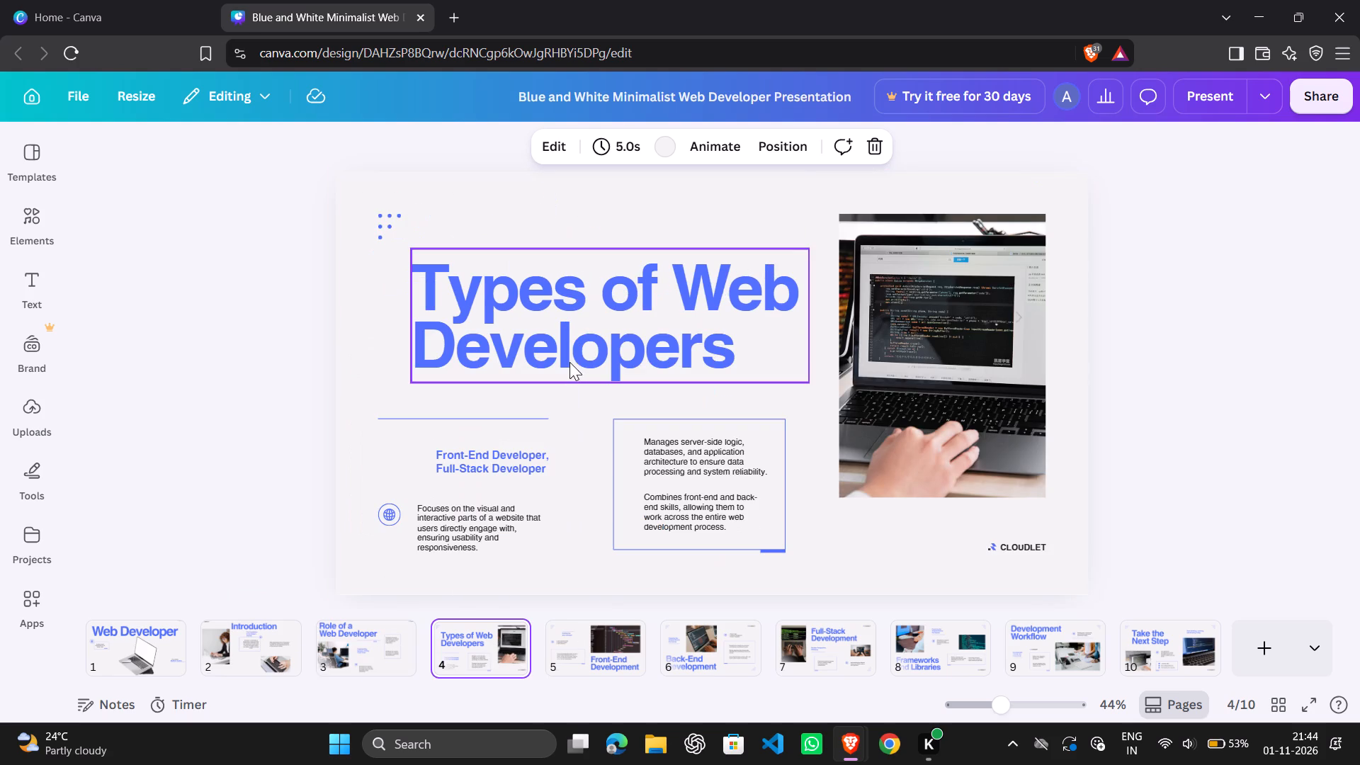
left_click_drag(392, 230, 391, 232)
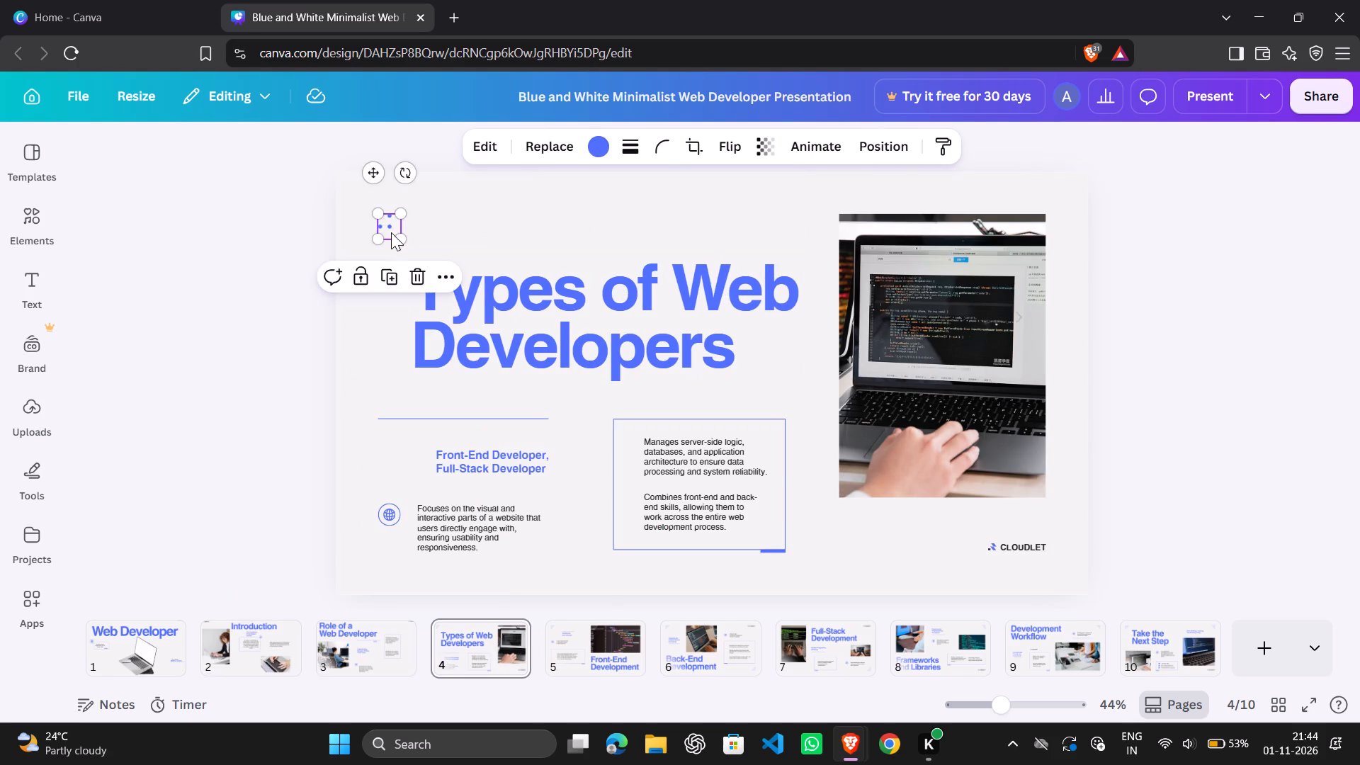
left_click_drag(391, 232, 358, 191)
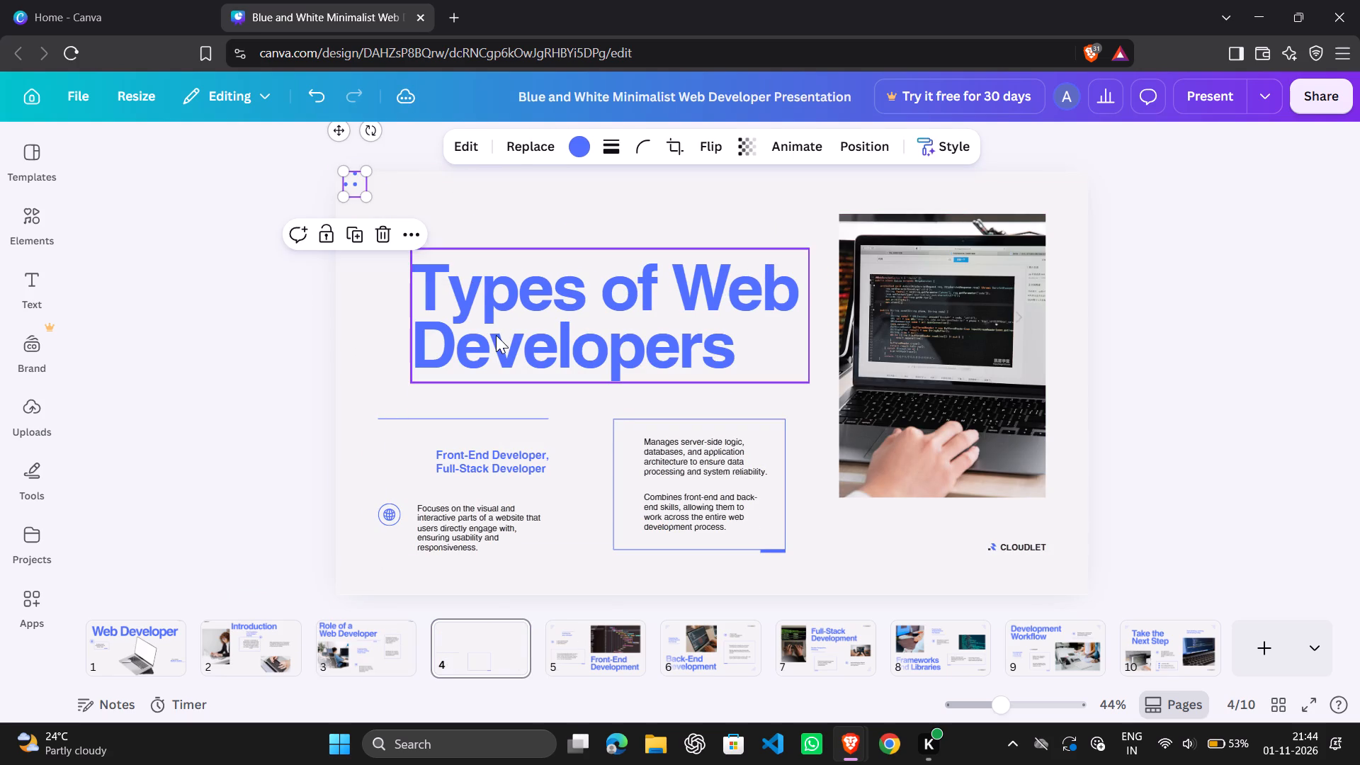
left_click_drag(496, 335, 471, 278)
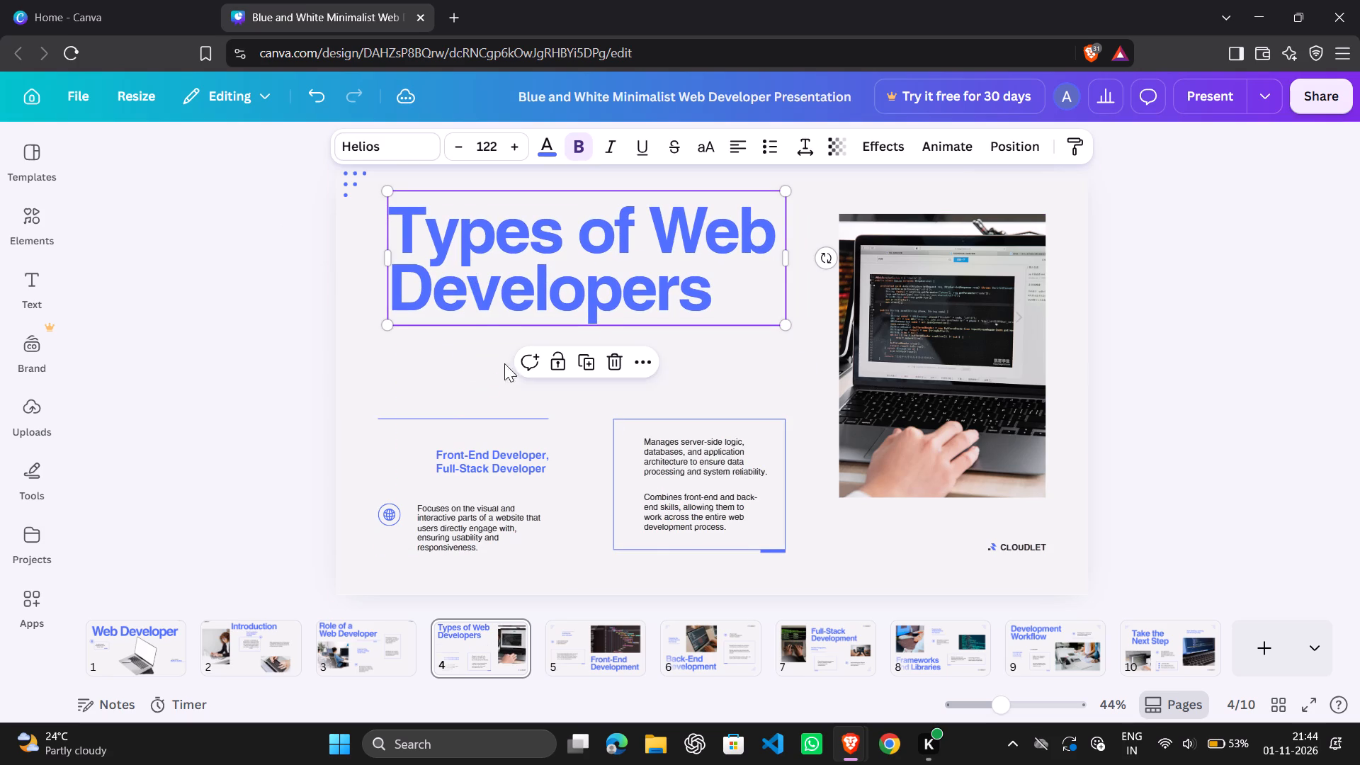
Move page 4's divider line, "Front-End Developer, Full-Stack Developer" subheading, "Focuses on the visual" paragraph and globe icon up beneath the heading.
left_click_drag(493, 416, 499, 363)
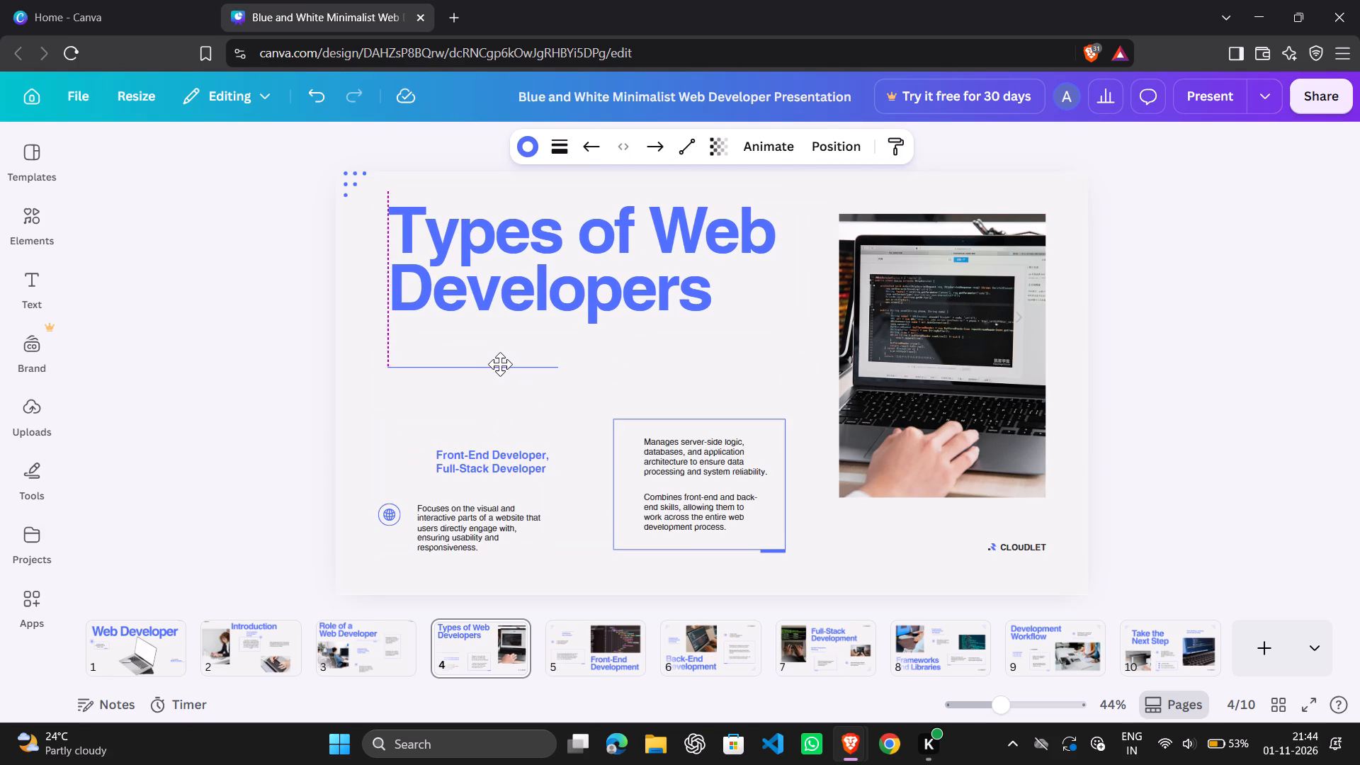
left_click_drag(499, 363, 489, 353)
left_click_drag(508, 454, 497, 426)
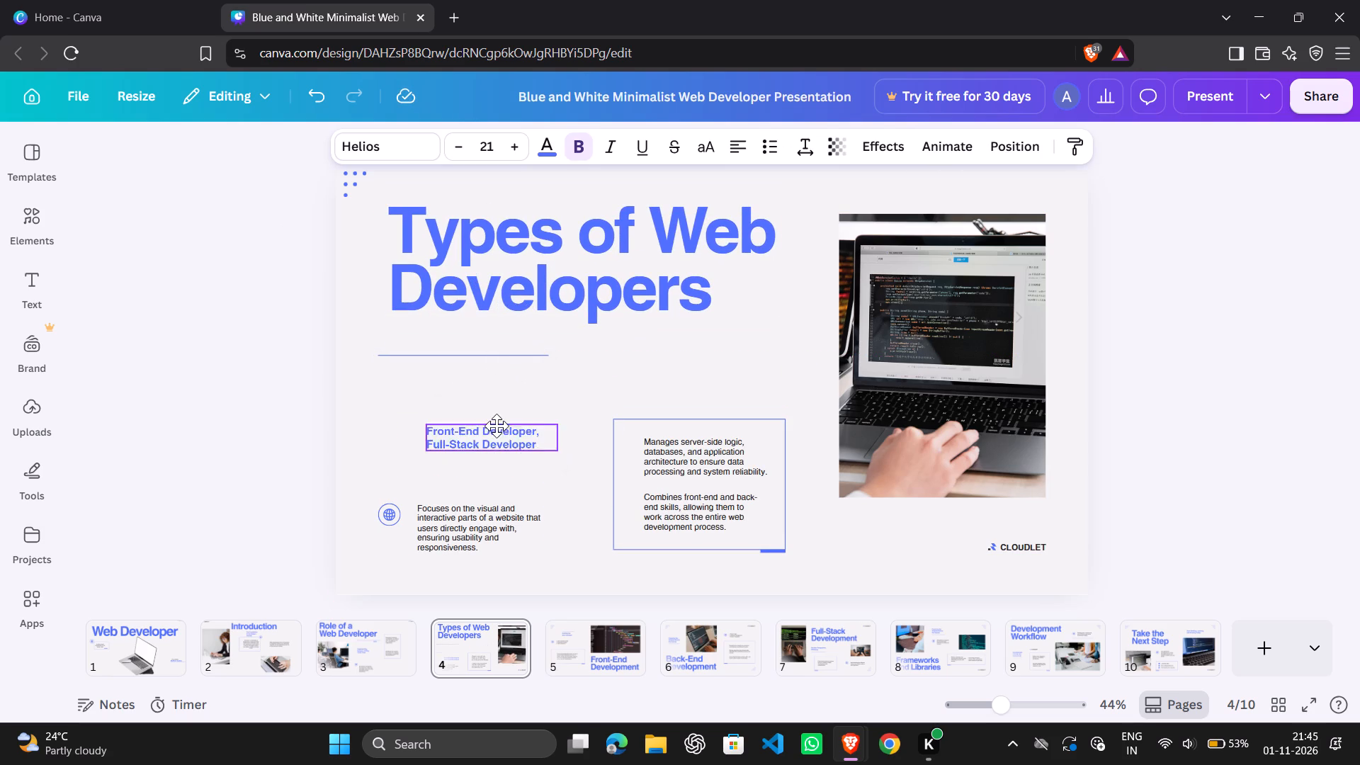
left_click_drag(497, 426, 529, 378)
left_click_drag(466, 536, 471, 470)
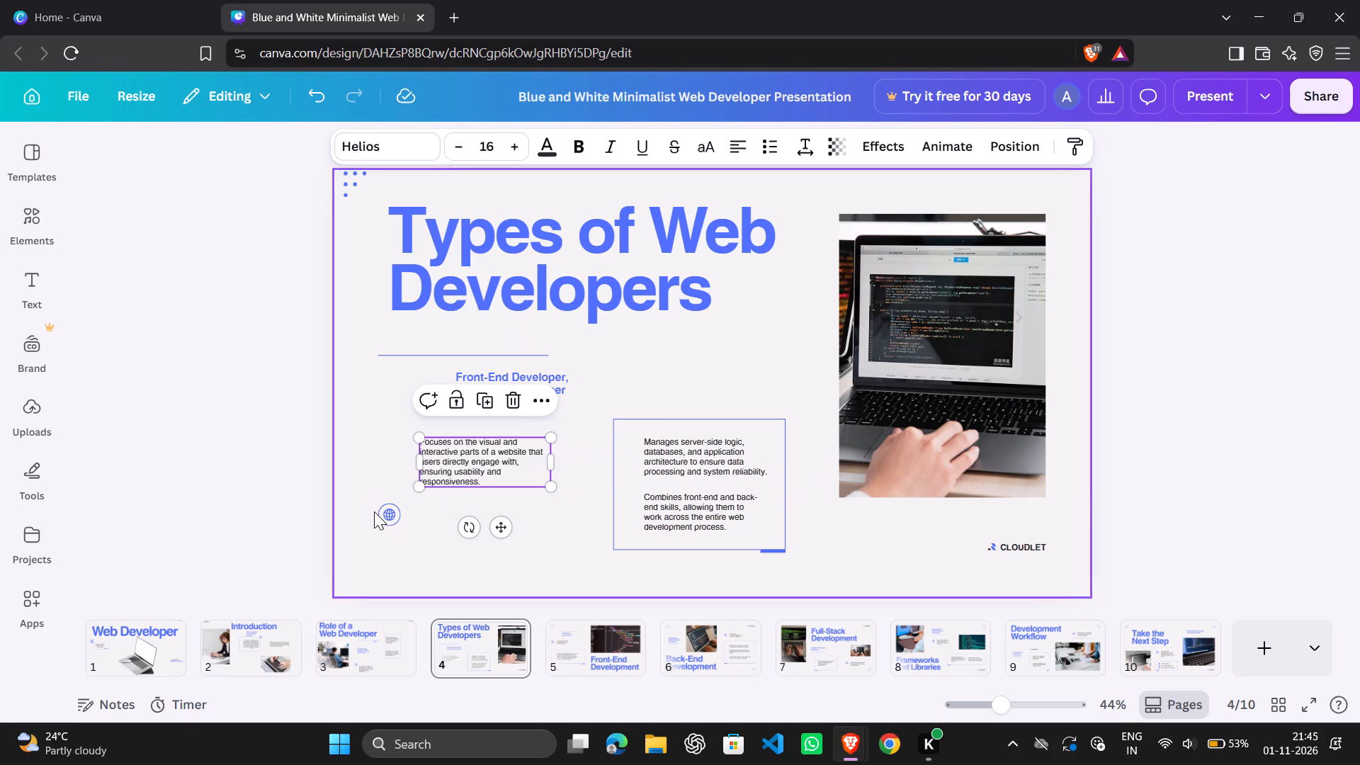
left_click_drag(392, 517, 403, 426)
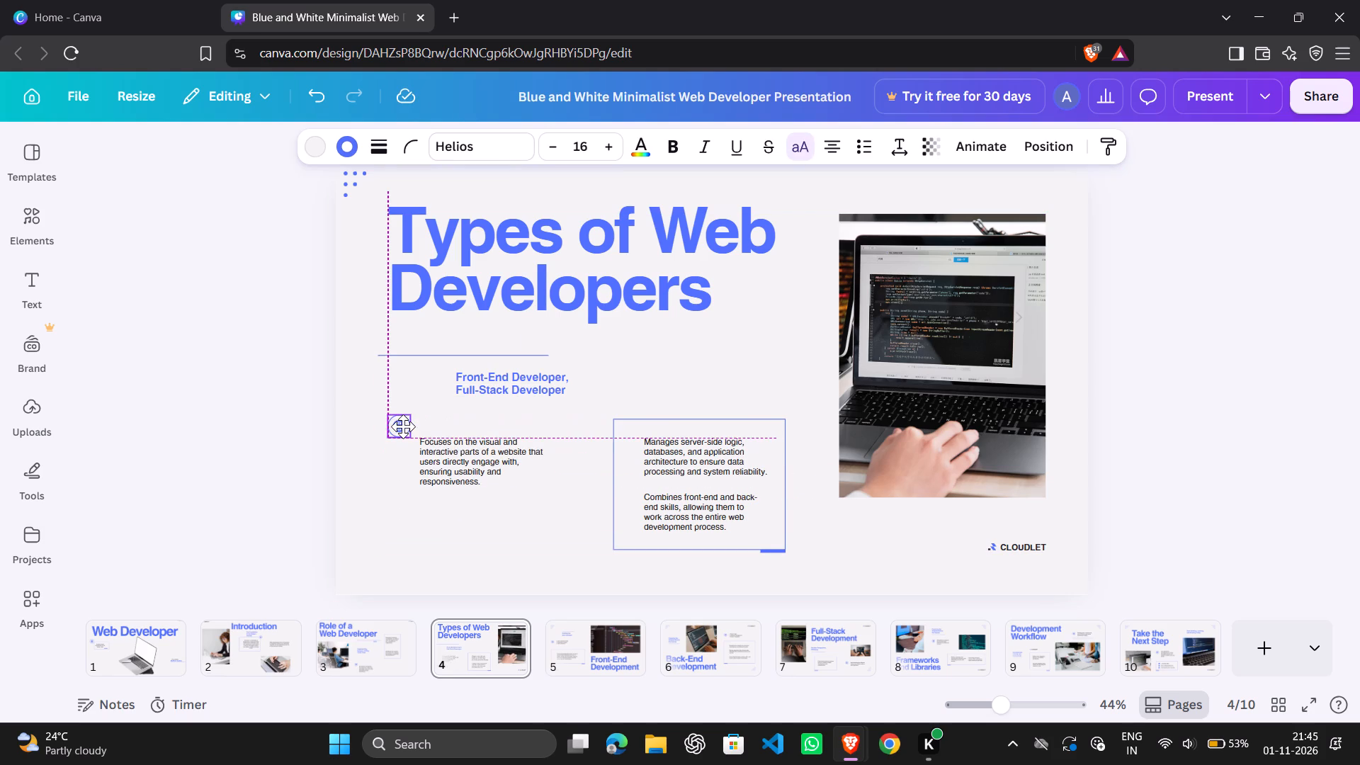
left_click_drag(403, 426, 404, 426)
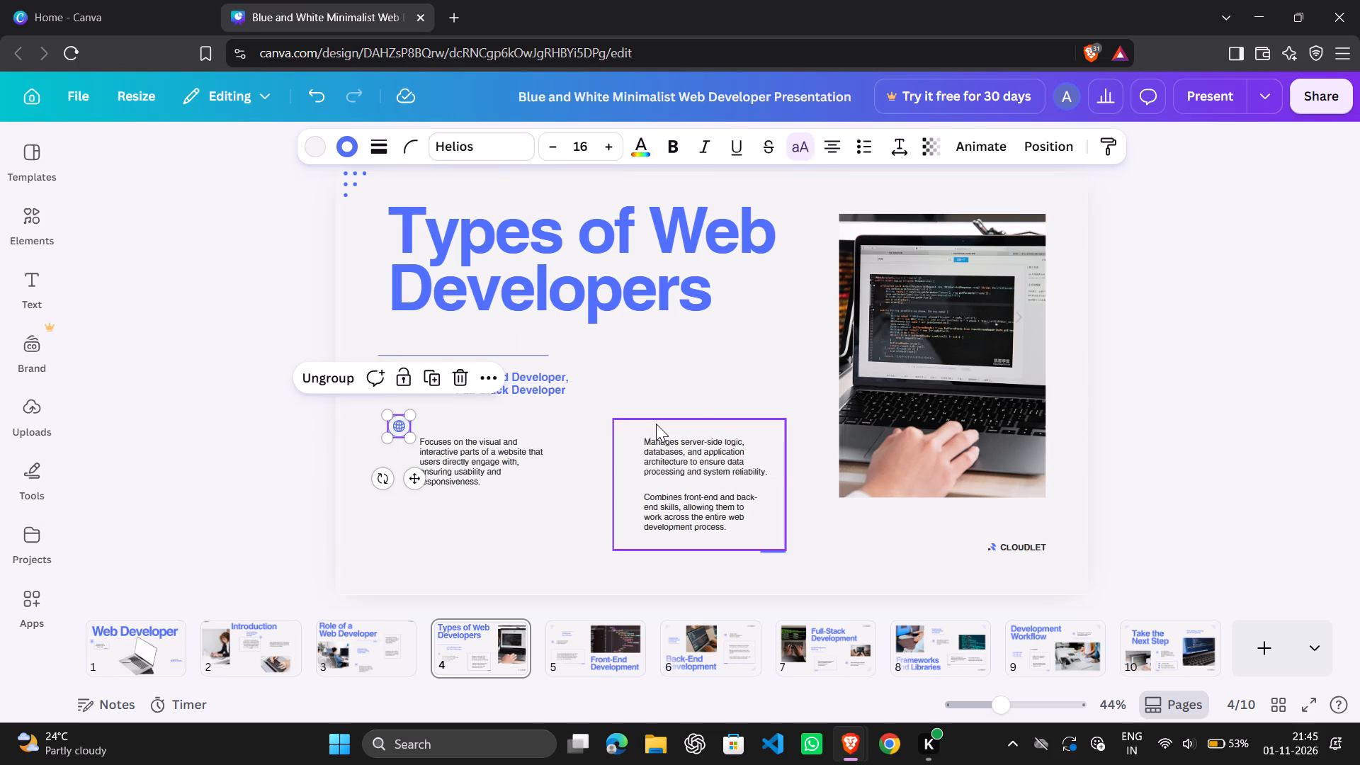
Shift page 4's outlined rectangle left and slightly up, and reposition its two developer description paragraphs inside it.
left_click_drag(656, 424, 623, 424)
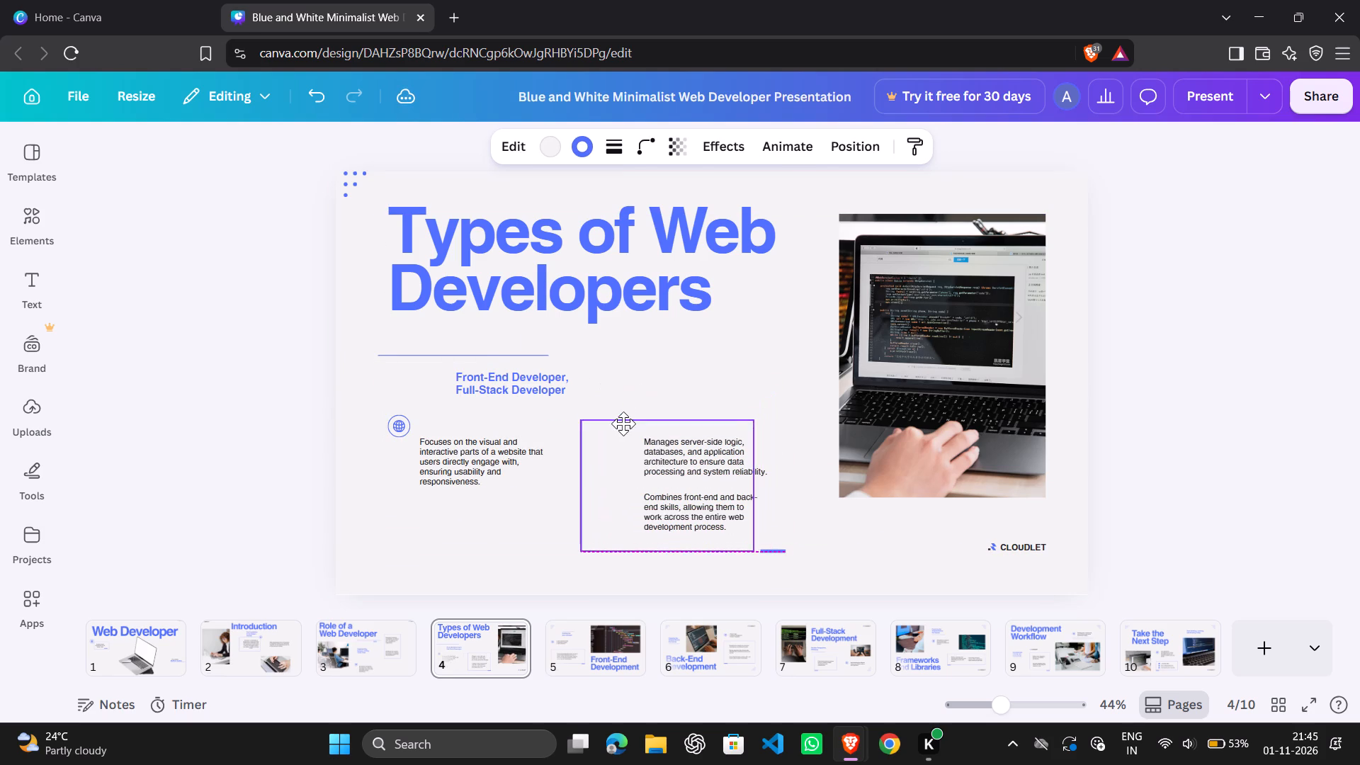
left_click_drag(623, 424, 625, 421)
left_click_drag(679, 472, 647, 468)
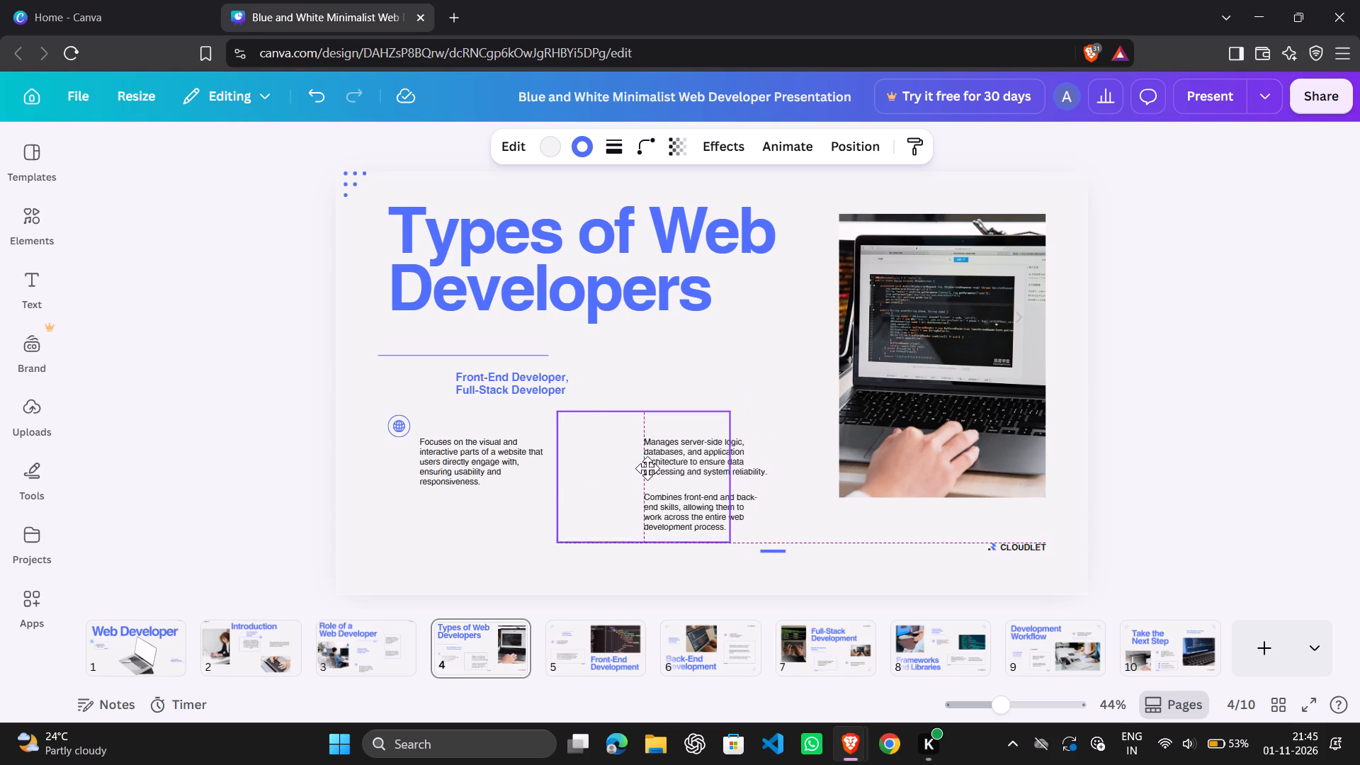
left_click_drag(647, 468, 682, 463)
left_click(681, 458)
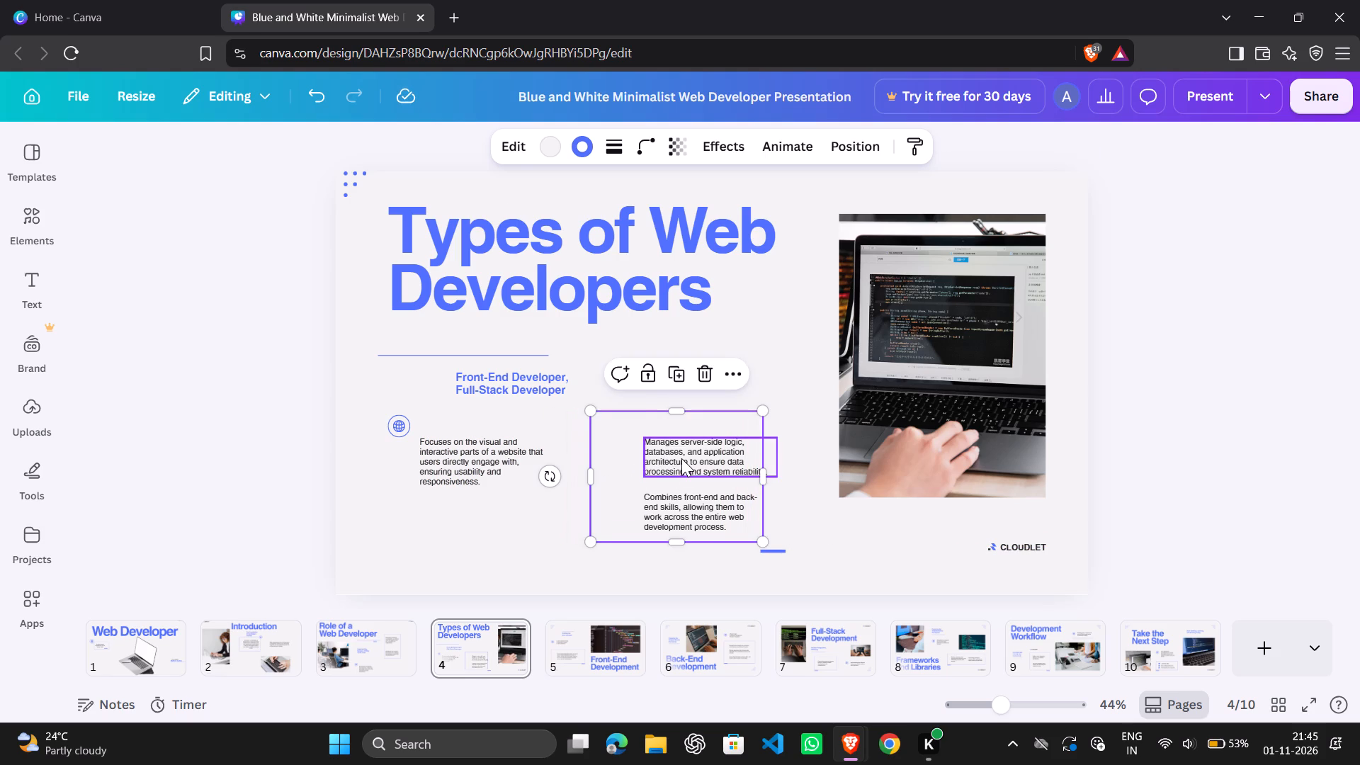
left_click_drag(770, 448, 730, 436)
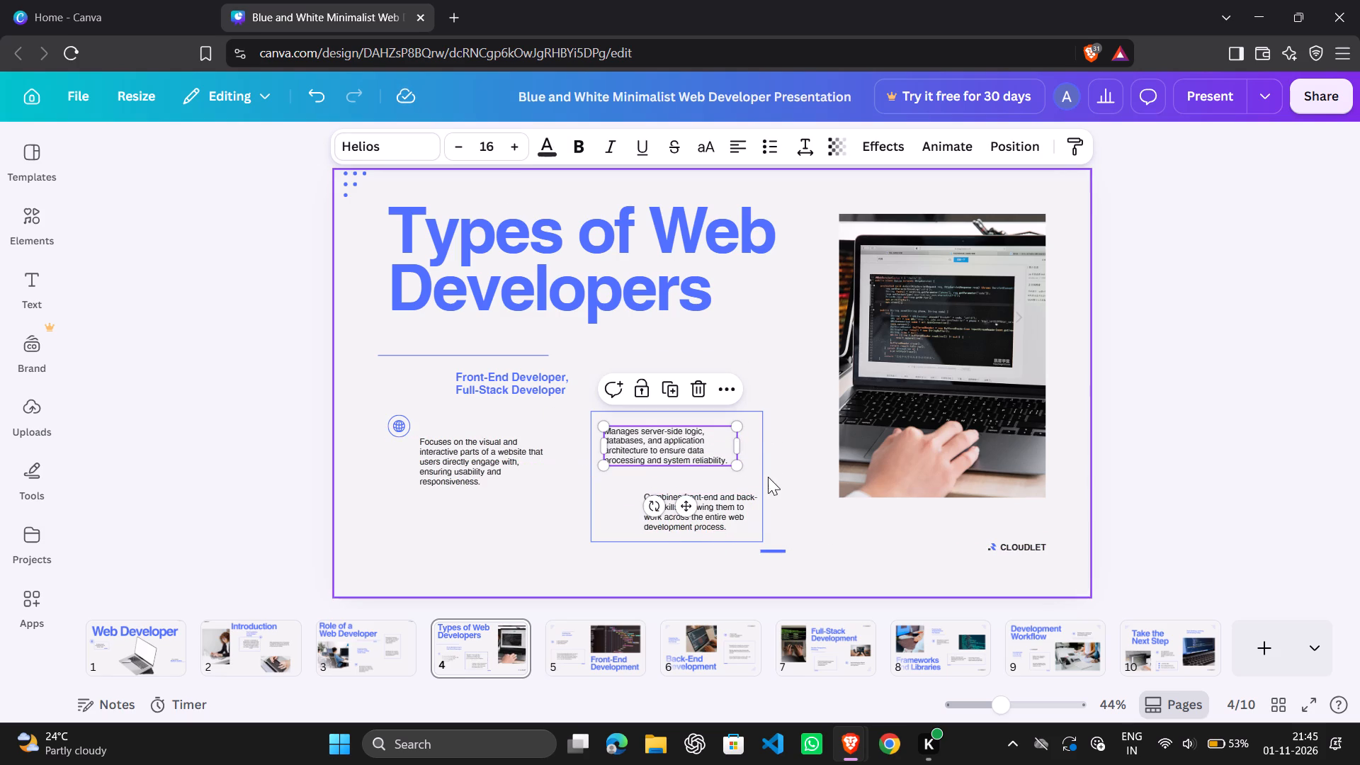
left_click_drag(728, 506, 698, 497)
Shift page 4's laptop photo down and left, and place the CLOUDLET logo in the slide's bottom-right corner.
left_click_drag(913, 328, 889, 361)
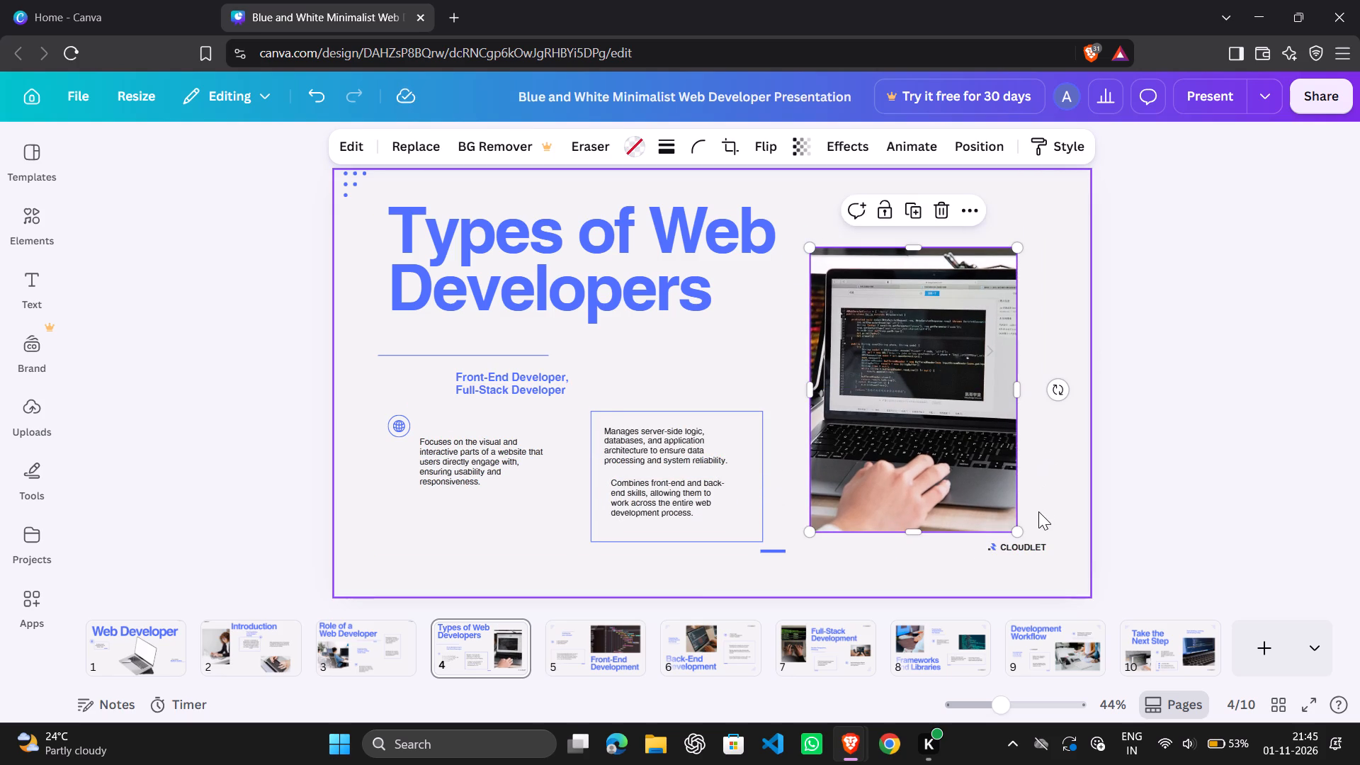
left_click_drag(1023, 543, 1049, 582)
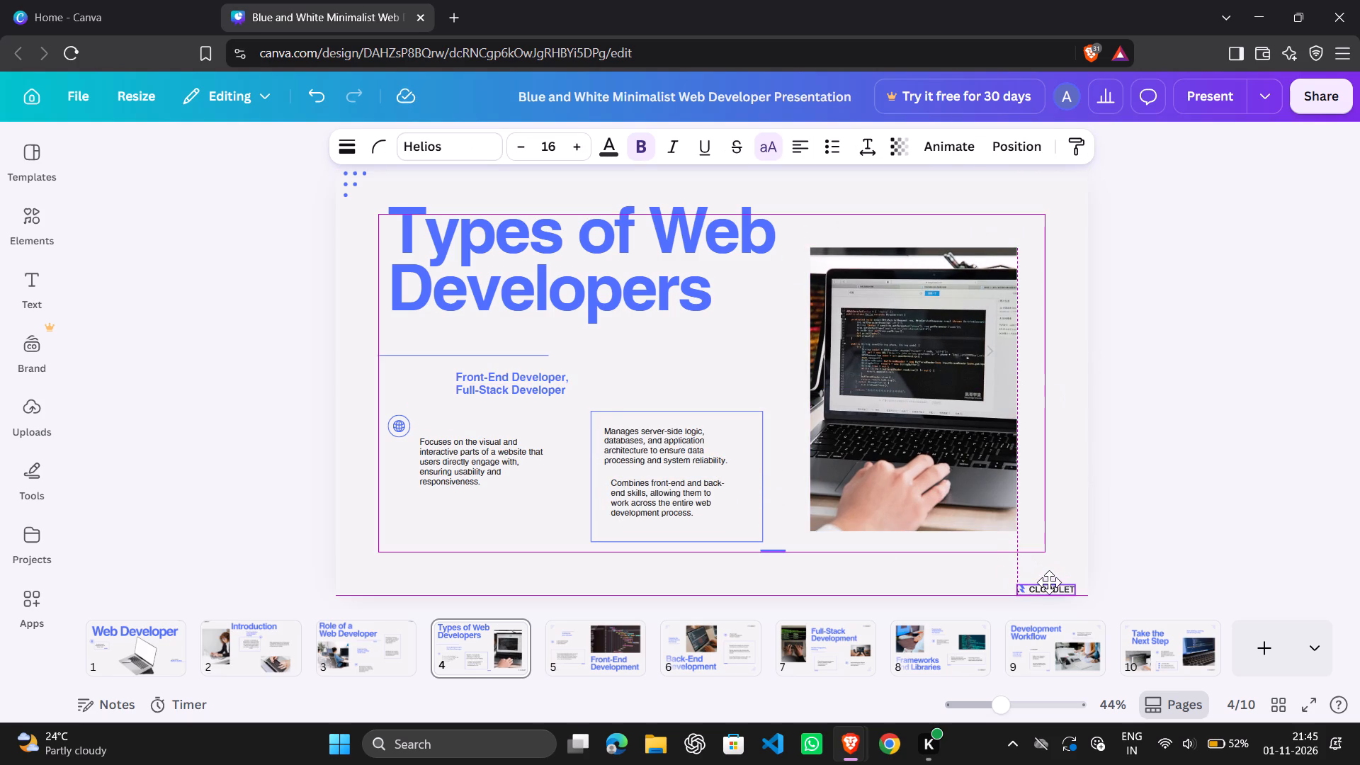
left_click_drag(1049, 582, 1059, 579)
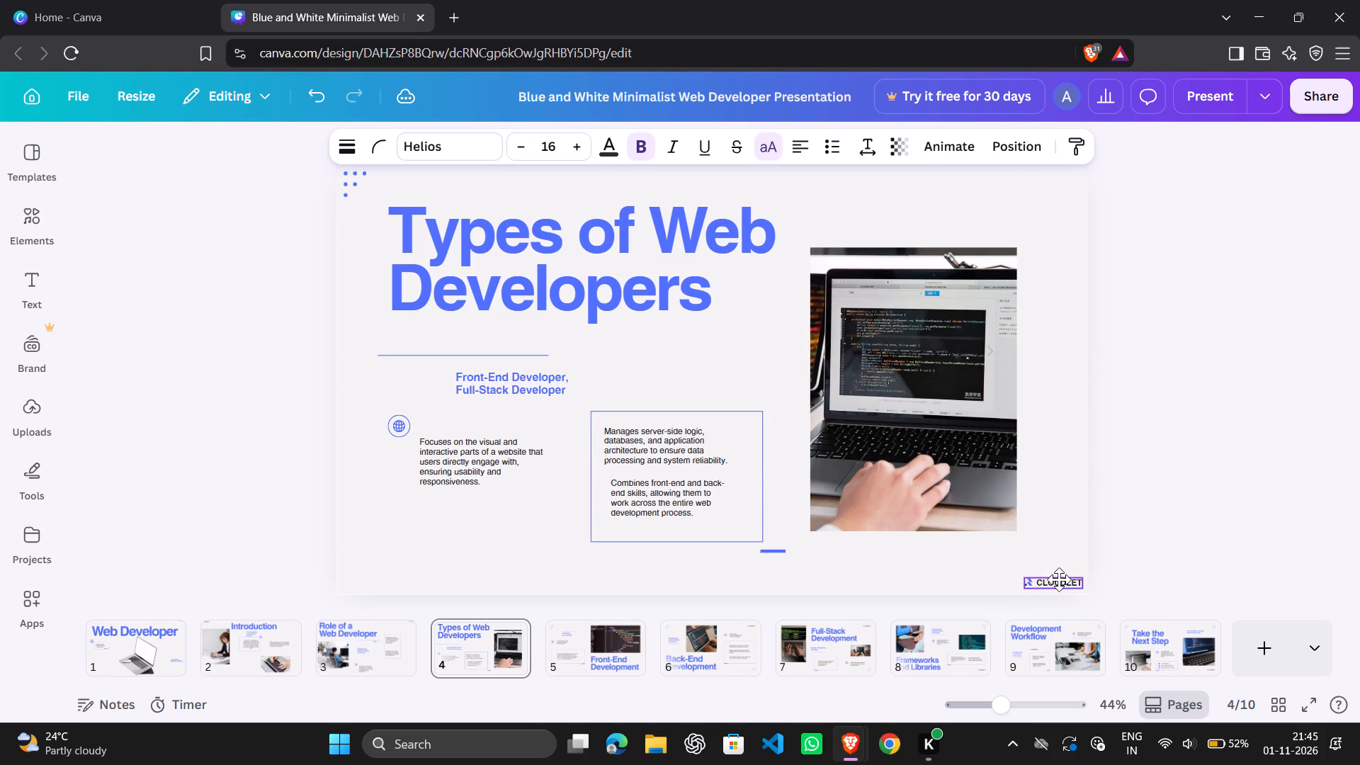
left_click_drag(1059, 579, 1059, 586)
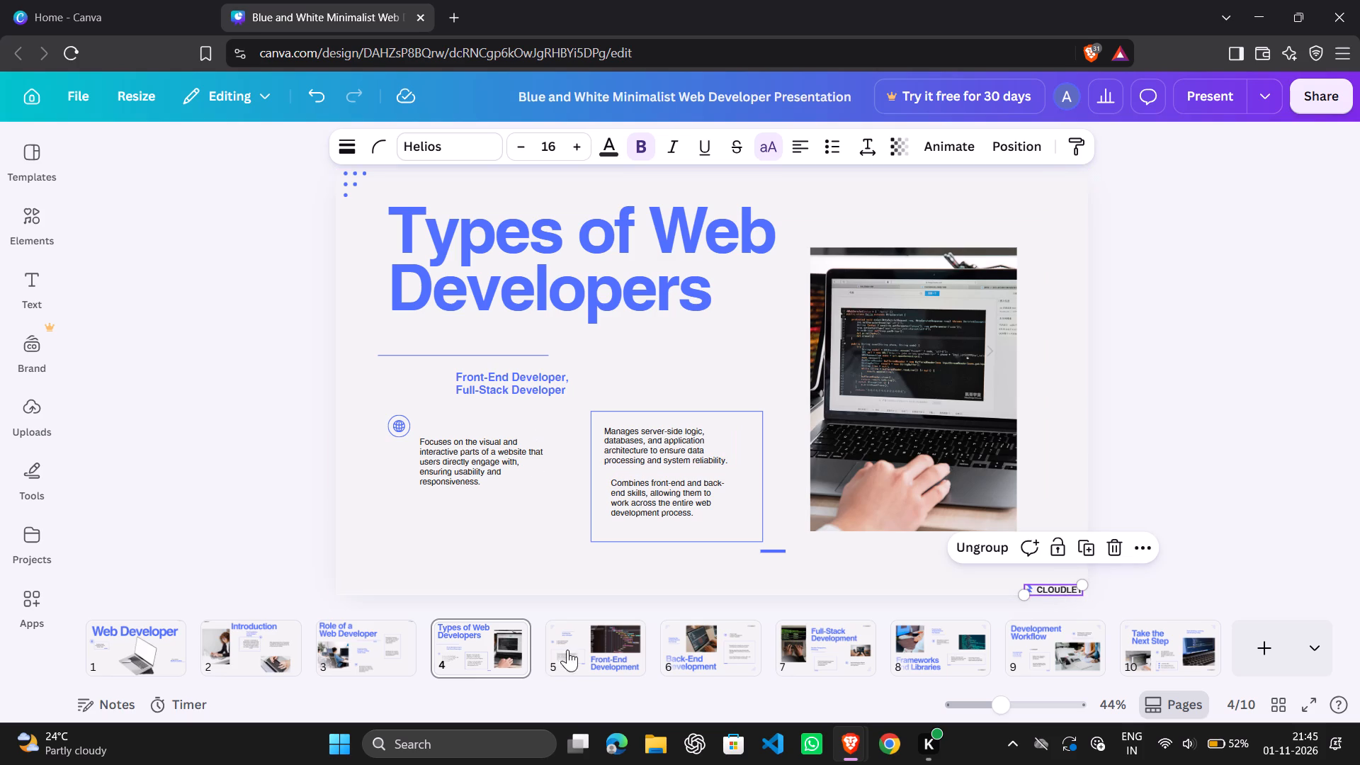
On page 5, move the dot pattern into the slide's upper-left corner.
left_click(596, 652)
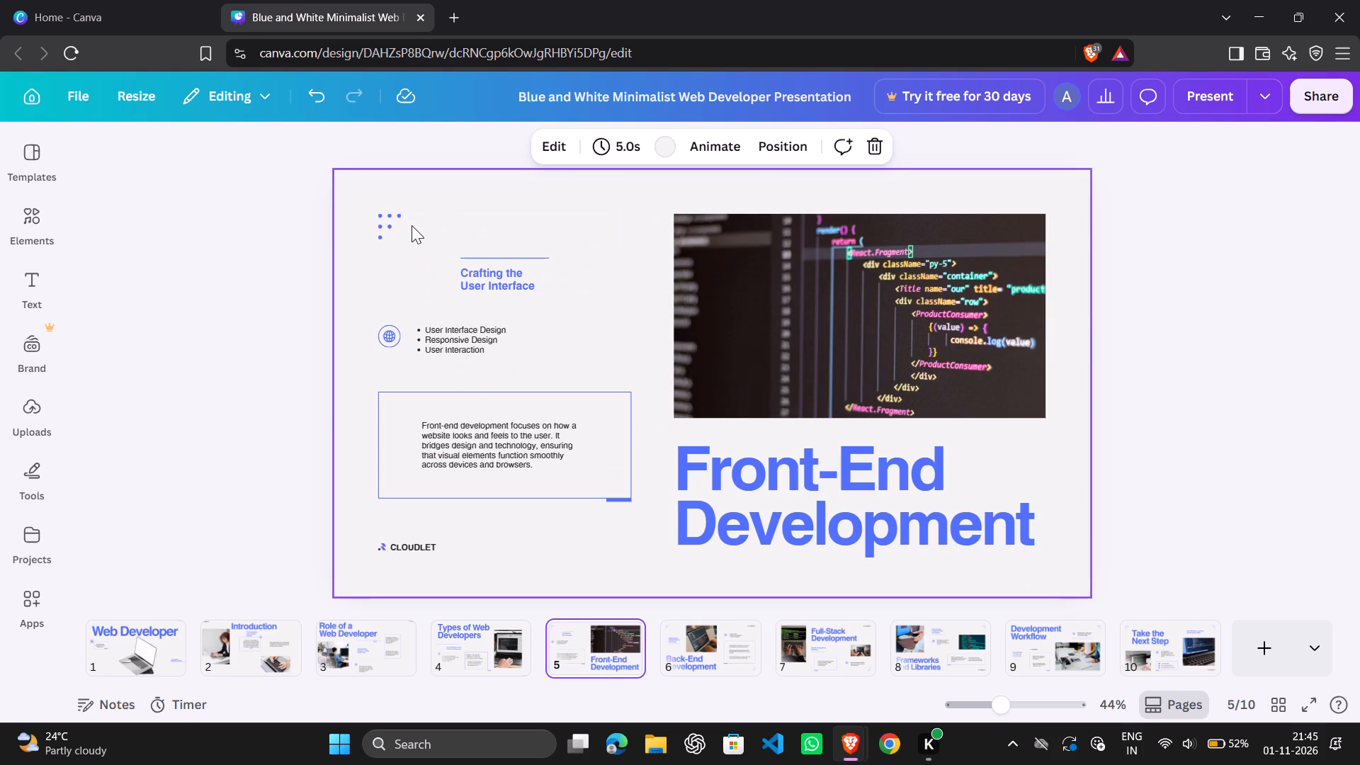
left_click_drag(388, 230, 351, 193)
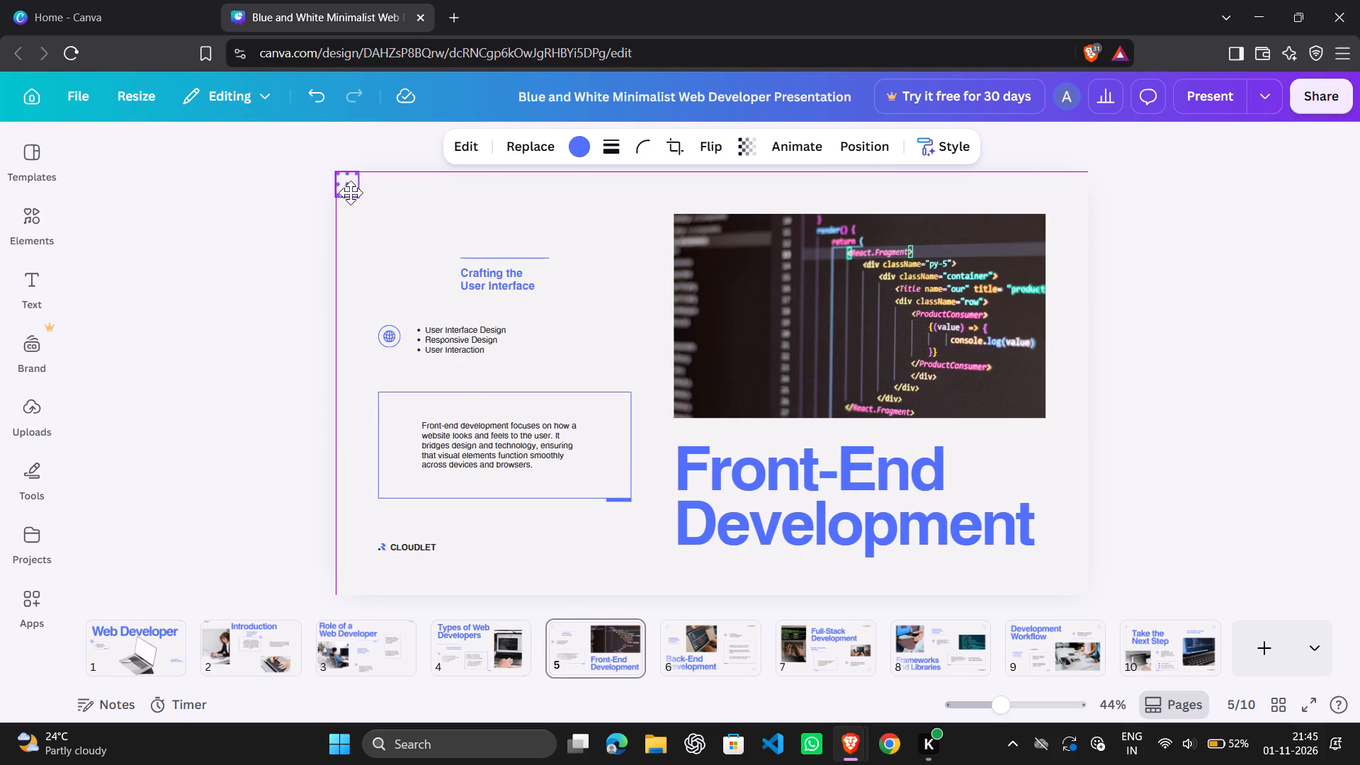
left_click_drag(351, 193, 351, 192)
Place page 5's "Crafting the User Interface" subheading above its divider line, and move the bullet list and globe icon up and slightly left.
left_click_drag(475, 273, 482, 258)
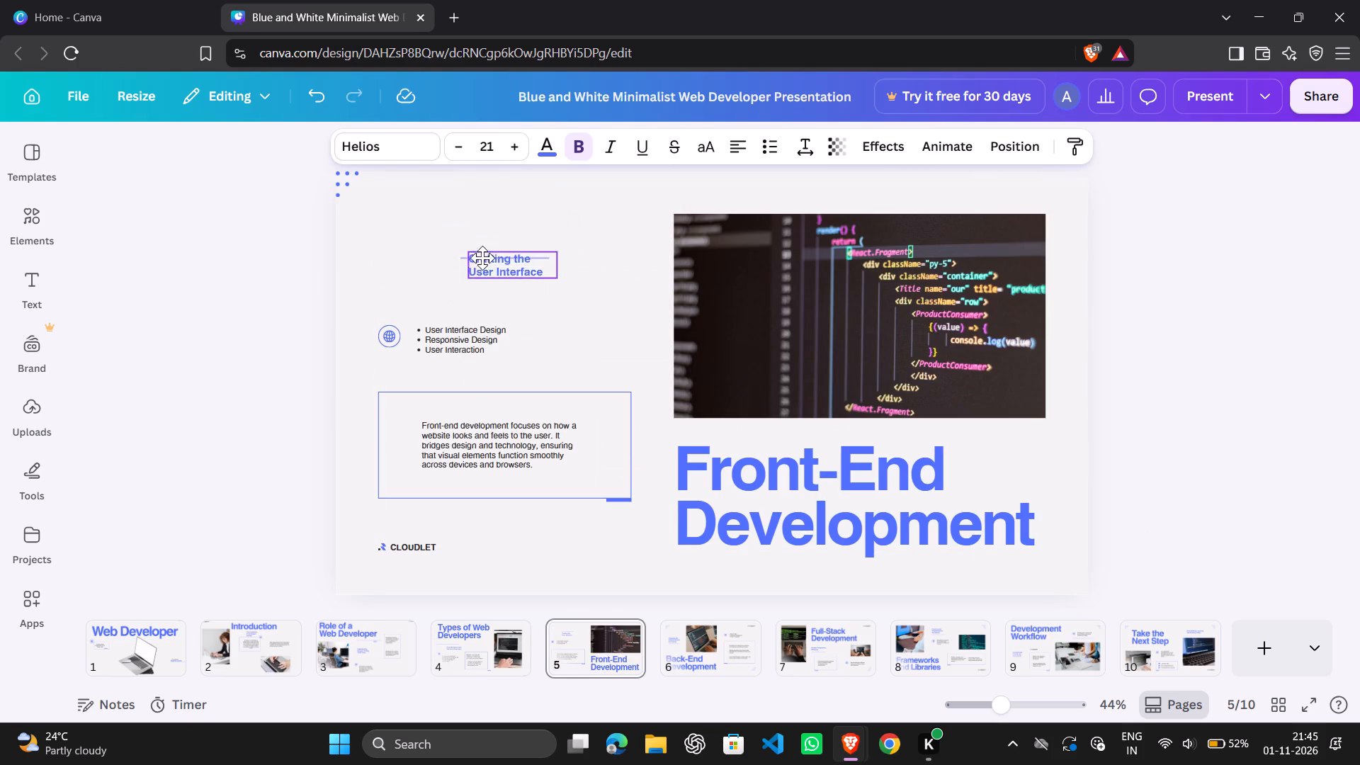
left_click_drag(482, 258, 481, 232)
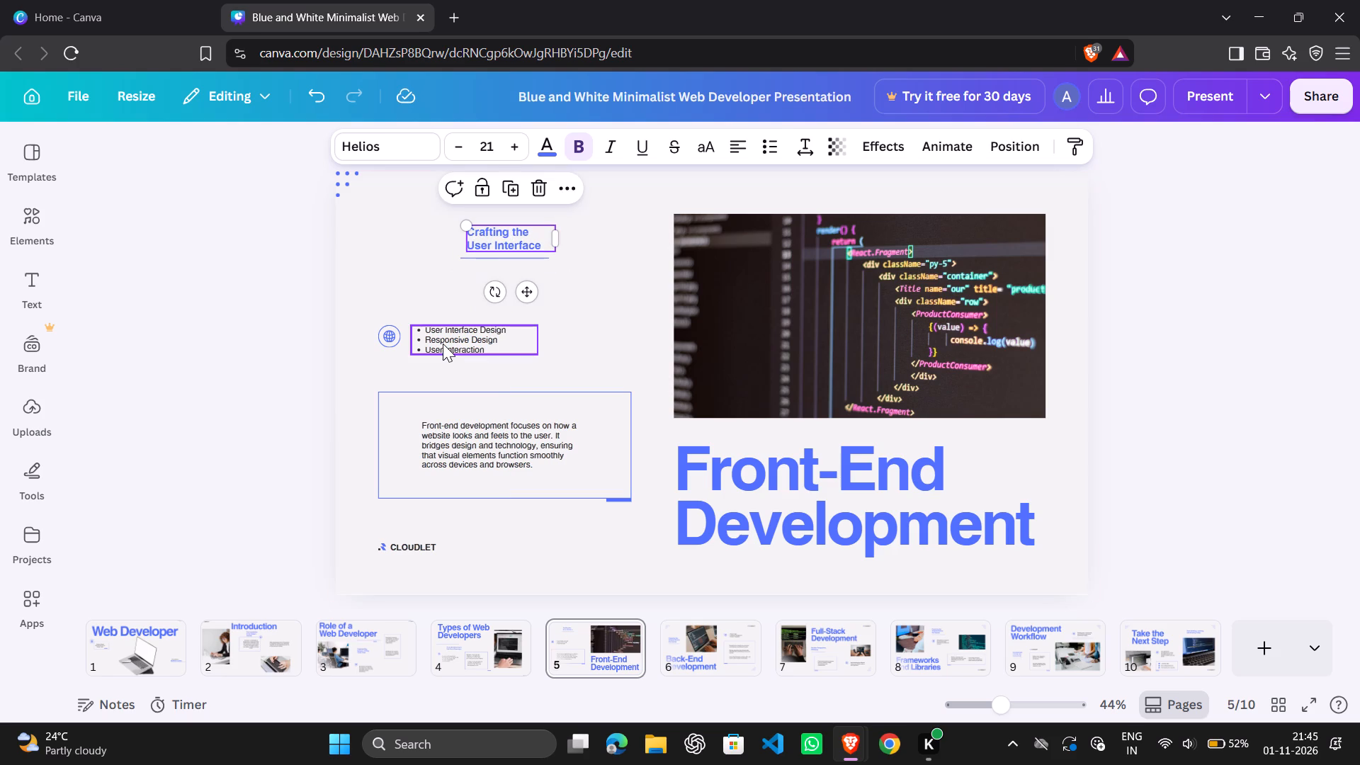
left_click_drag(443, 344, 419, 300)
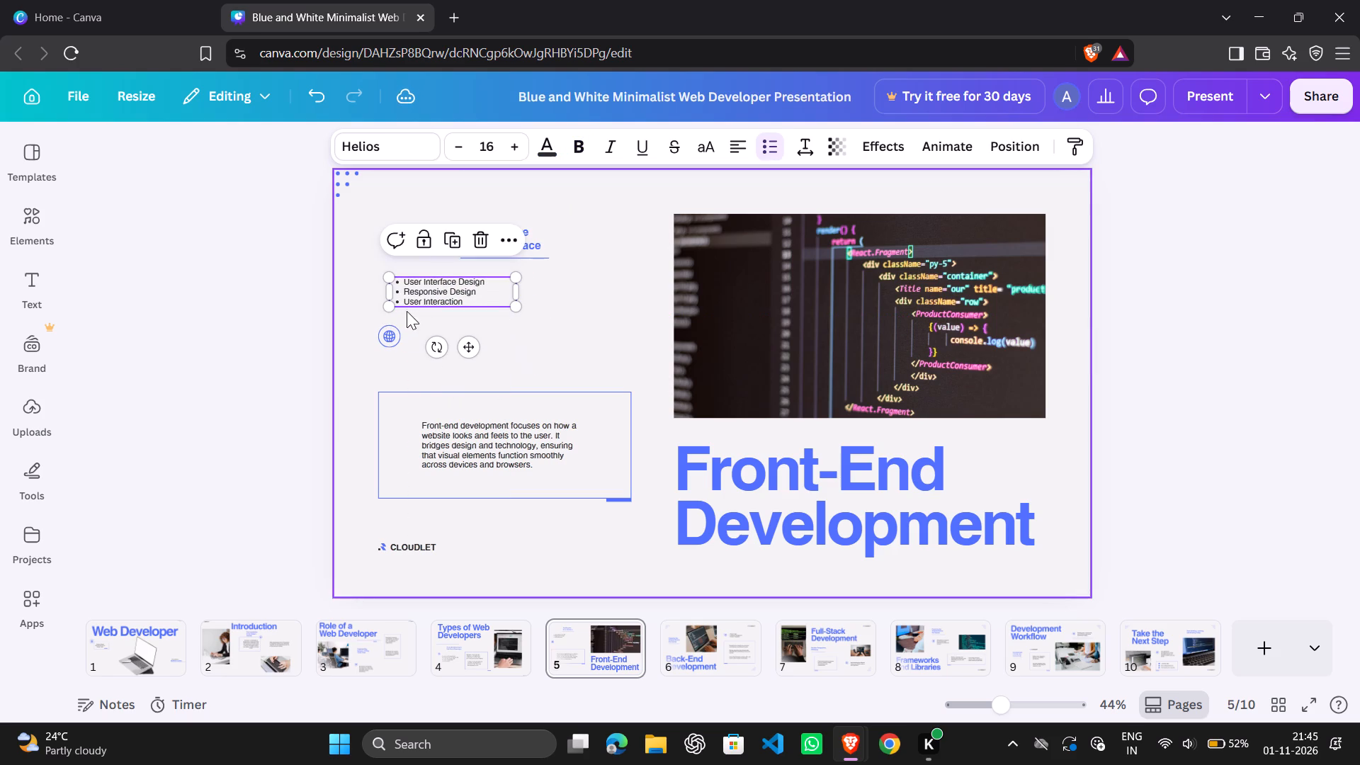
left_click_drag(391, 336, 374, 266)
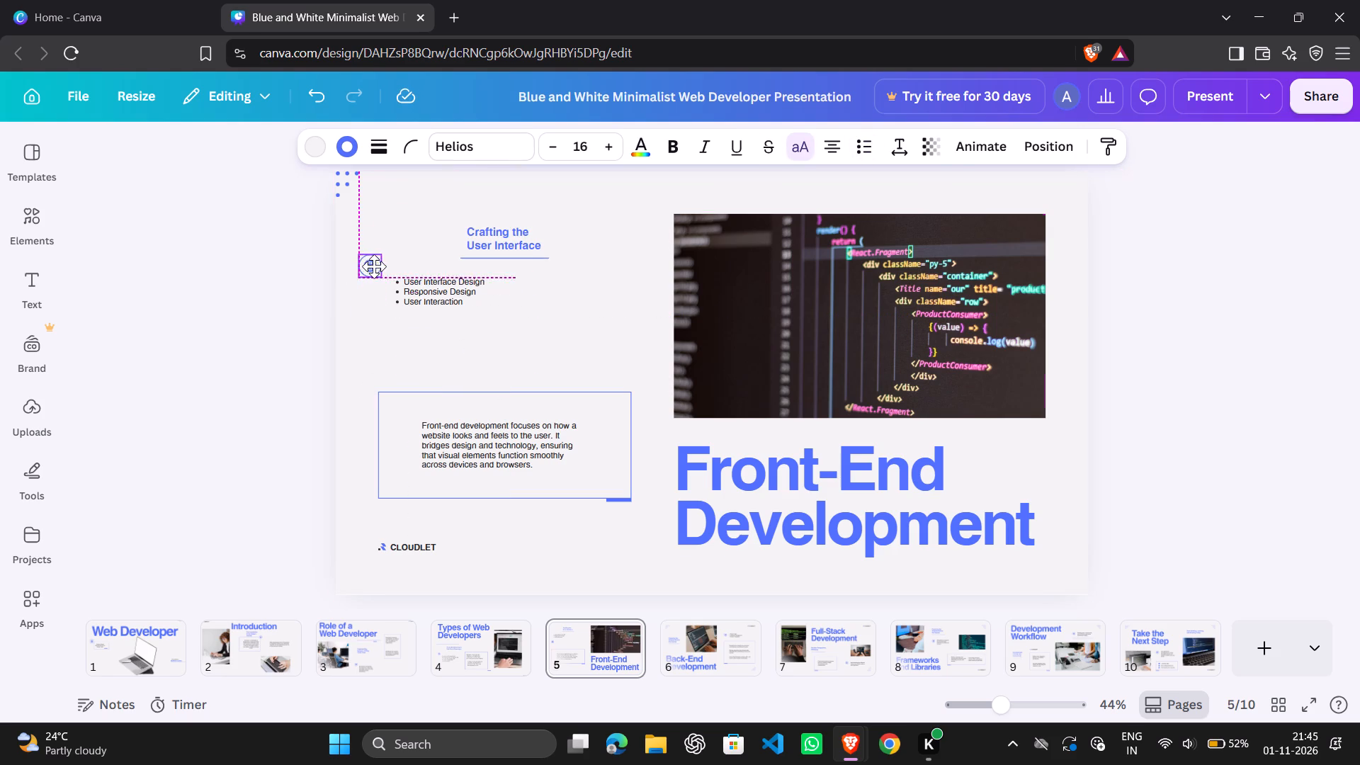
left_click_drag(374, 266, 382, 259)
Move page 5's outlined rectangle up beneath the bullet list, and reposition the front-end description paragraph in its lower-right area.
left_click_drag(465, 399, 465, 395)
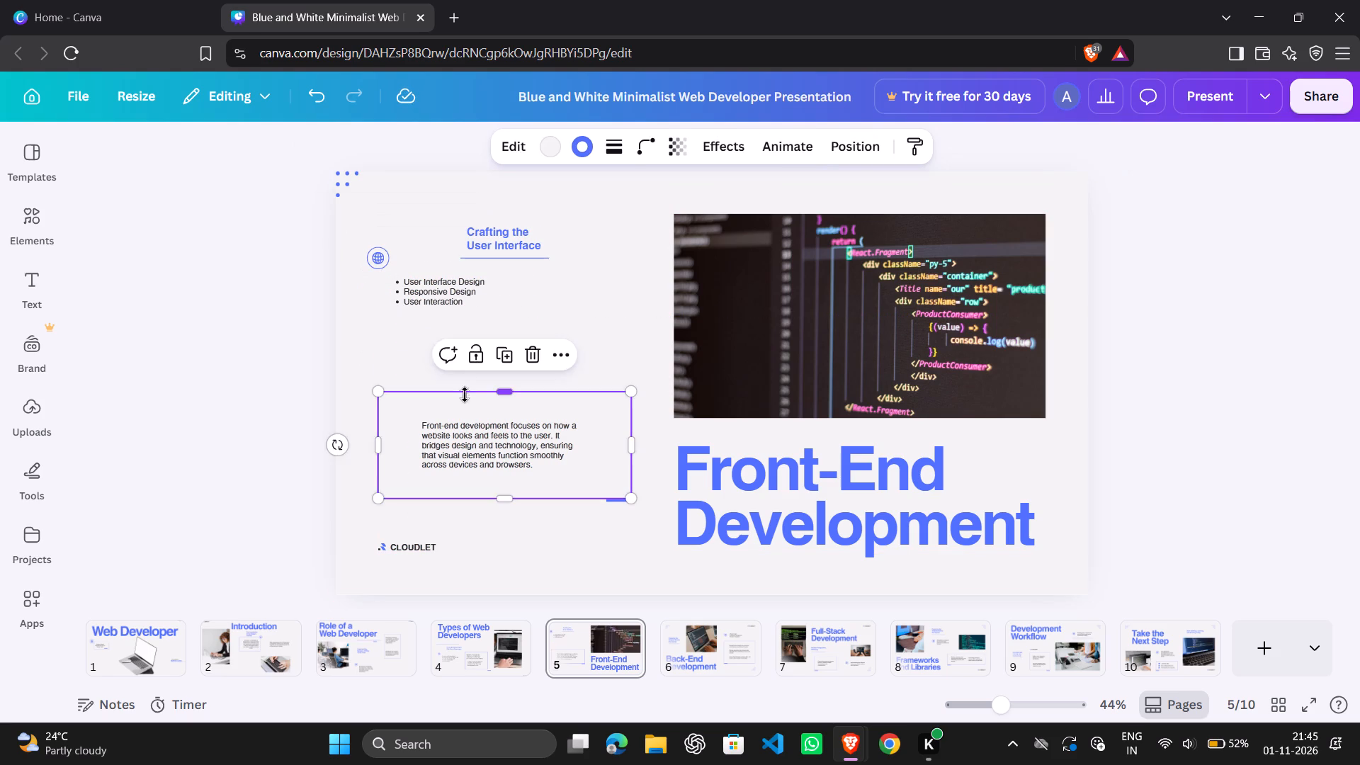
left_click_drag(465, 395, 472, 339)
left_click_drag(489, 460, 531, 426)
Place page 5's CLOUDLET logo in the slide's bottom-left corner.
left_click_drag(414, 545, 375, 574)
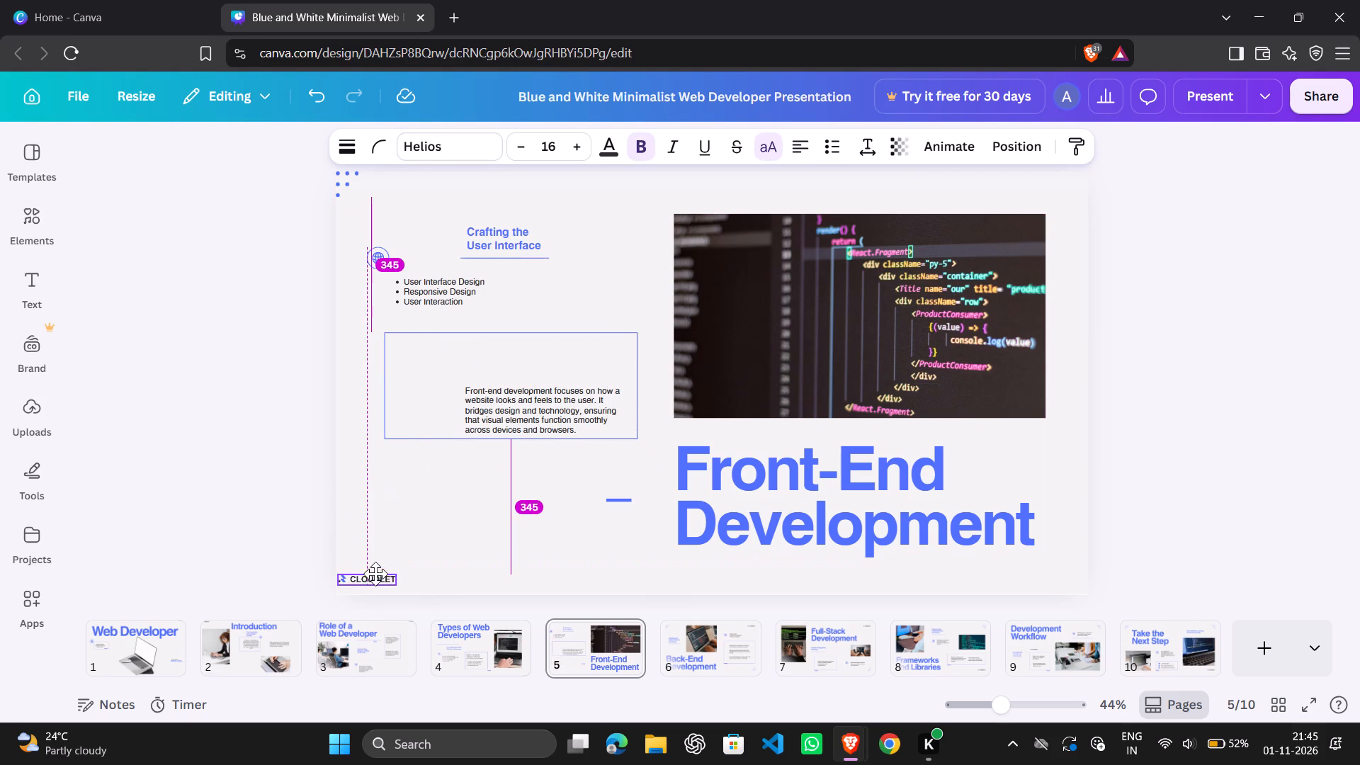
left_click_drag(375, 574, 375, 579)
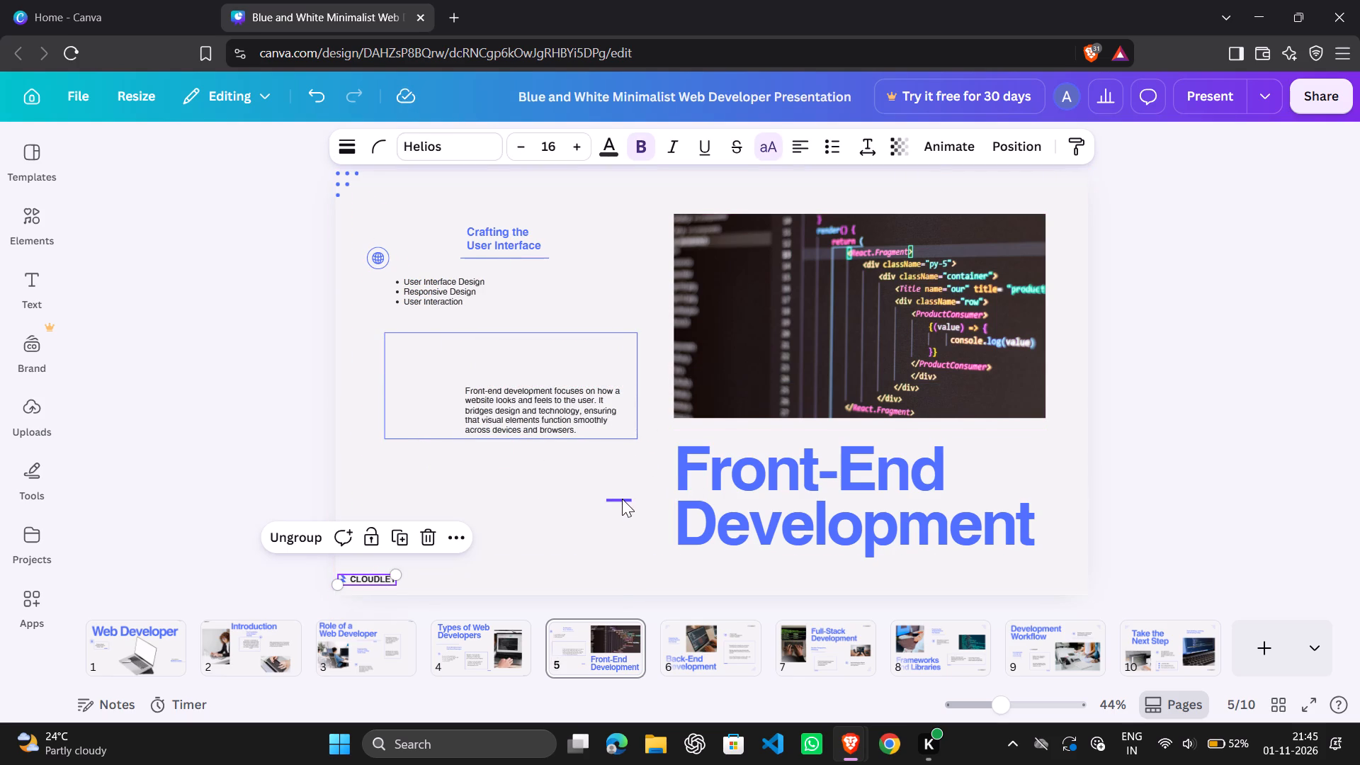
Move page 5's short thick accent bar to just below the right end of the subheading's divider line.
left_click_drag(622, 499, 450, 356)
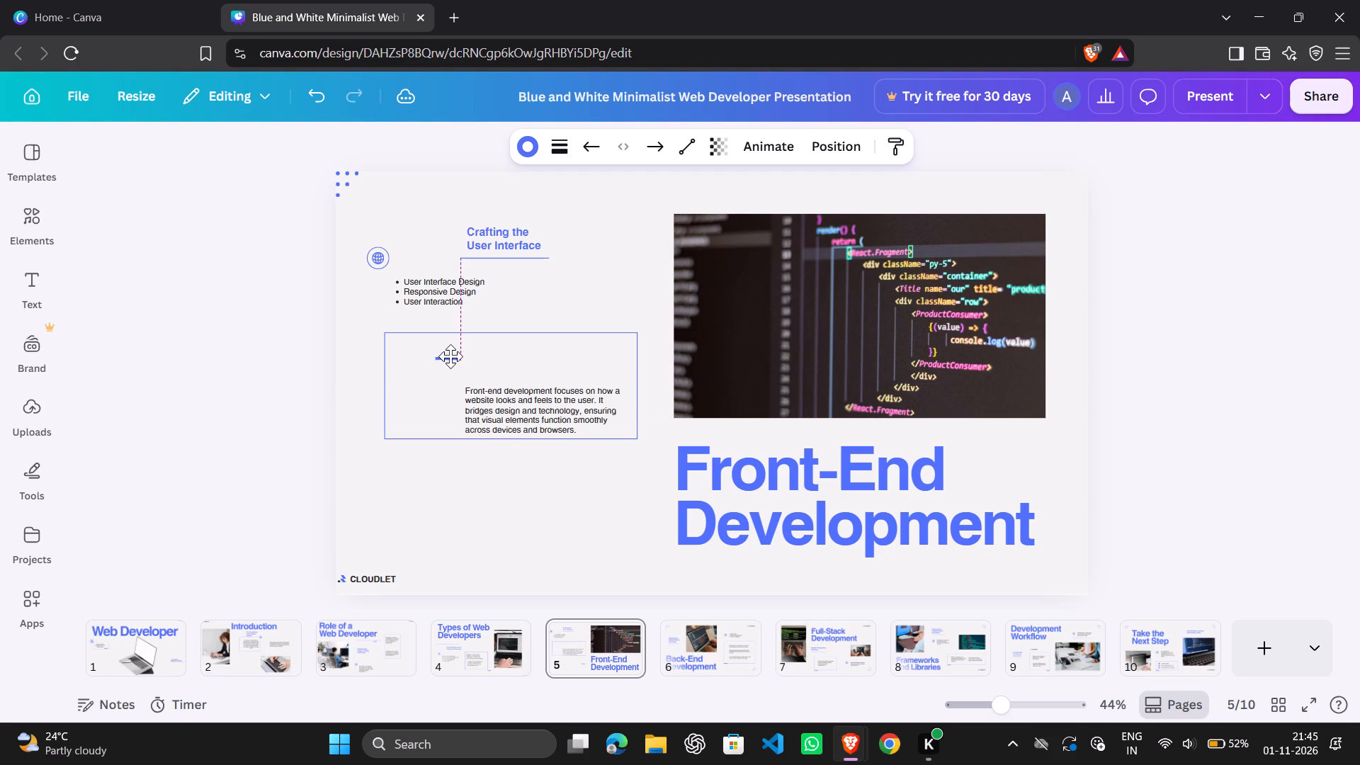
left_click_drag(450, 356, 450, 352)
left_click(450, 352)
left_click_drag(452, 347, 548, 268)
left_click_drag(548, 268, 549, 266)
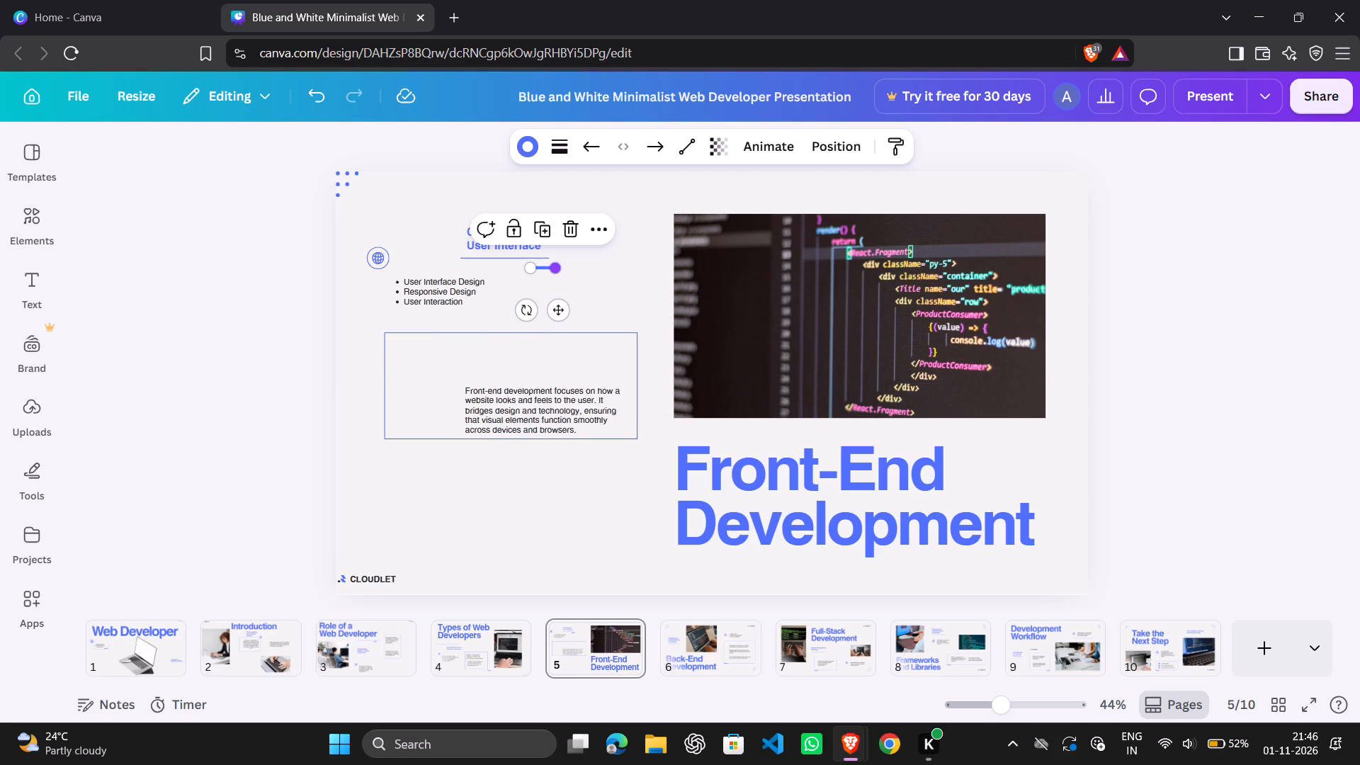
Shift page 5's code photo toward the slide's upper-right corner, and the "Front-End Development" heading slightly down and right.
left_click_drag(721, 296, 763, 268)
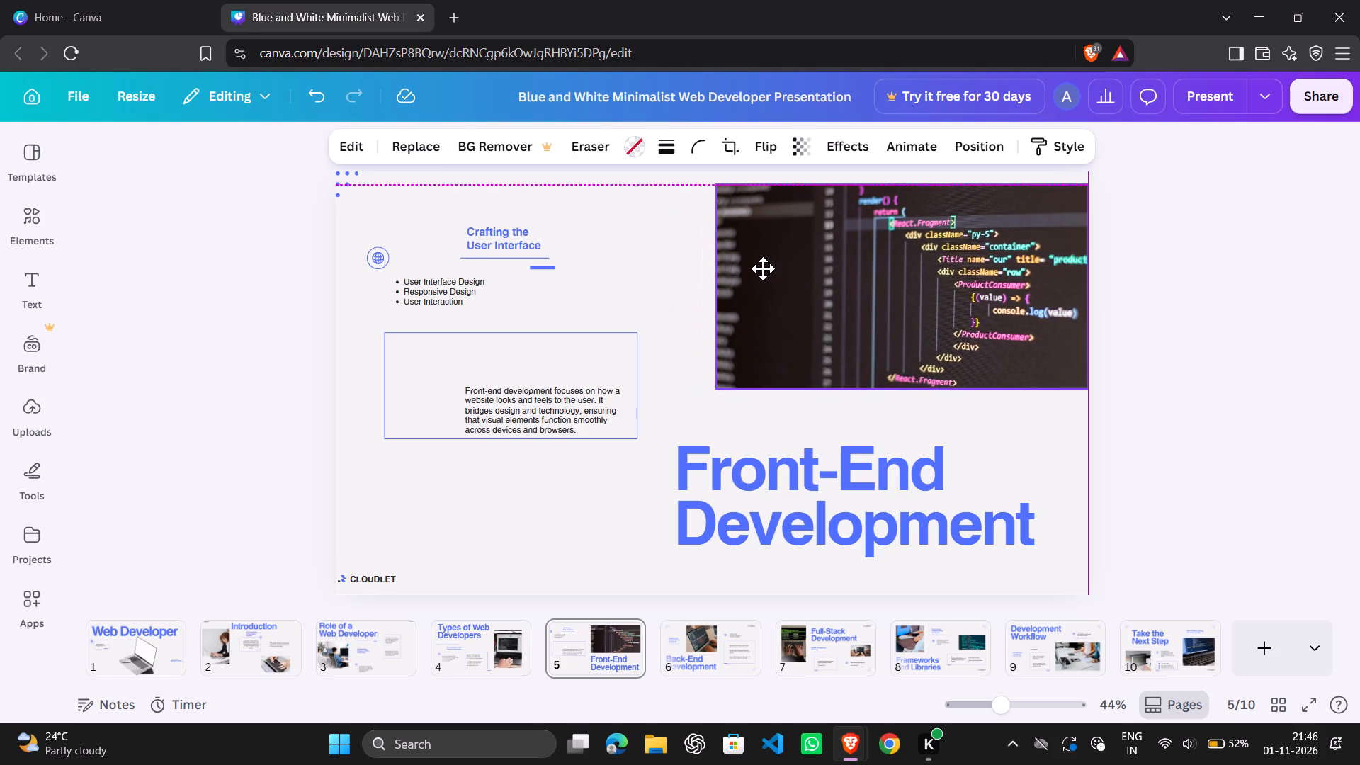
left_click_drag(763, 268, 760, 272)
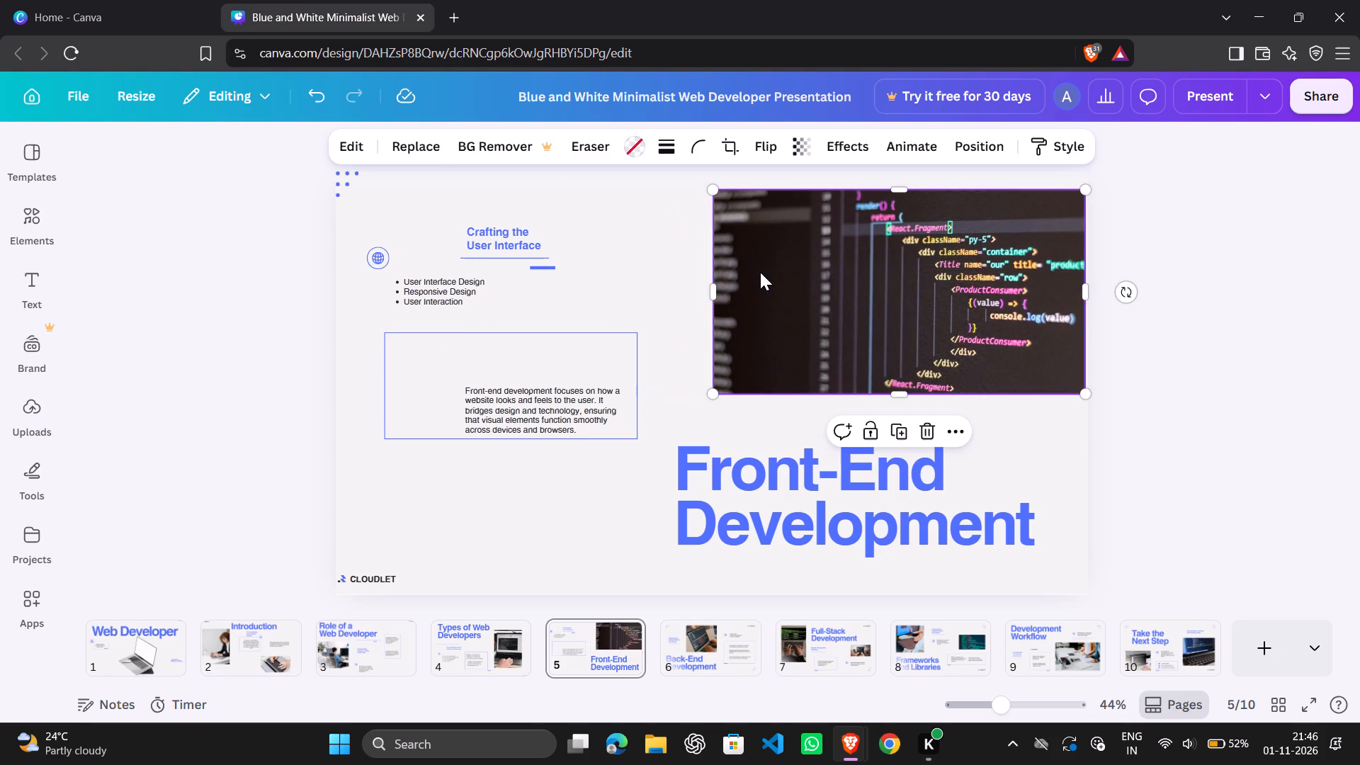
left_click_drag(775, 475, 795, 497)
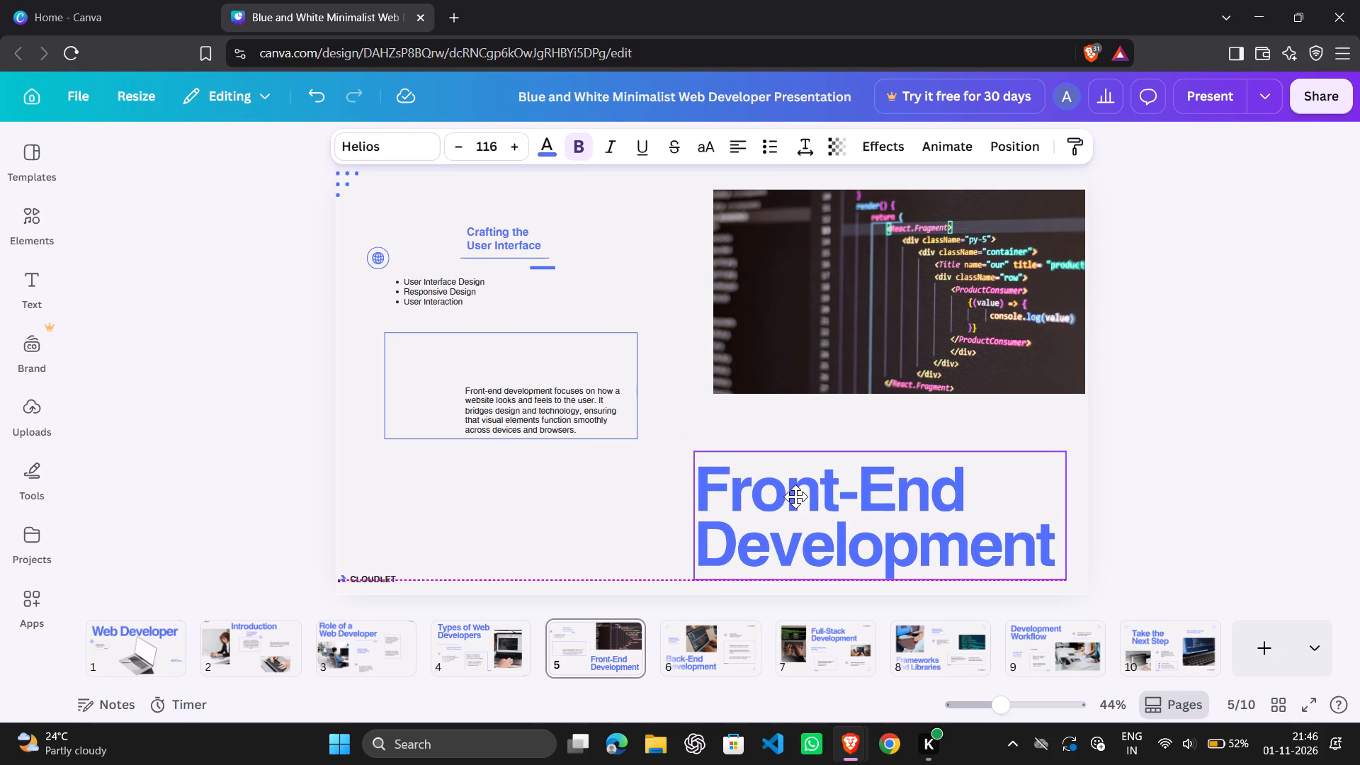
left_click_drag(795, 497, 797, 501)
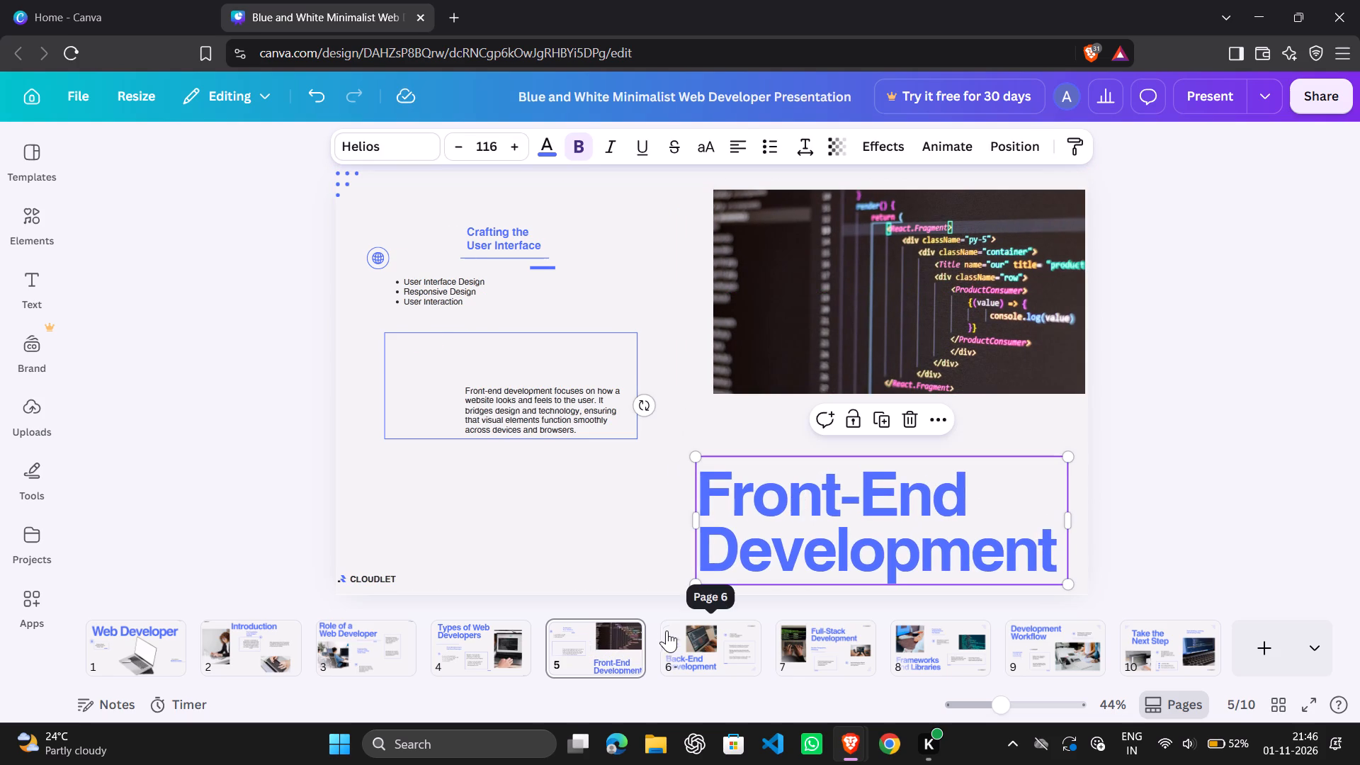
On page 6, move the upper dot pattern toward the top-left corner, and raise the "Powering the Website Behind the Scenes" subheading and its divider line.
left_click(680, 659)
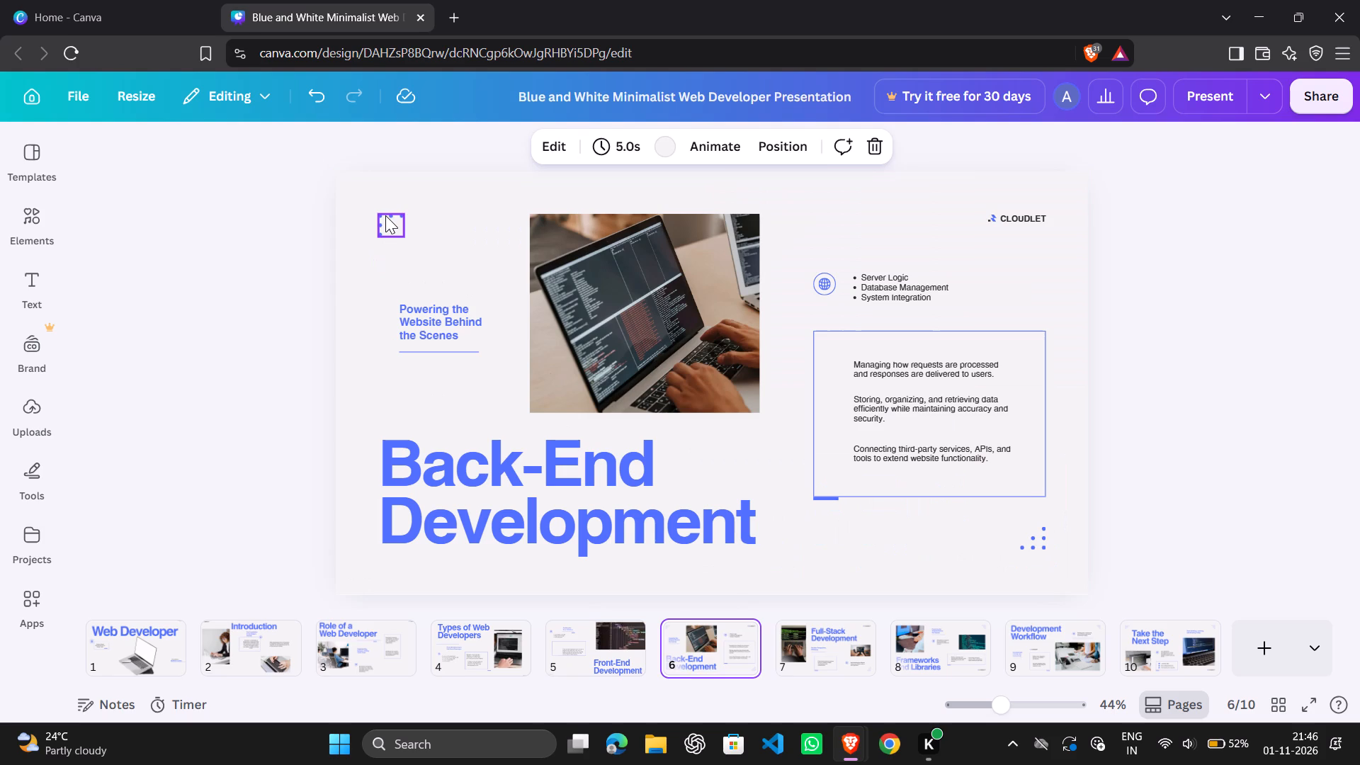
left_click_drag(385, 215, 351, 182)
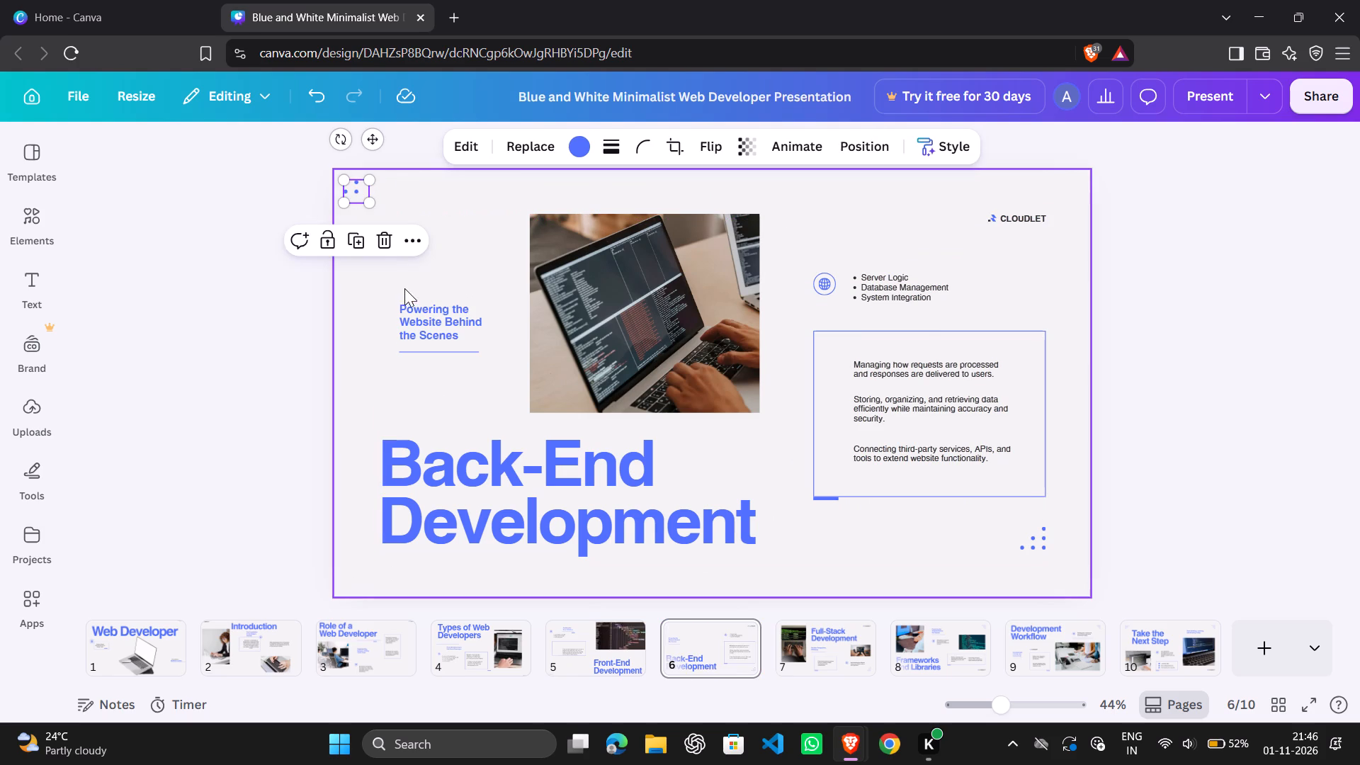
left_click_drag(431, 324, 410, 276)
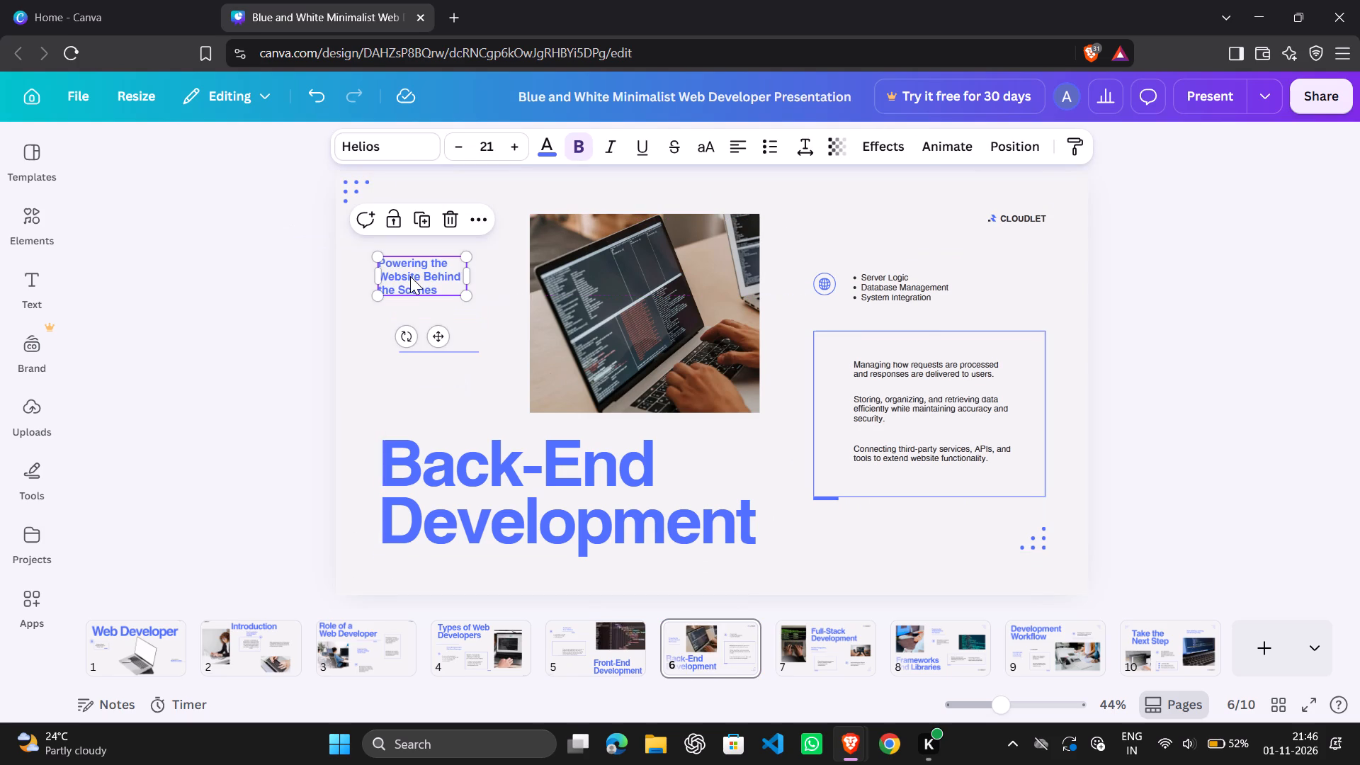
left_click_drag(438, 353, 457, 314)
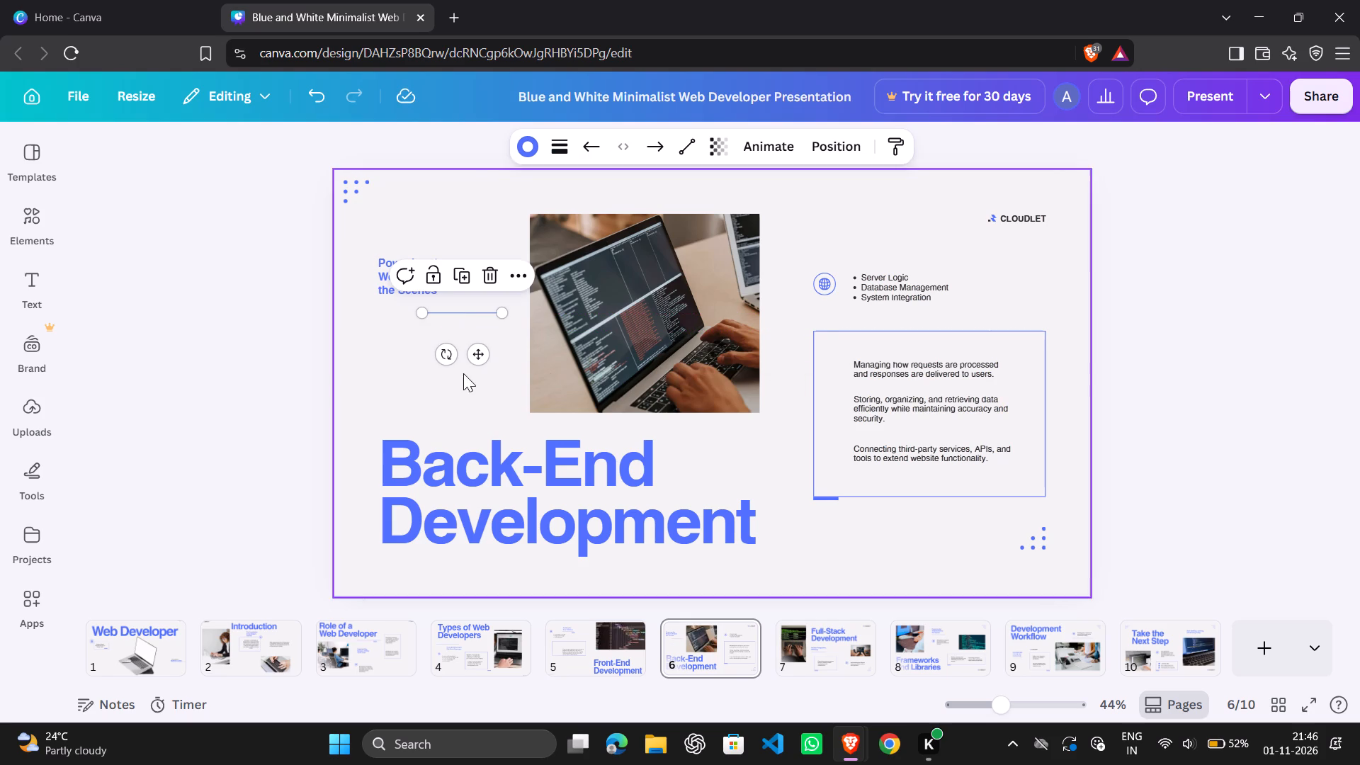
Shift page 6's "Back-End Development" heading down and left, and its laptop photo up and right.
left_click_drag(482, 446, 453, 468)
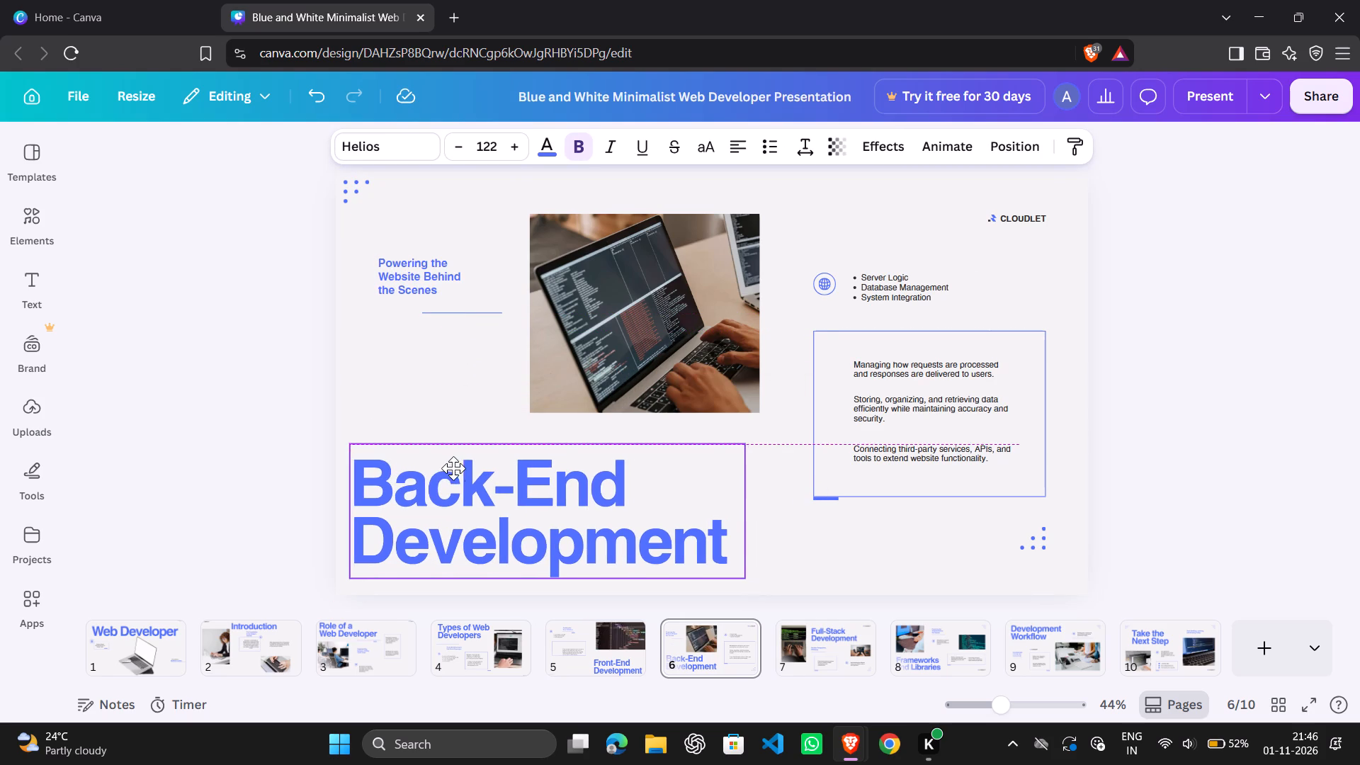
left_click_drag(453, 468, 453, 468)
left_click_drag(585, 339, 605, 319)
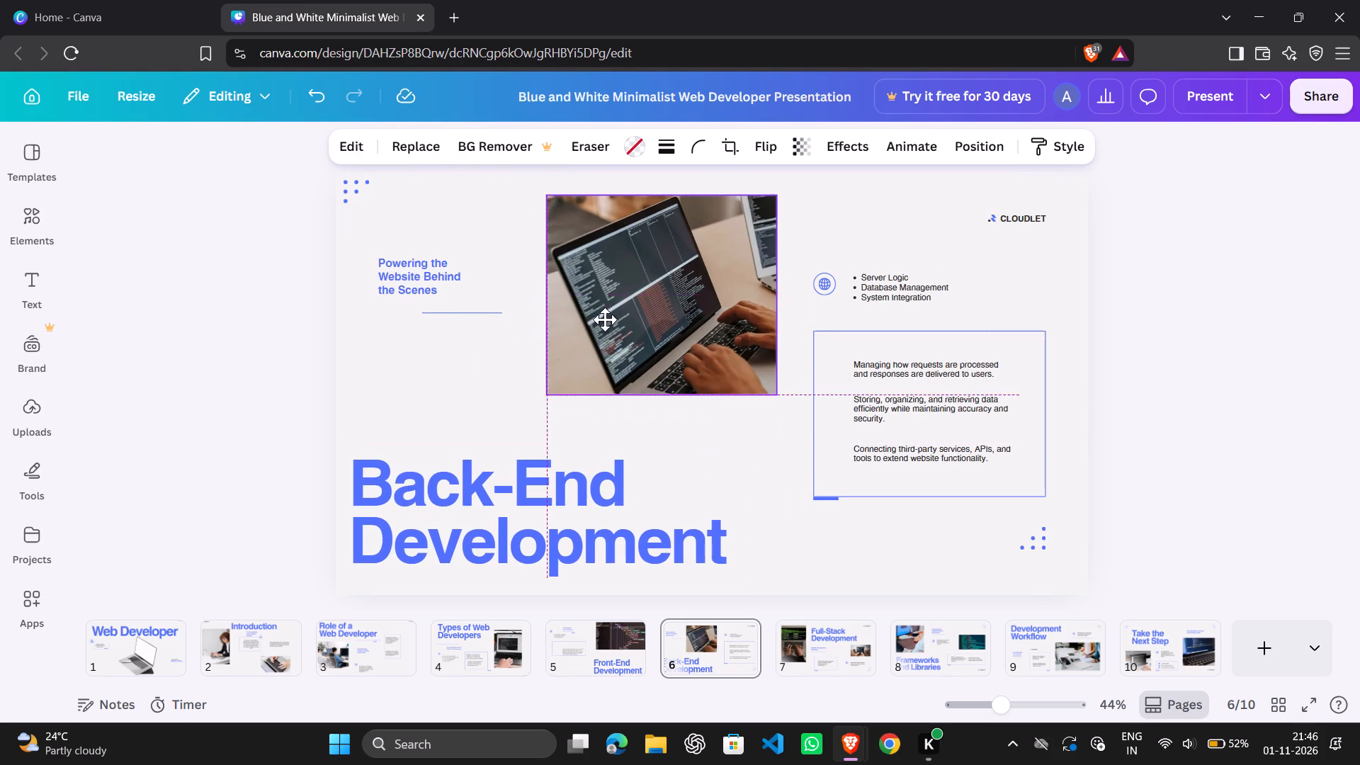
left_click_drag(605, 319, 613, 311)
Move page 6's outlined rectangle down and slightly right, and place the lower dot pattern in the slide's bottom-right corner.
left_click_drag(851, 383, 858, 402)
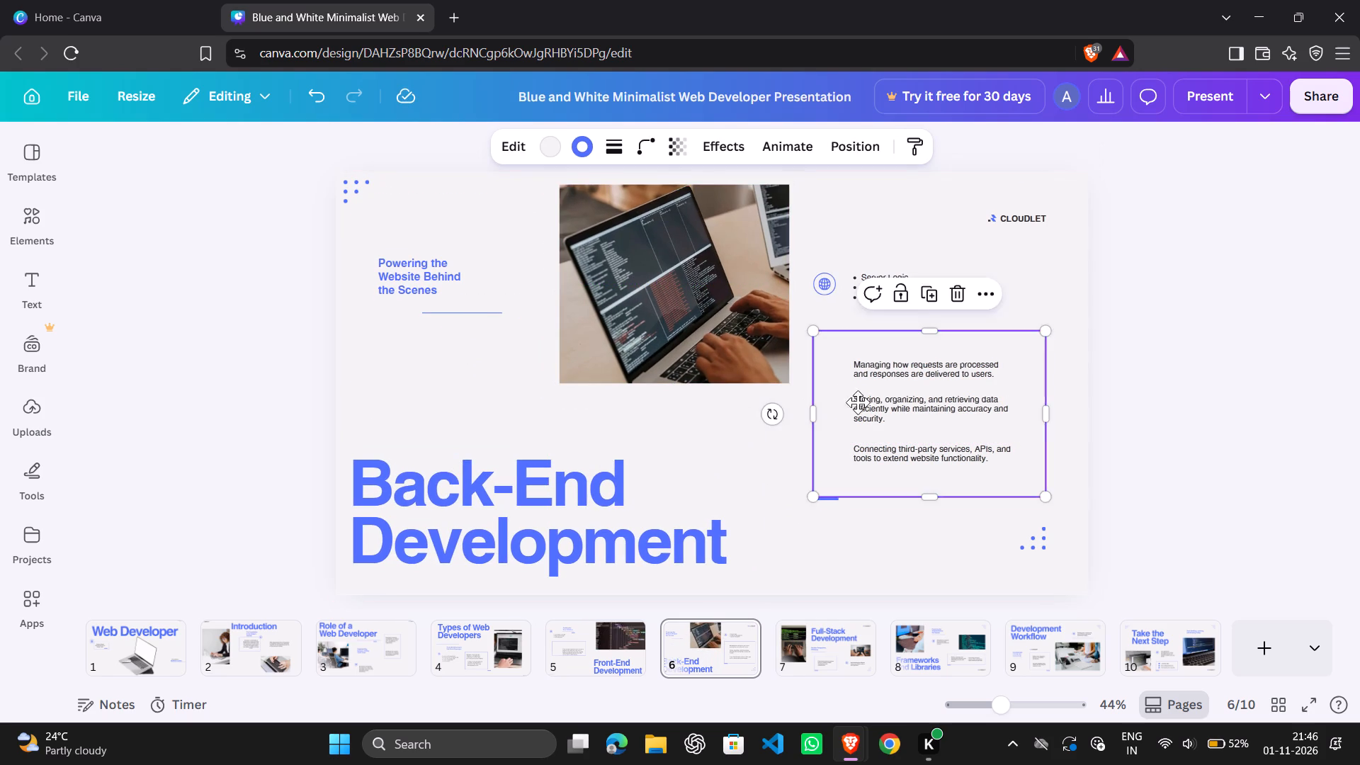
left_click_drag(858, 402, 862, 418)
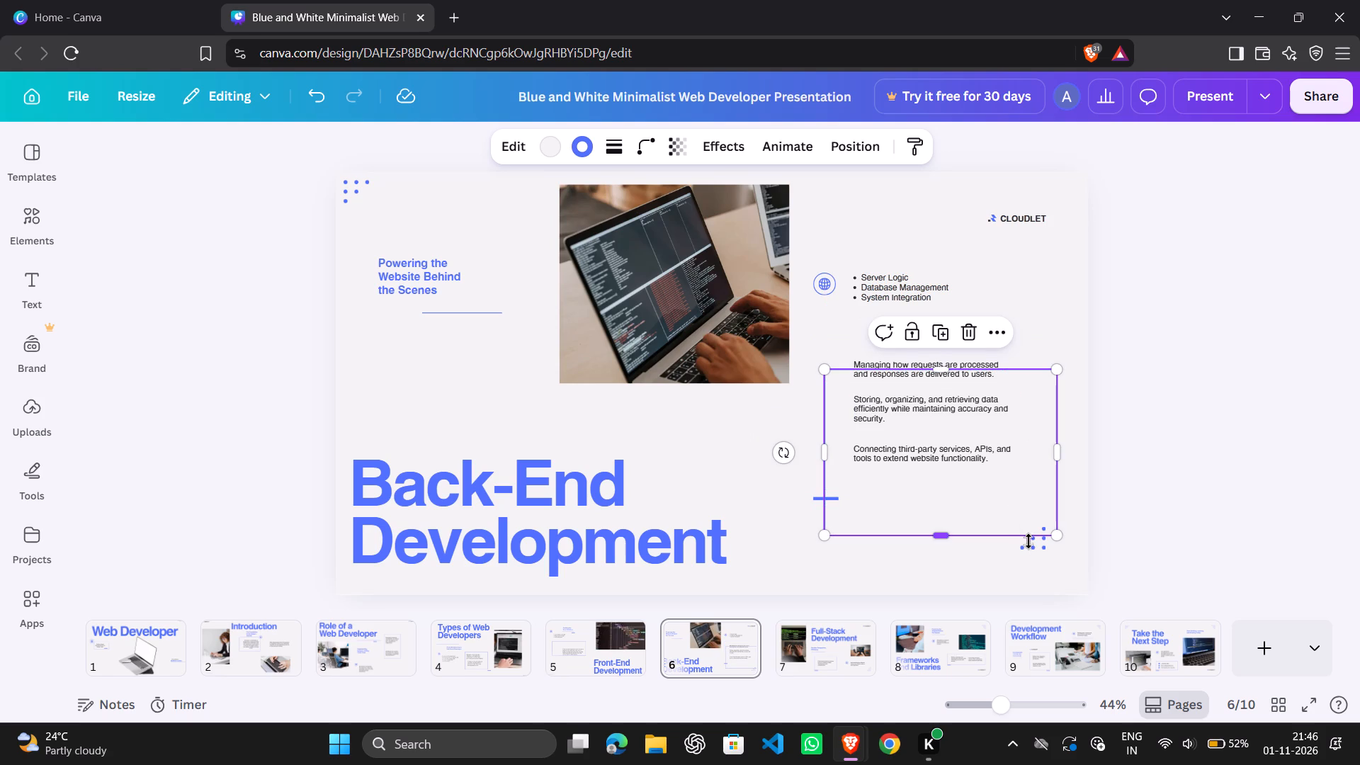
left_click_drag(1038, 548, 1076, 593)
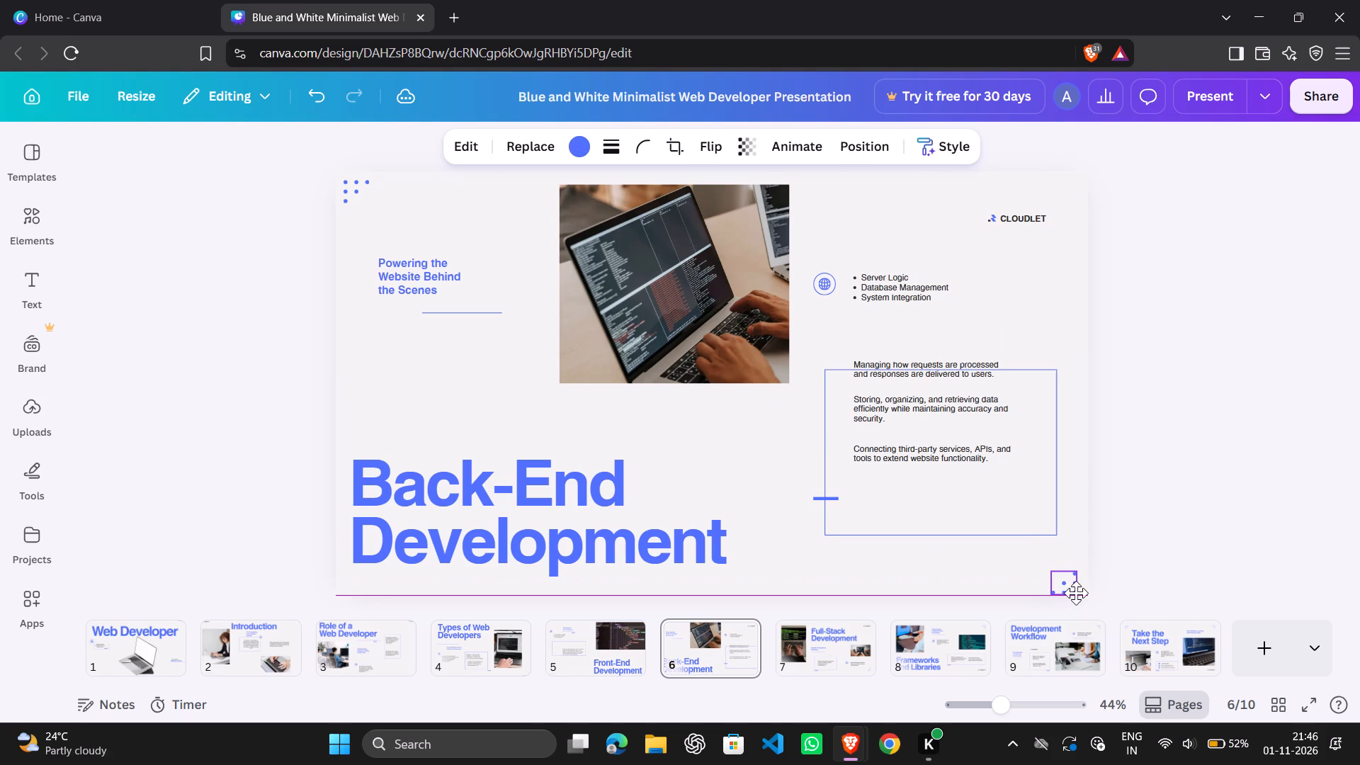
left_click_drag(1076, 593, 1076, 592)
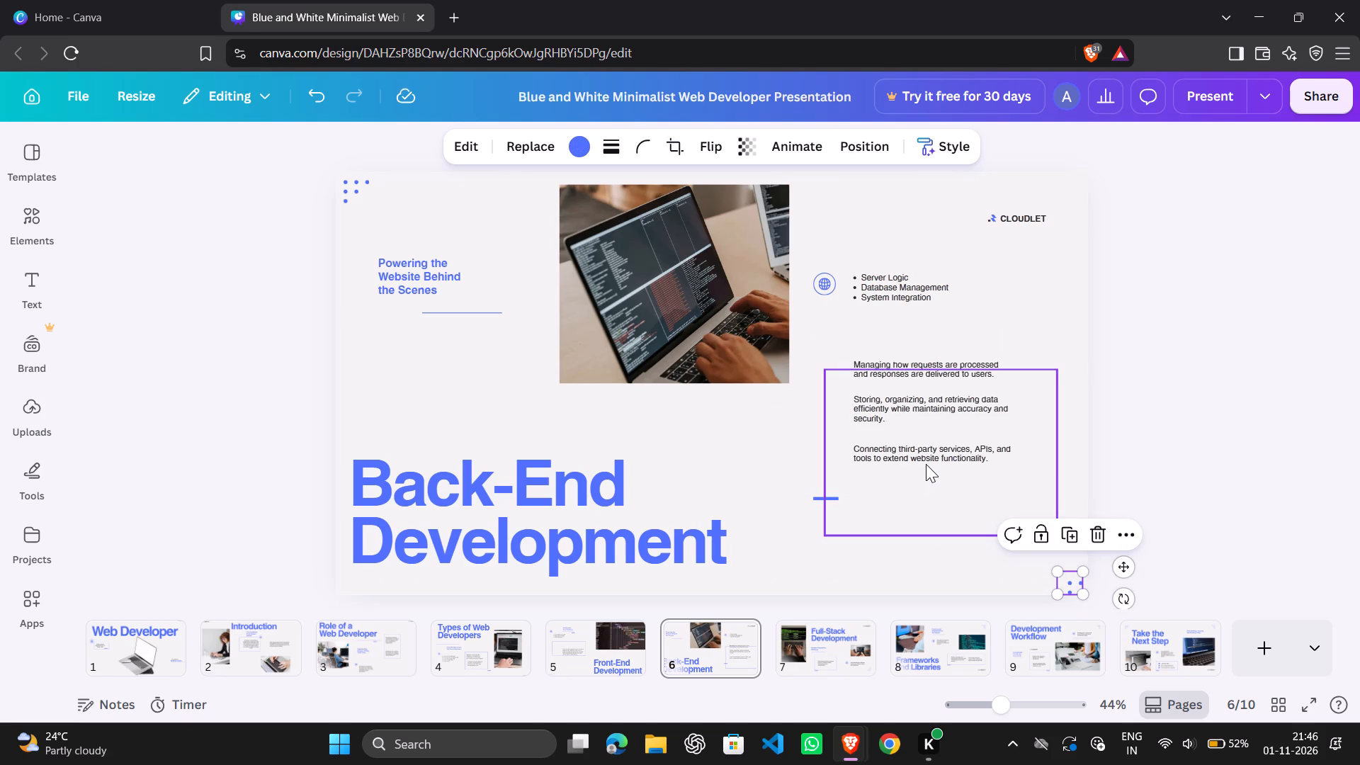
Reposition page 6's three back-end description paragraphs inside the moved rectangle, left-aligned with each other and evenly spaced.
left_click_drag(930, 455, 944, 510)
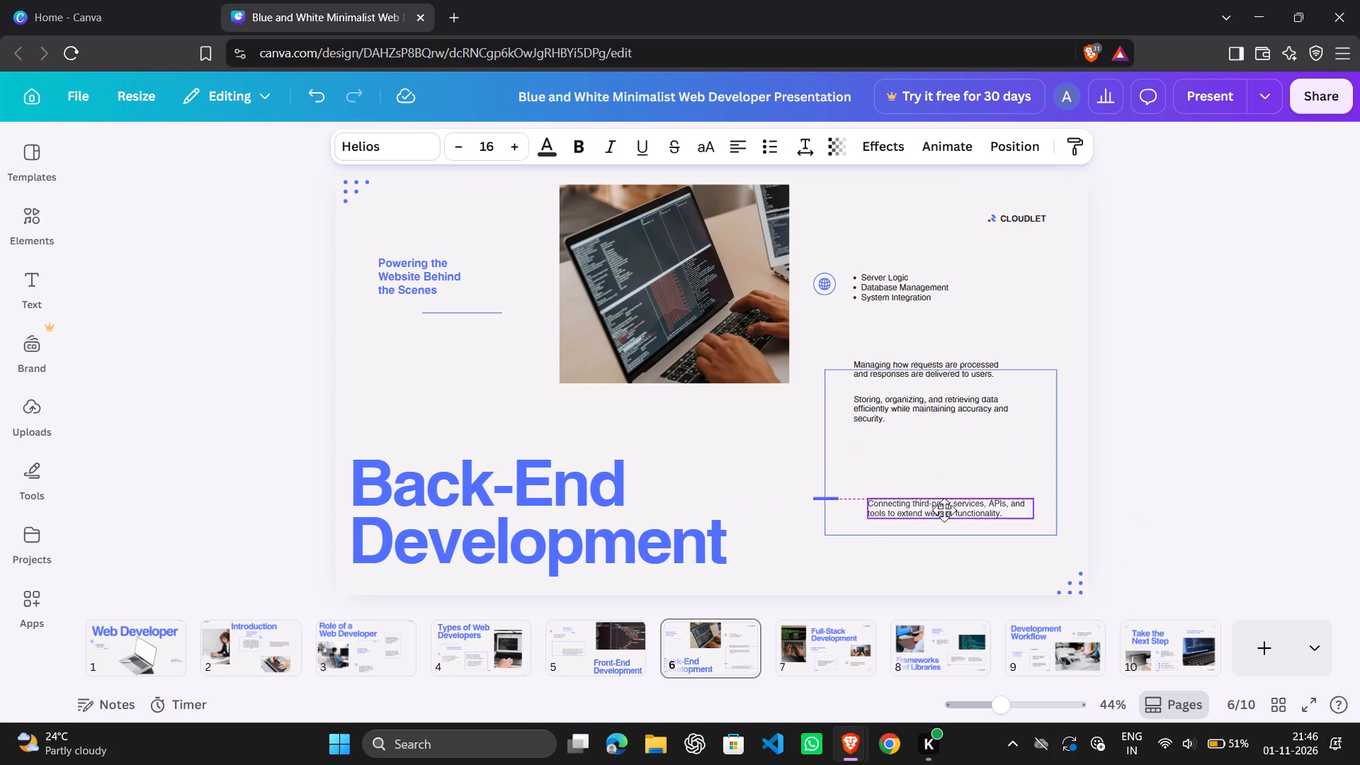
left_click_drag(944, 510, 943, 507)
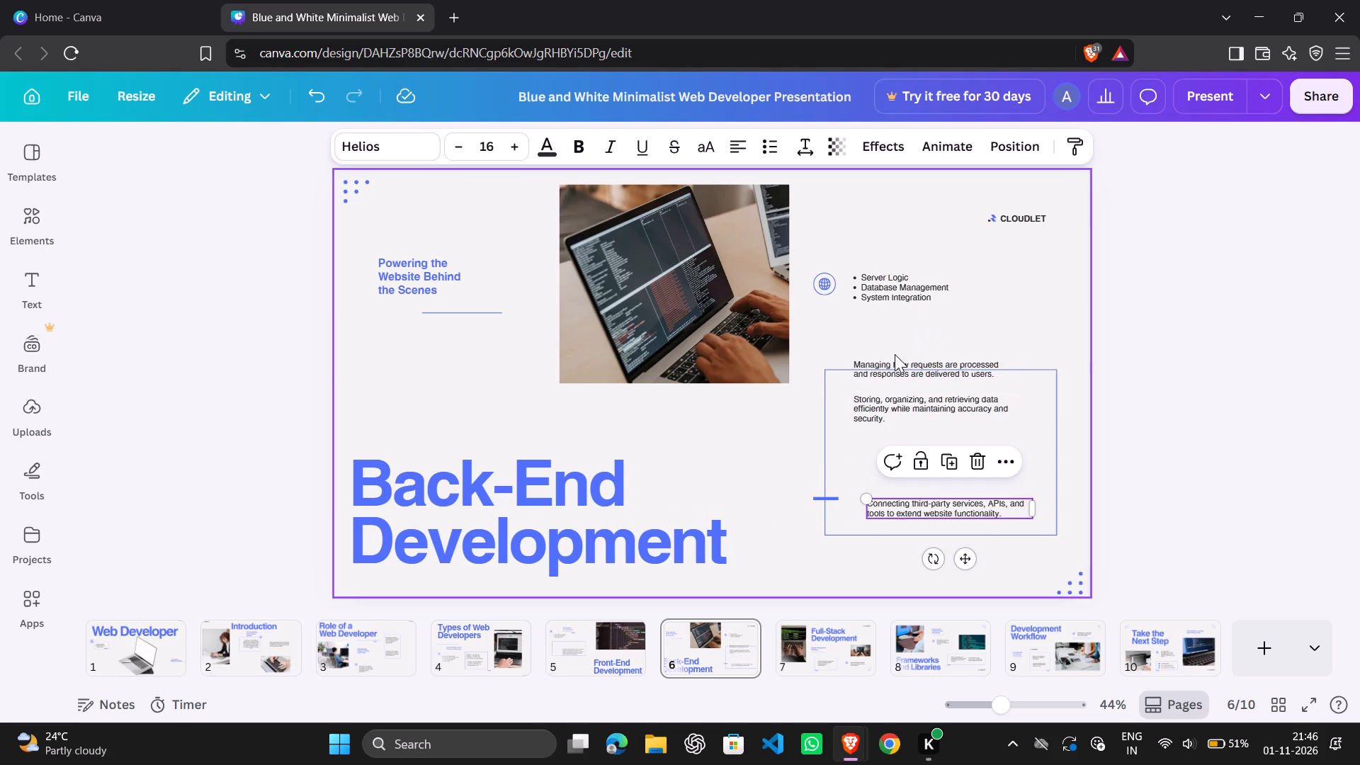
left_click_drag(918, 398, 941, 453)
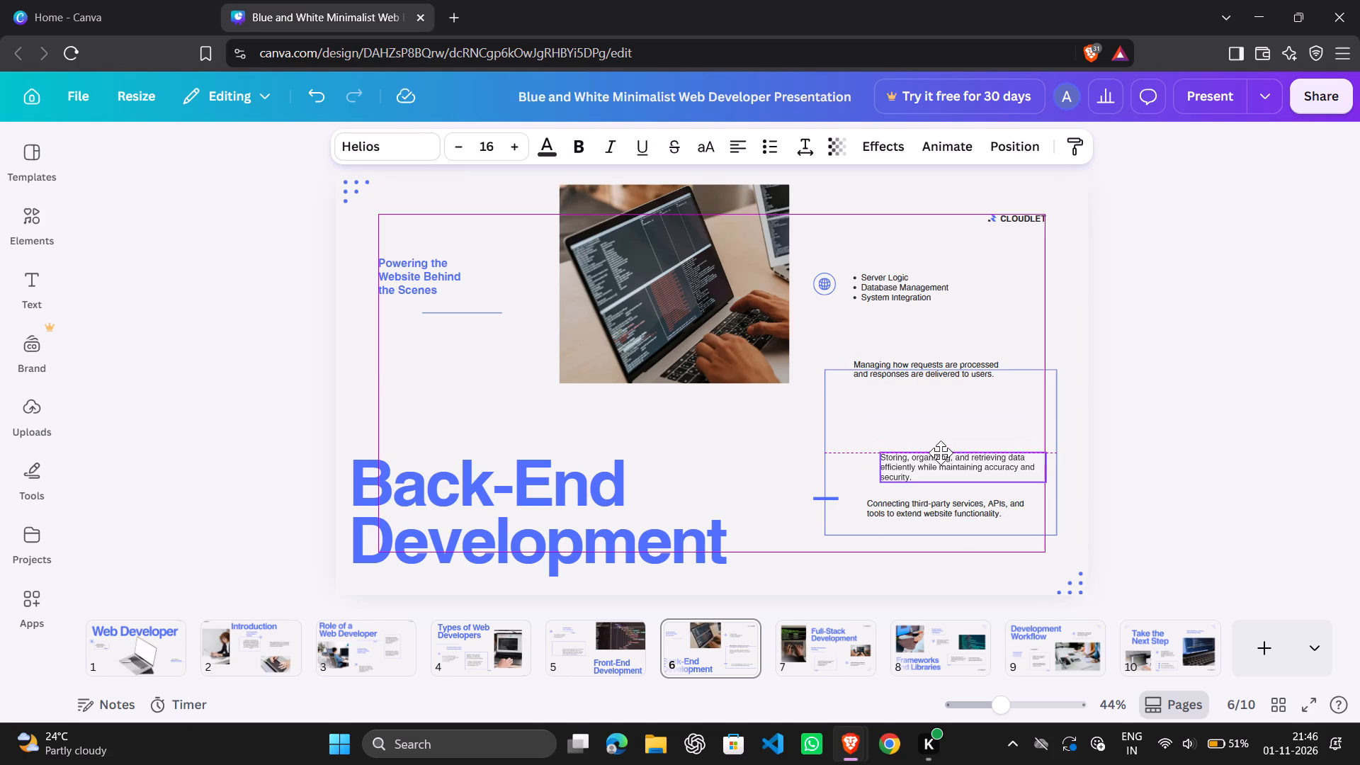
left_click_drag(941, 453, 928, 448)
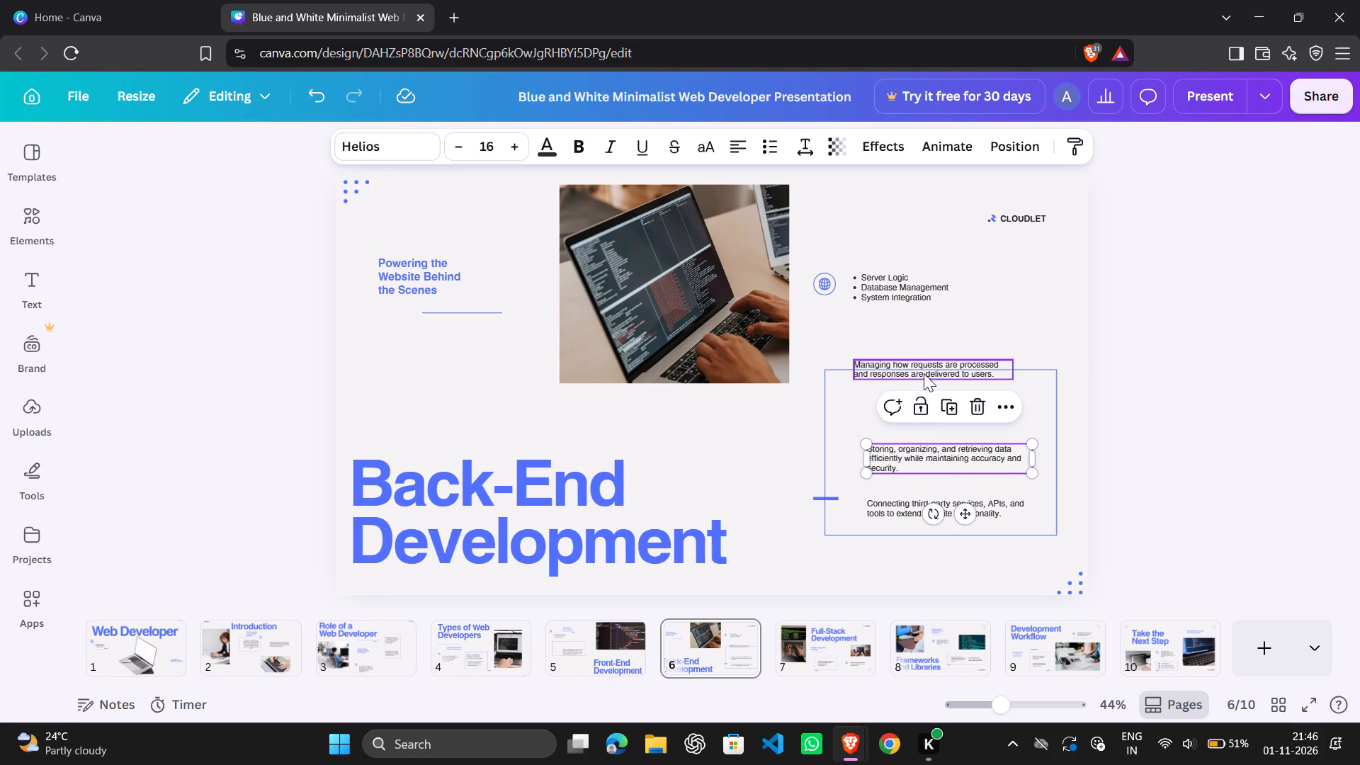
left_click_drag(927, 361, 925, 402)
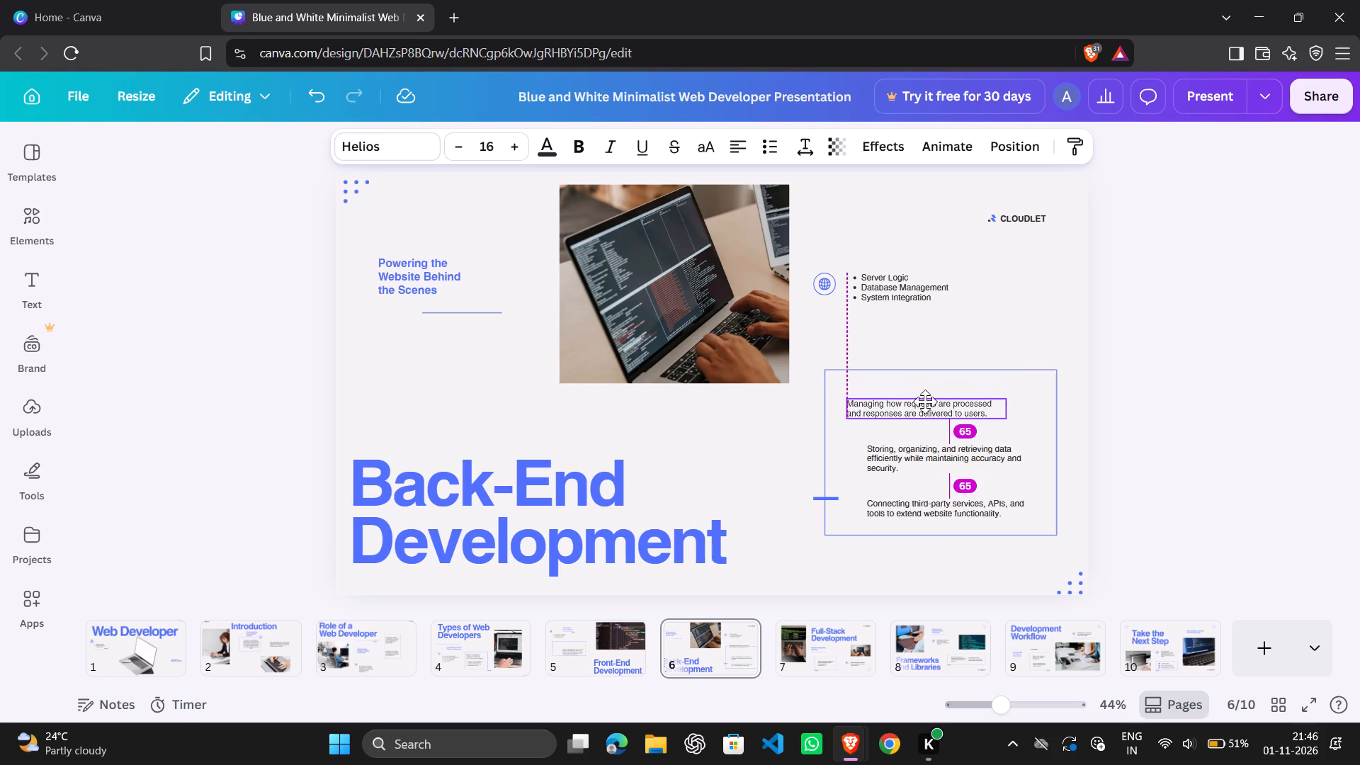
left_click_drag(925, 402, 939, 397)
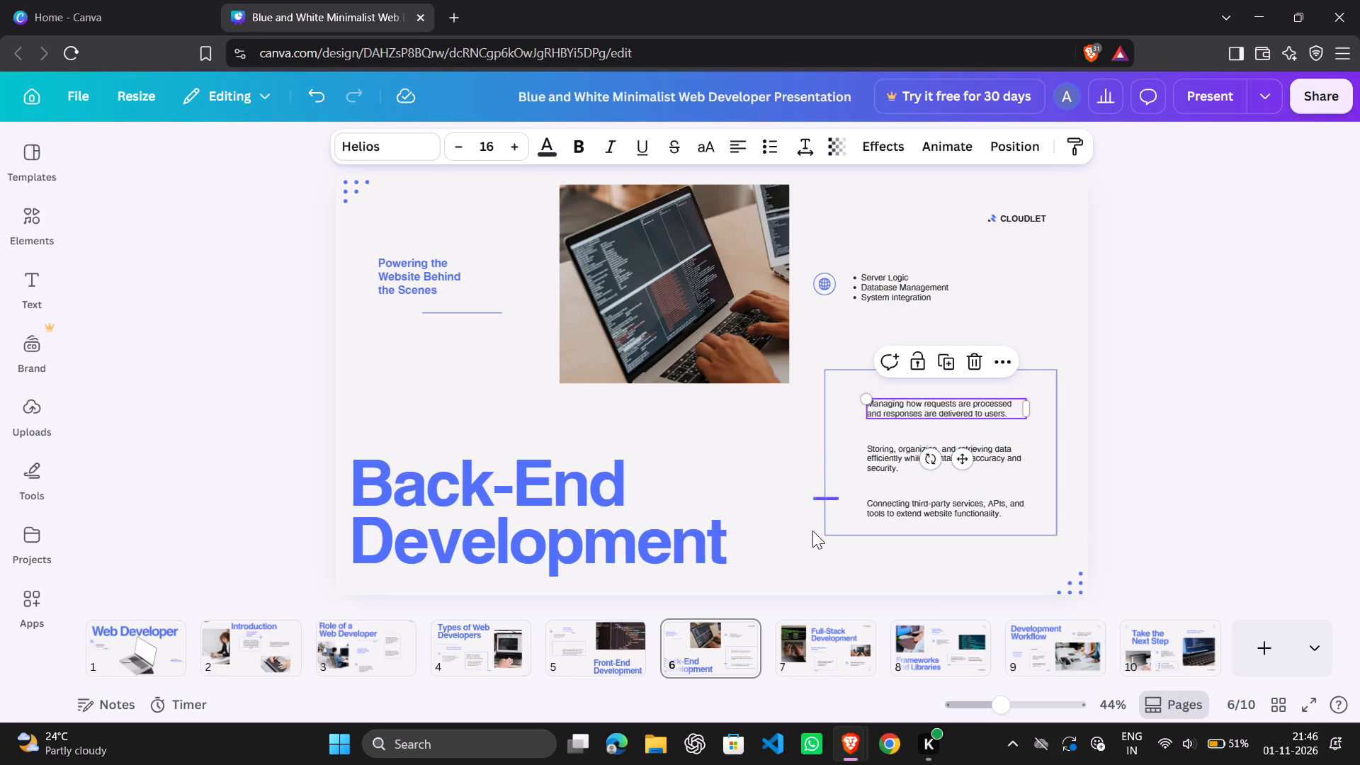
Place page 6's short accent bar beneath the globe icon, and nudge the "Server Logic" bullet list slightly up and left.
left_click_drag(815, 496, 797, 460)
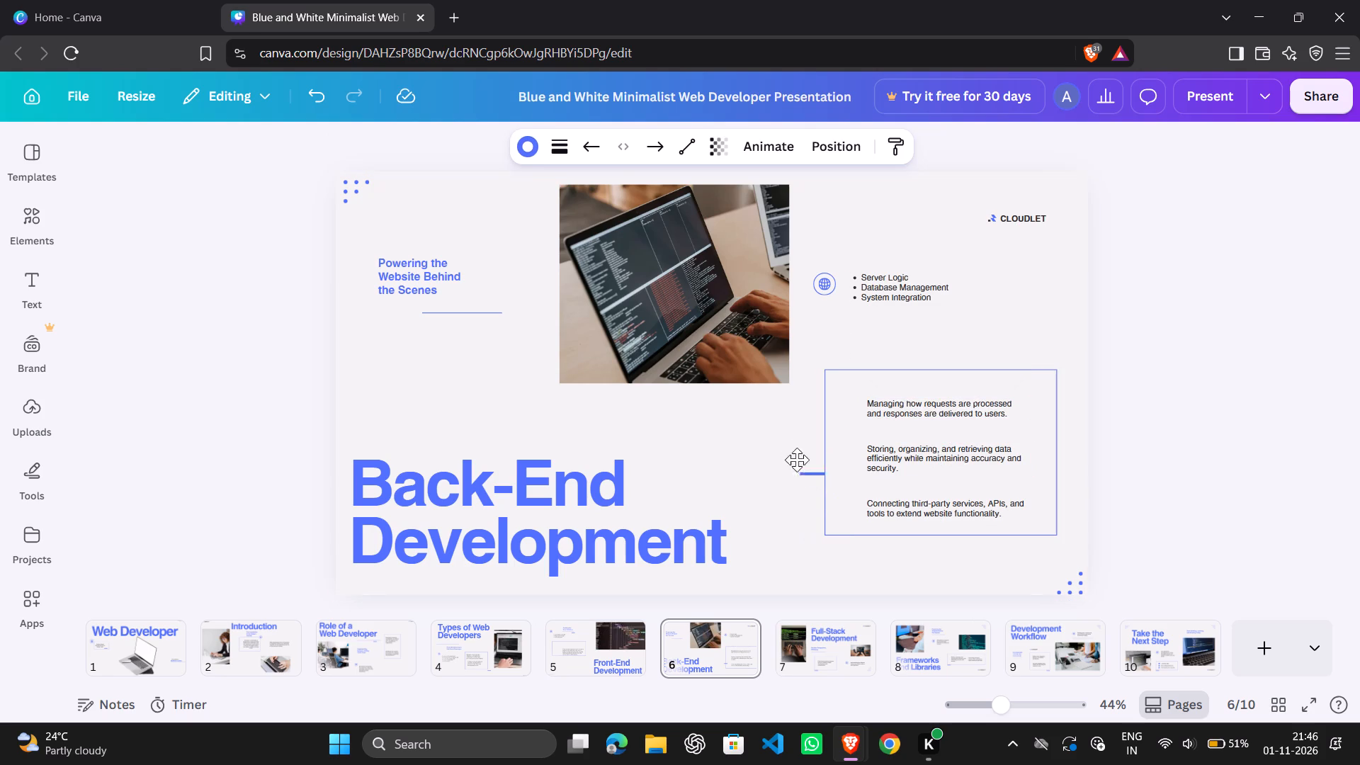
left_click_drag(797, 460, 820, 302)
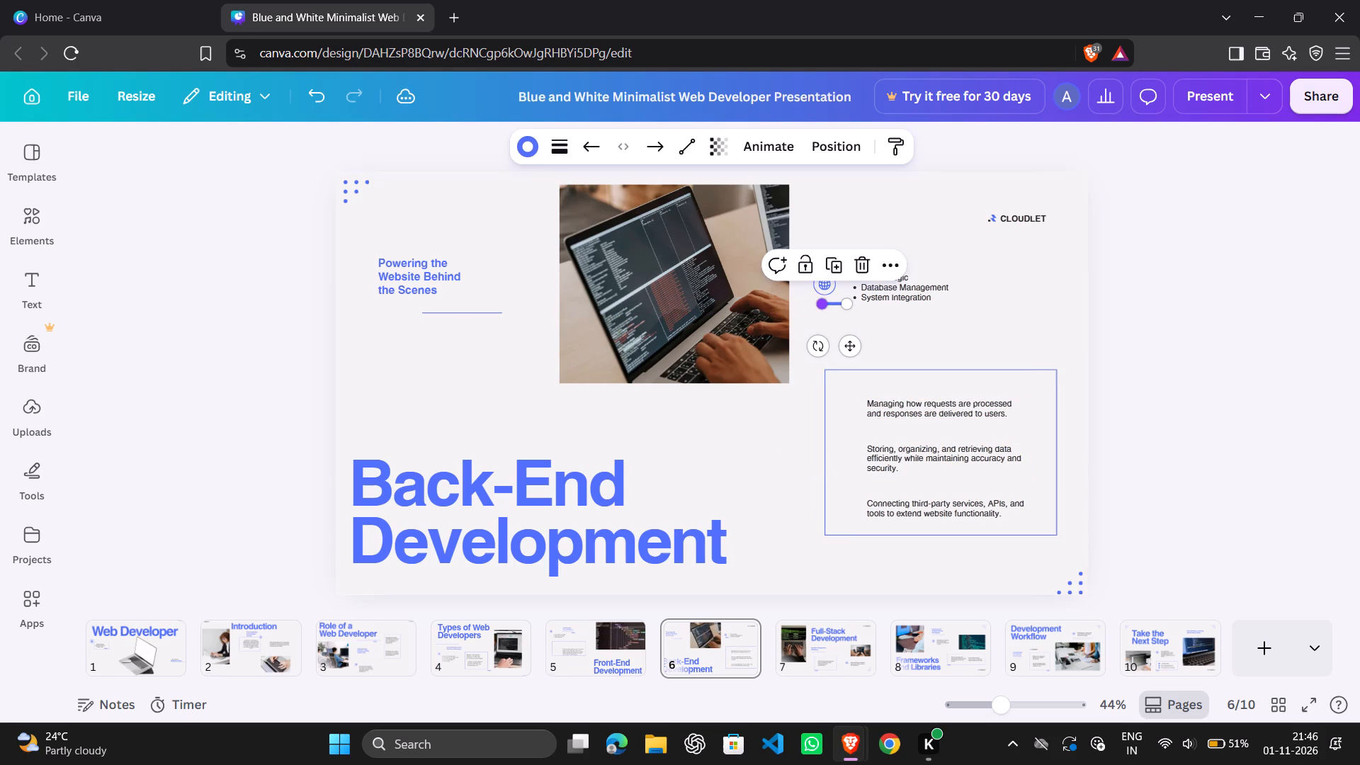
left_click(874, 286)
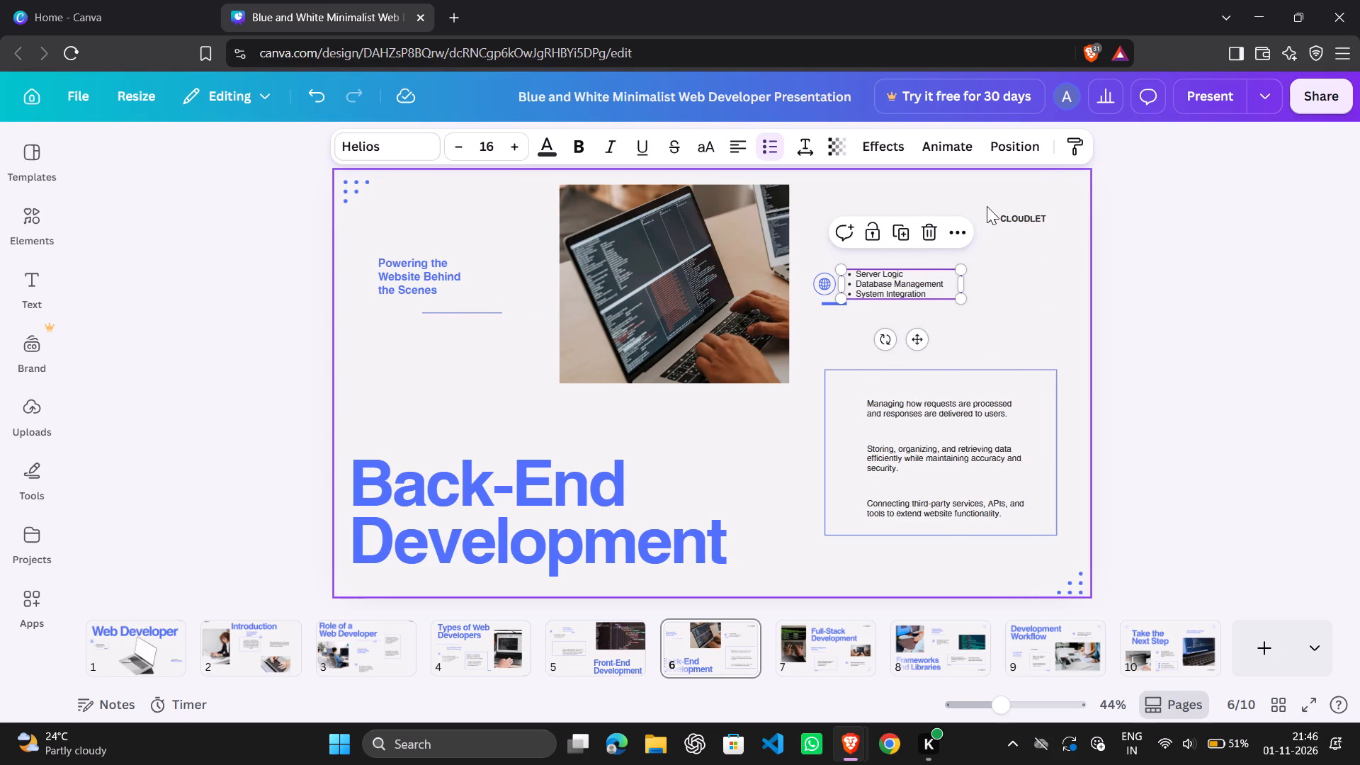
Place page 6's CLOUDLET logo in the slide's top-right corner.
left_click_drag(1033, 215, 1042, 200)
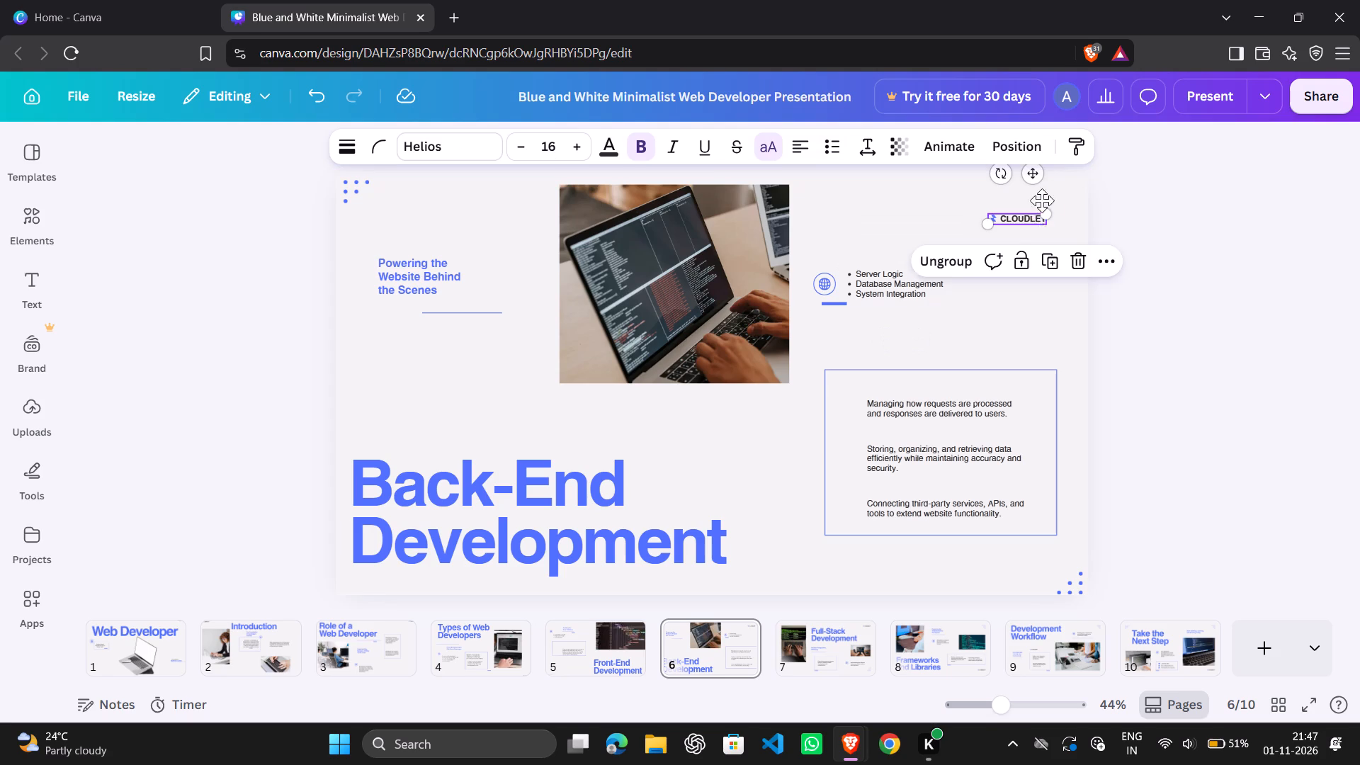
left_click_drag(1042, 200, 1072, 171)
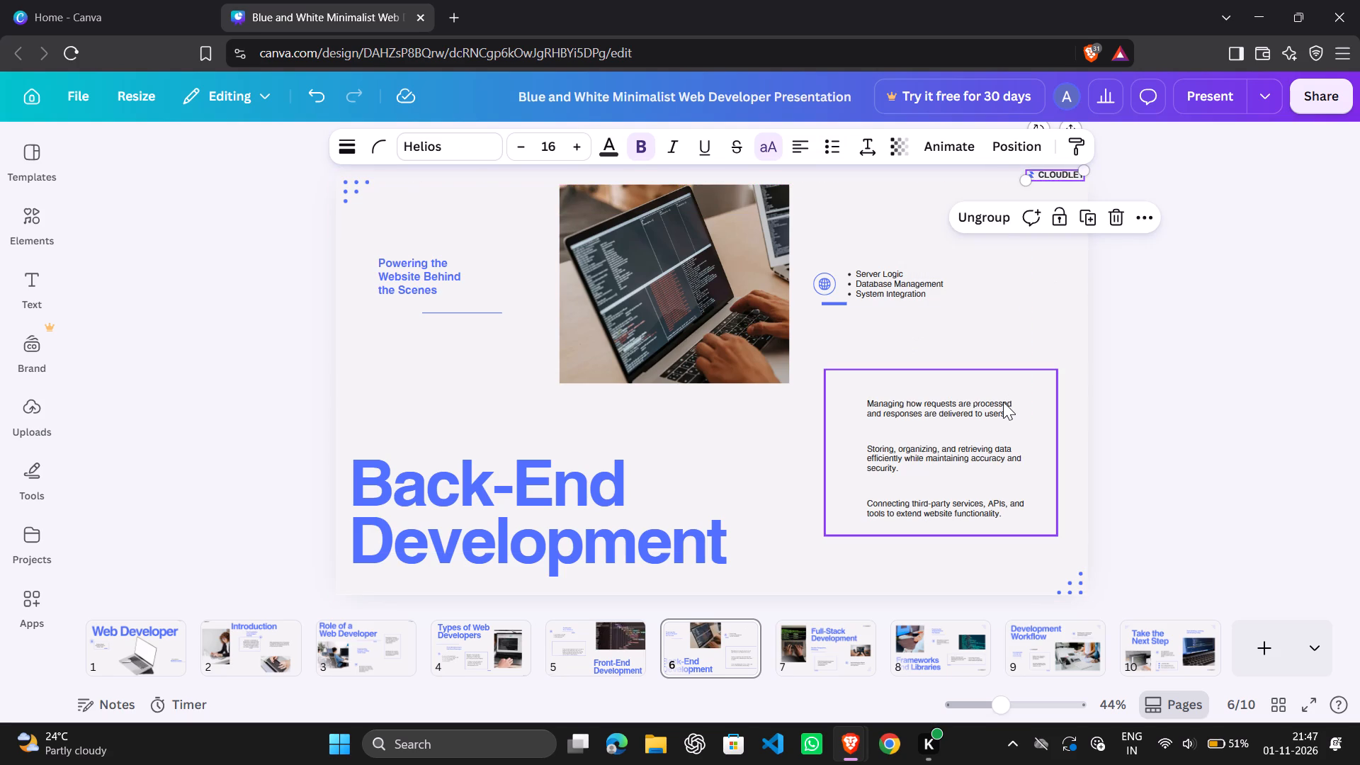
On page 7, move the tall laptop photo up and left, and place the left dot pattern in the slide's bottom-left corner.
left_click(815, 654)
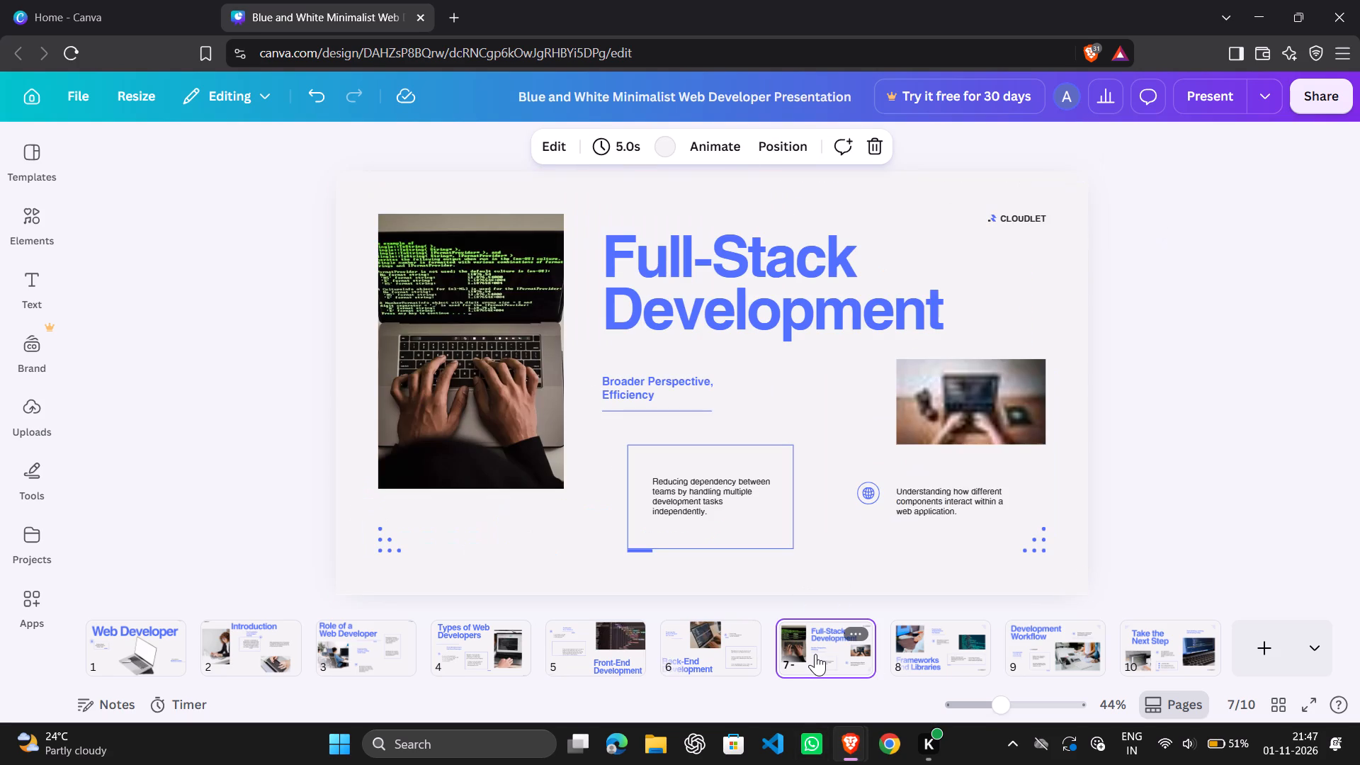
left_click_drag(487, 422, 478, 405)
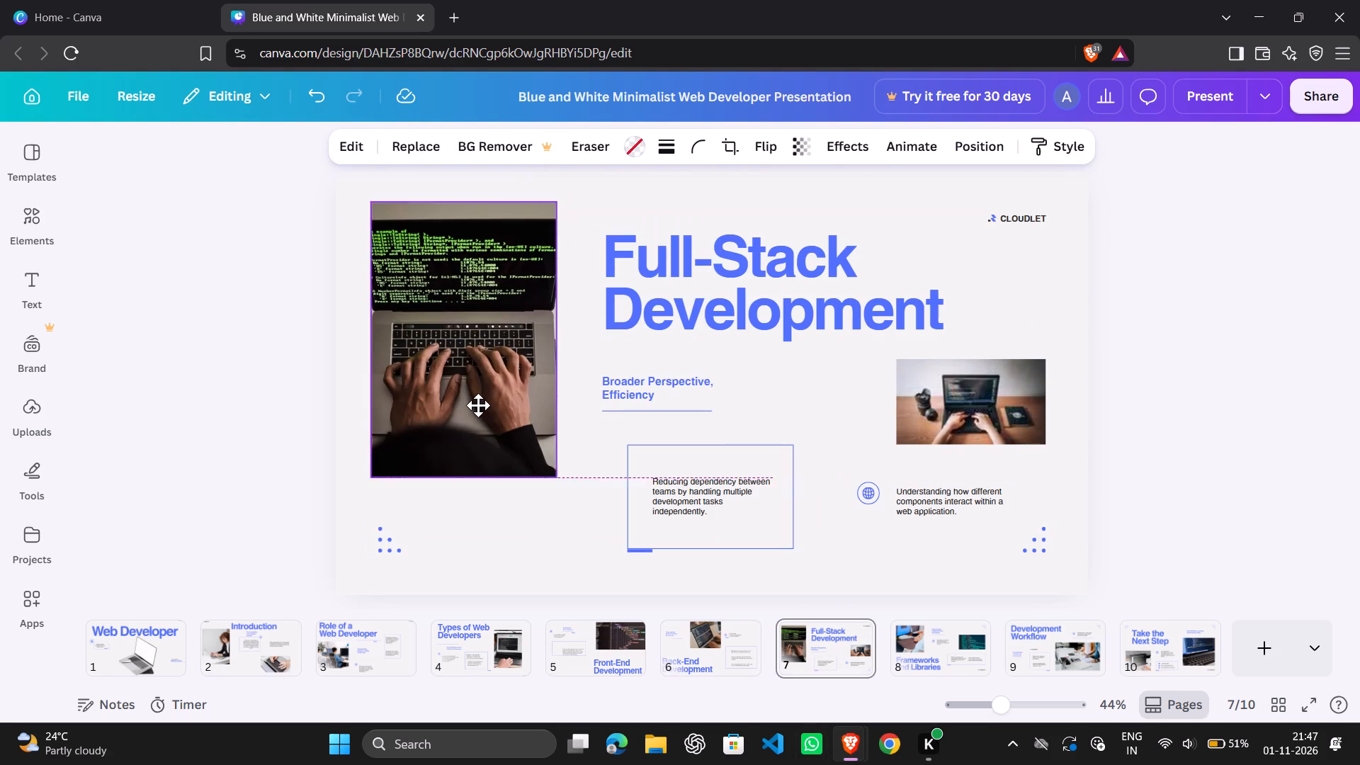
left_click_drag(478, 405, 460, 390)
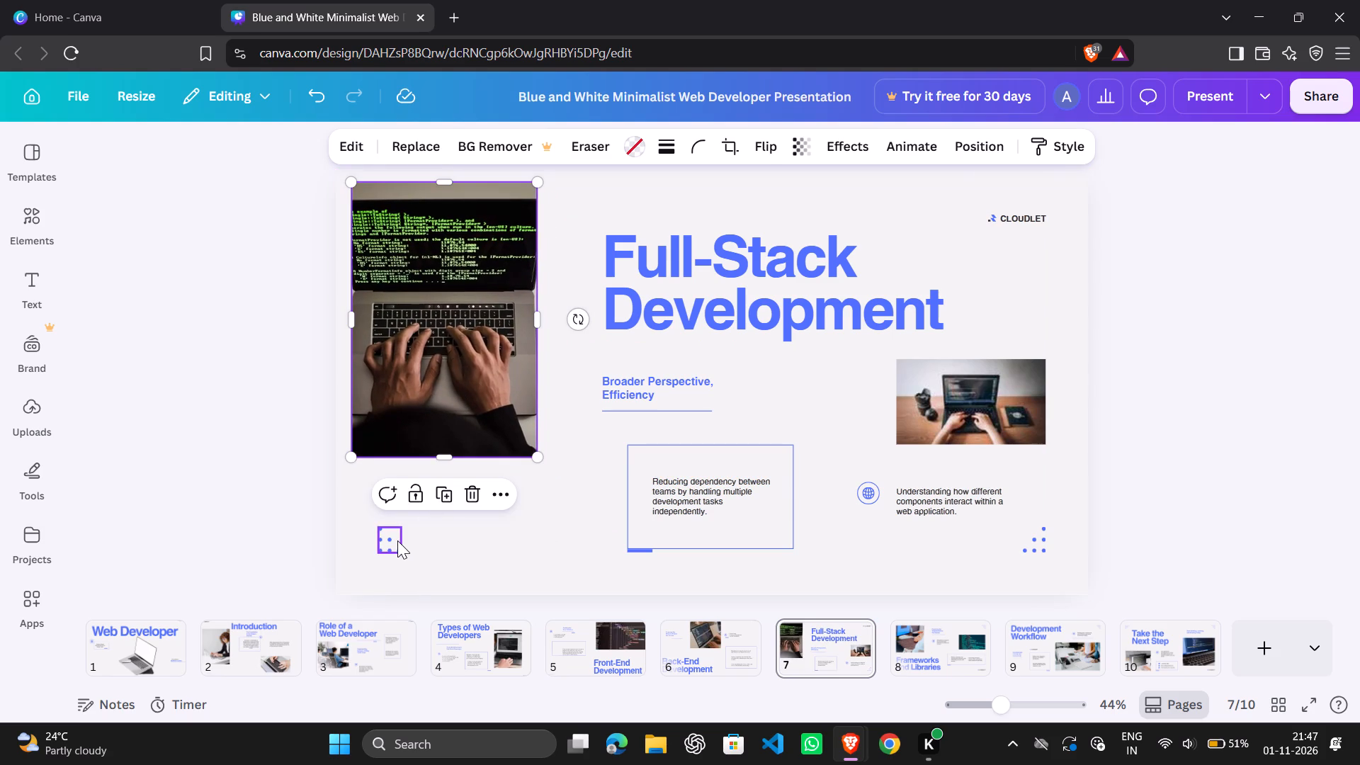
left_click_drag(397, 540, 359, 581)
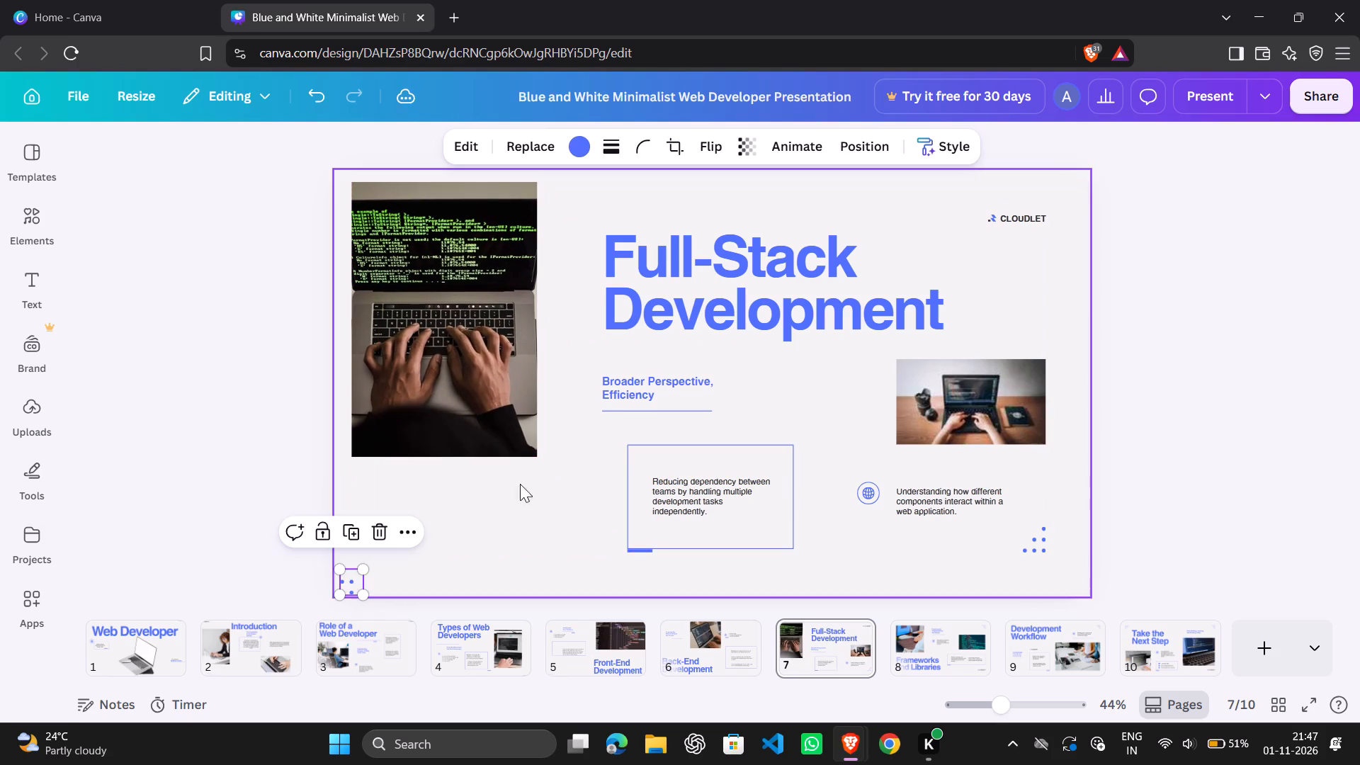
Move page 7's title up and left, place its "Broader Perspective, Efficiency" subheading beneath it, and left-align the thin divider line with the title below.
left_click_drag(645, 319, 626, 284)
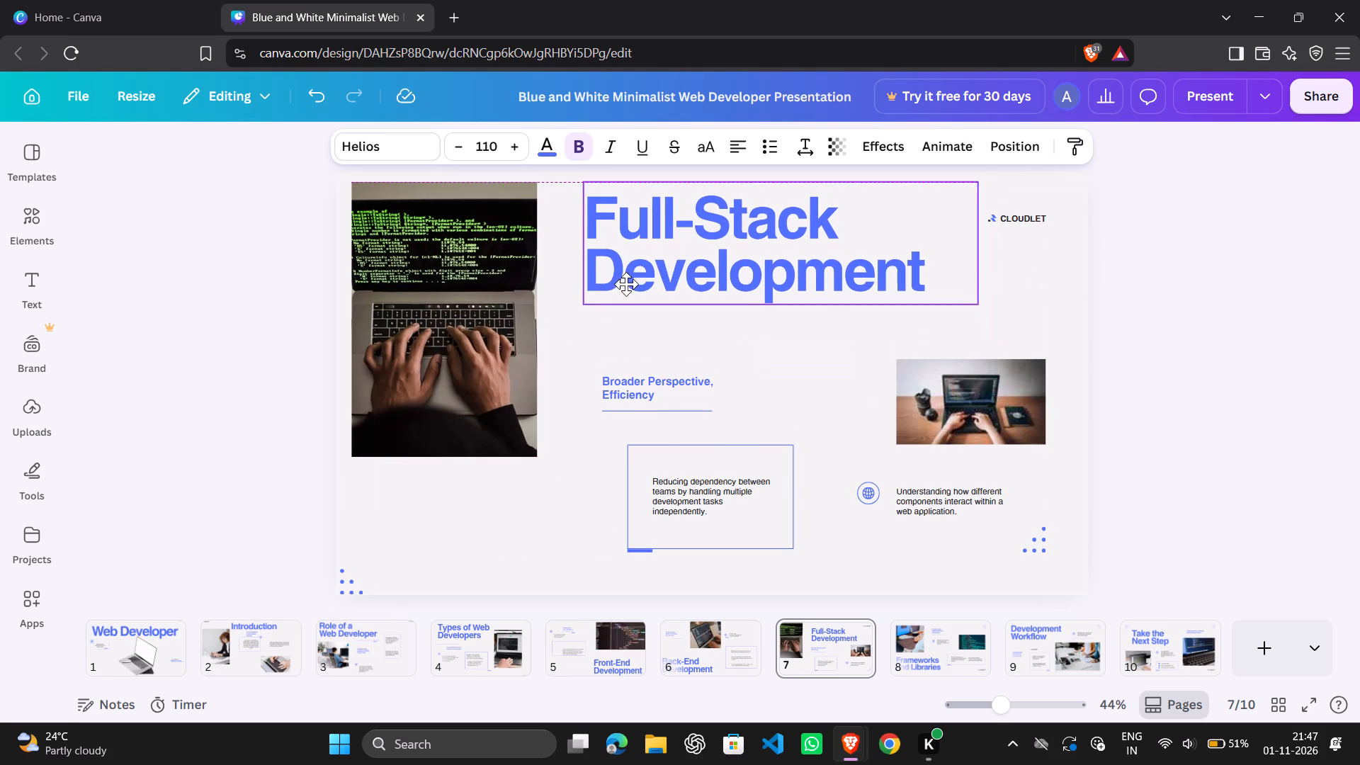
left_click_drag(626, 284, 628, 275)
left_click_drag(647, 378, 701, 311)
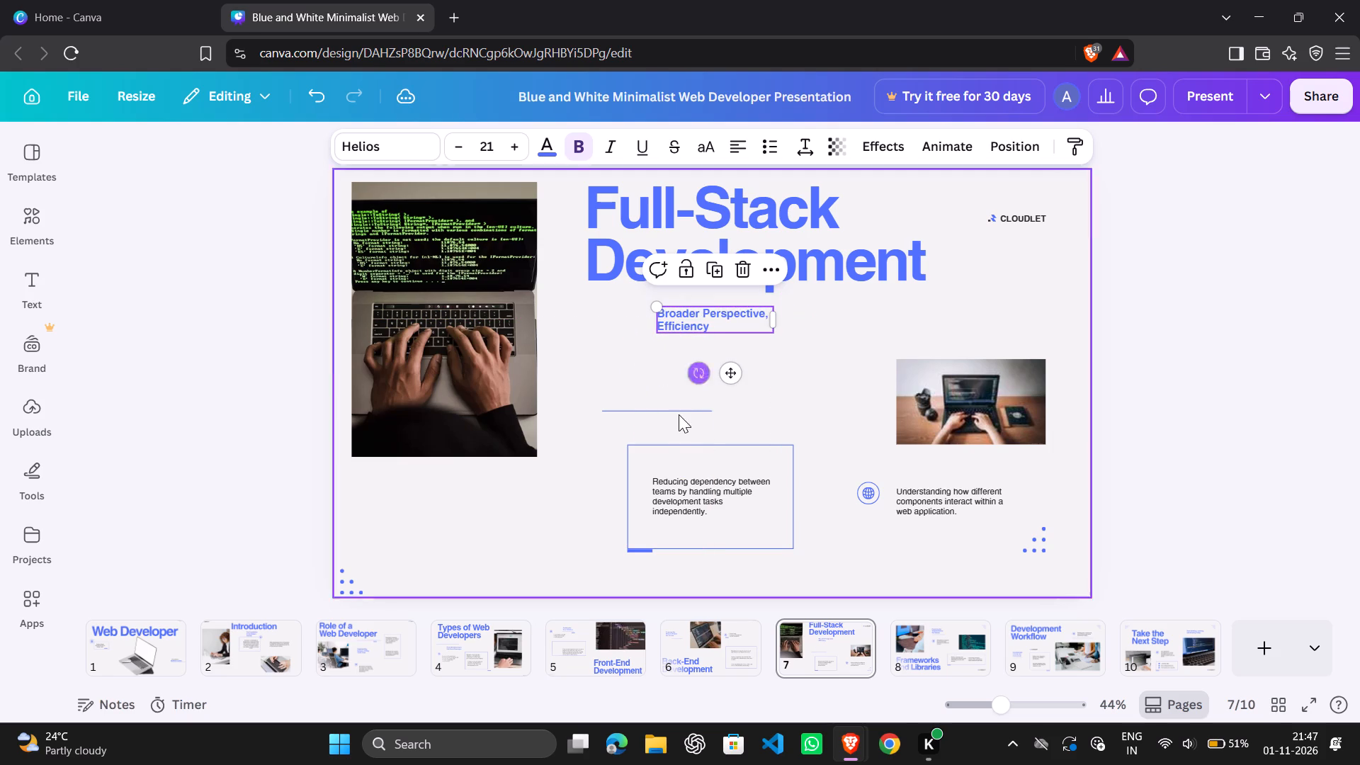
left_click_drag(675, 411, 661, 351)
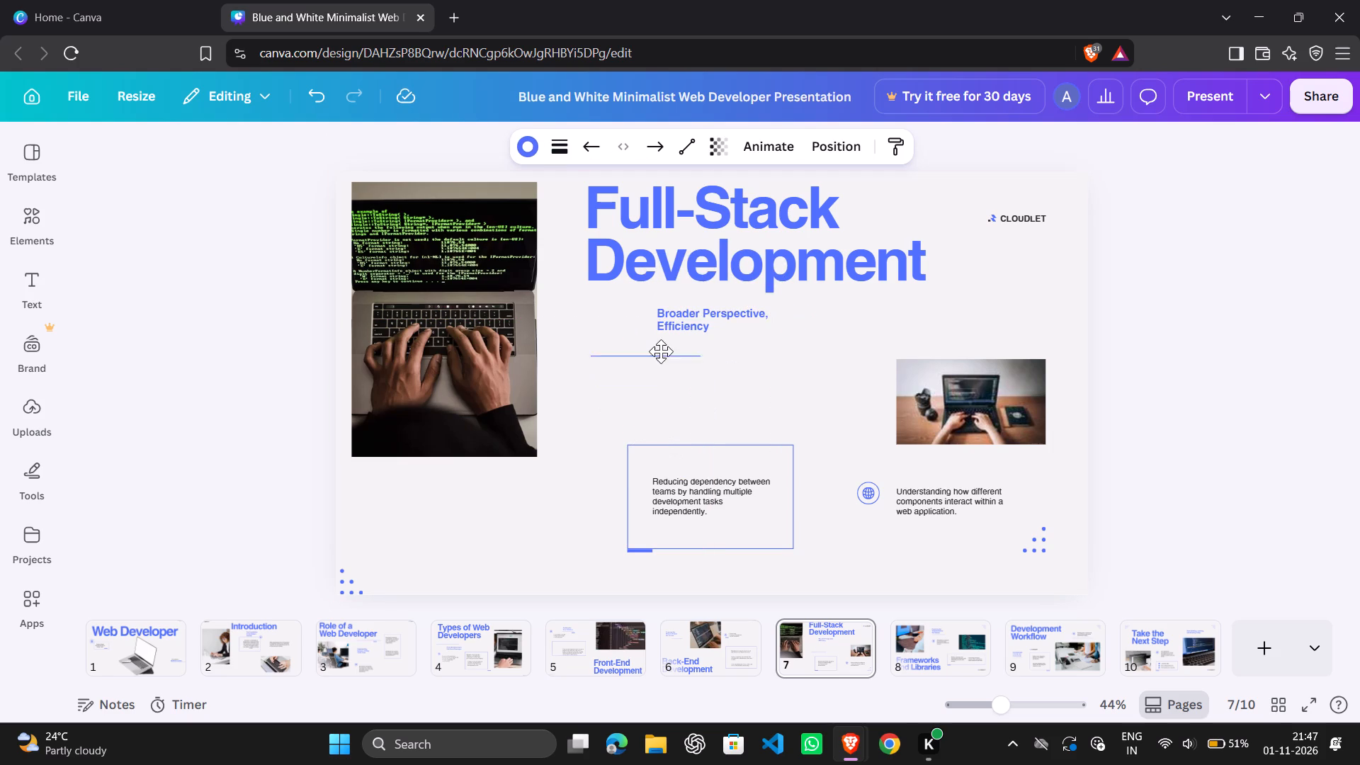
left_click_drag(661, 351, 654, 344)
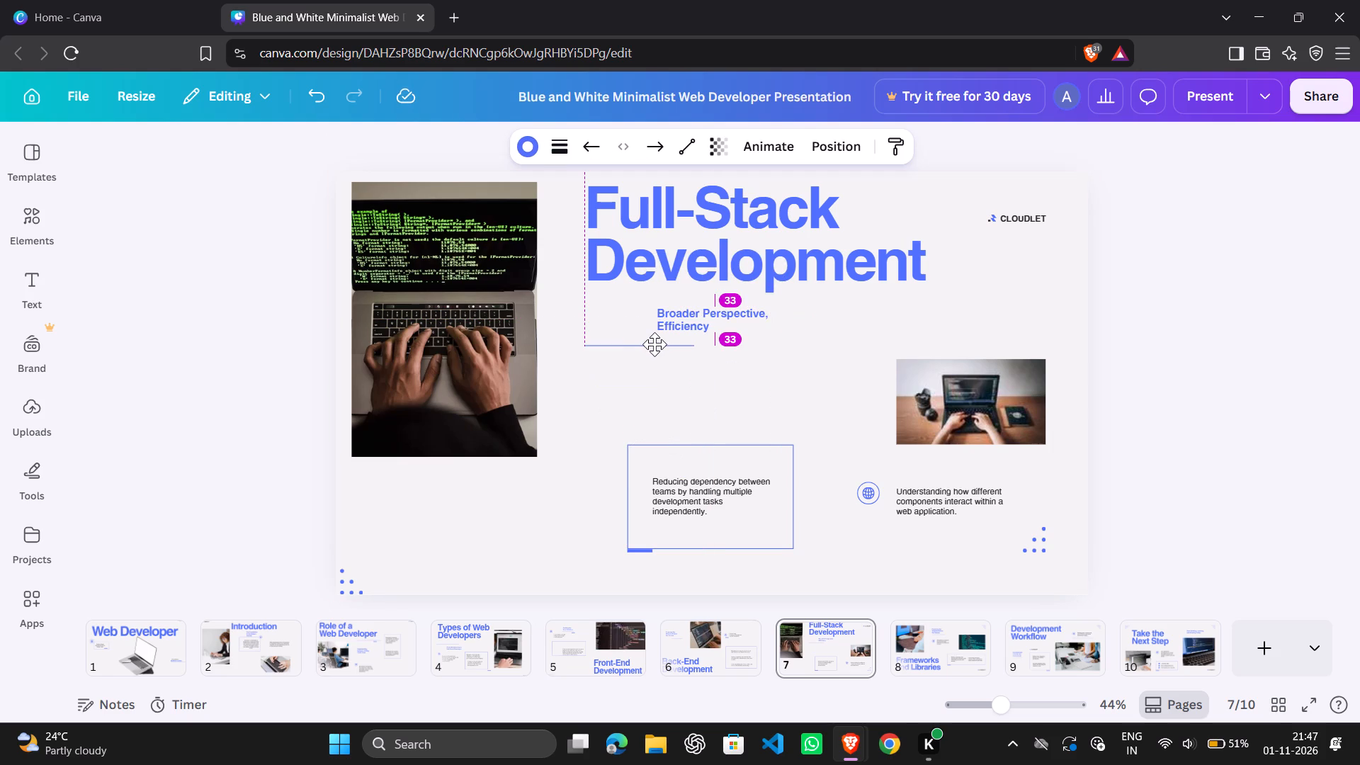
left_click_drag(654, 344, 657, 335)
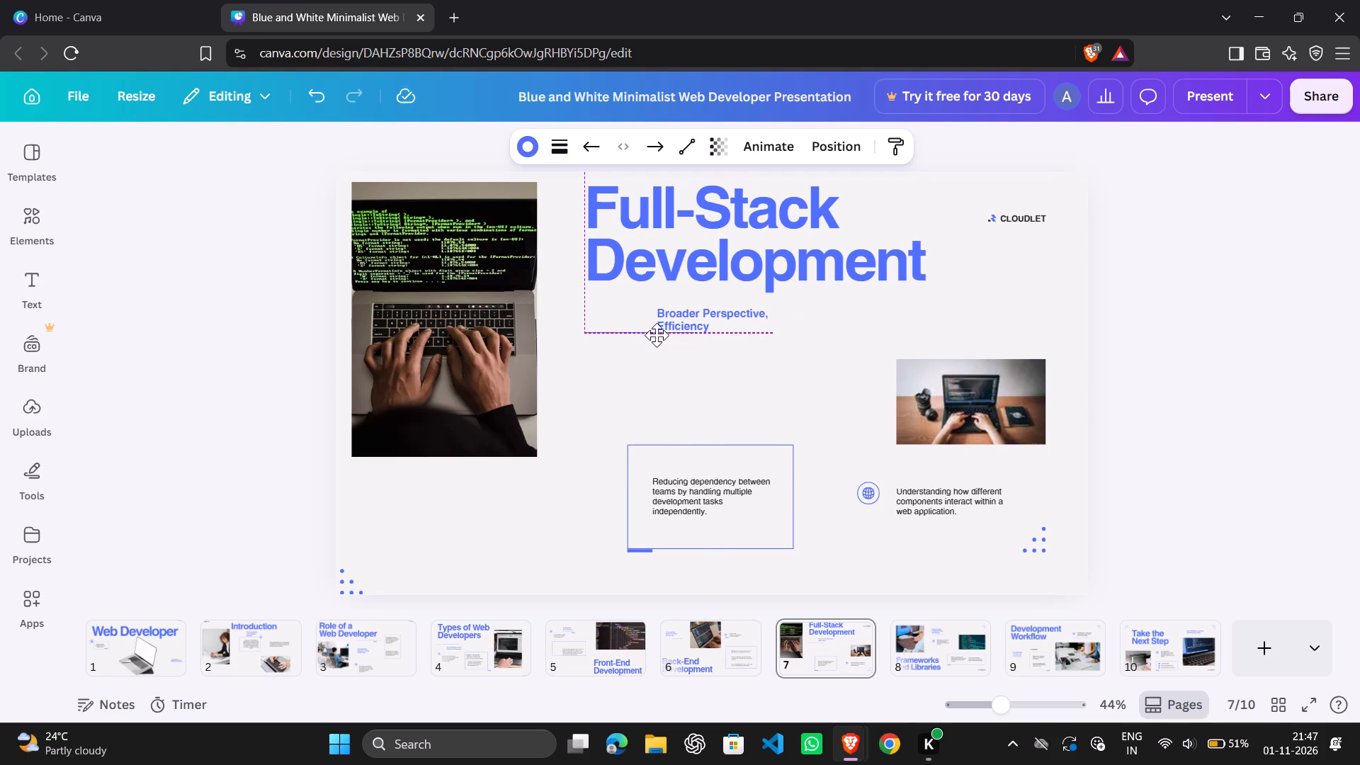
left_click_drag(657, 335, 657, 341)
Move page 7's small desk photo toward the slide's right edge, and place the "Understanding how different components" paragraph and globe icon below and left of it.
left_click_drag(987, 365, 995, 339)
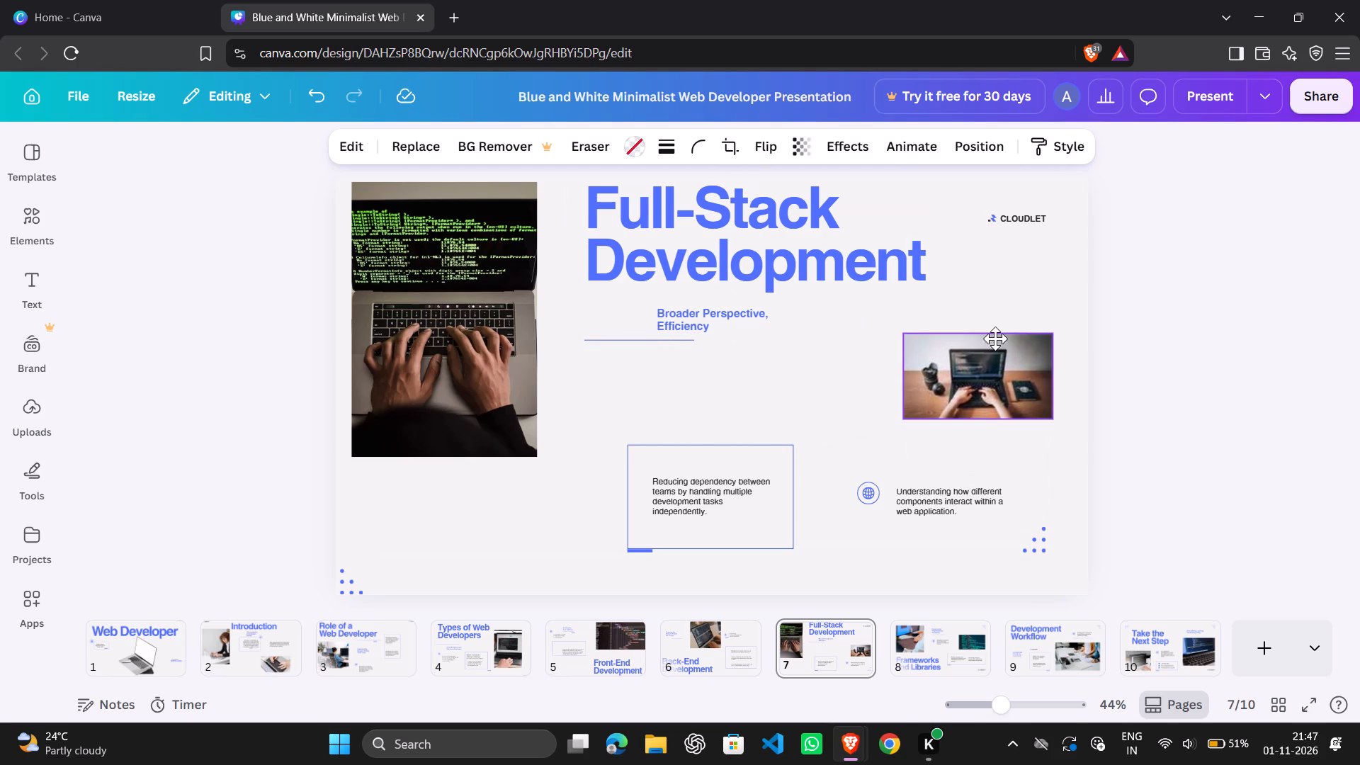
left_click_drag(995, 339, 1022, 336)
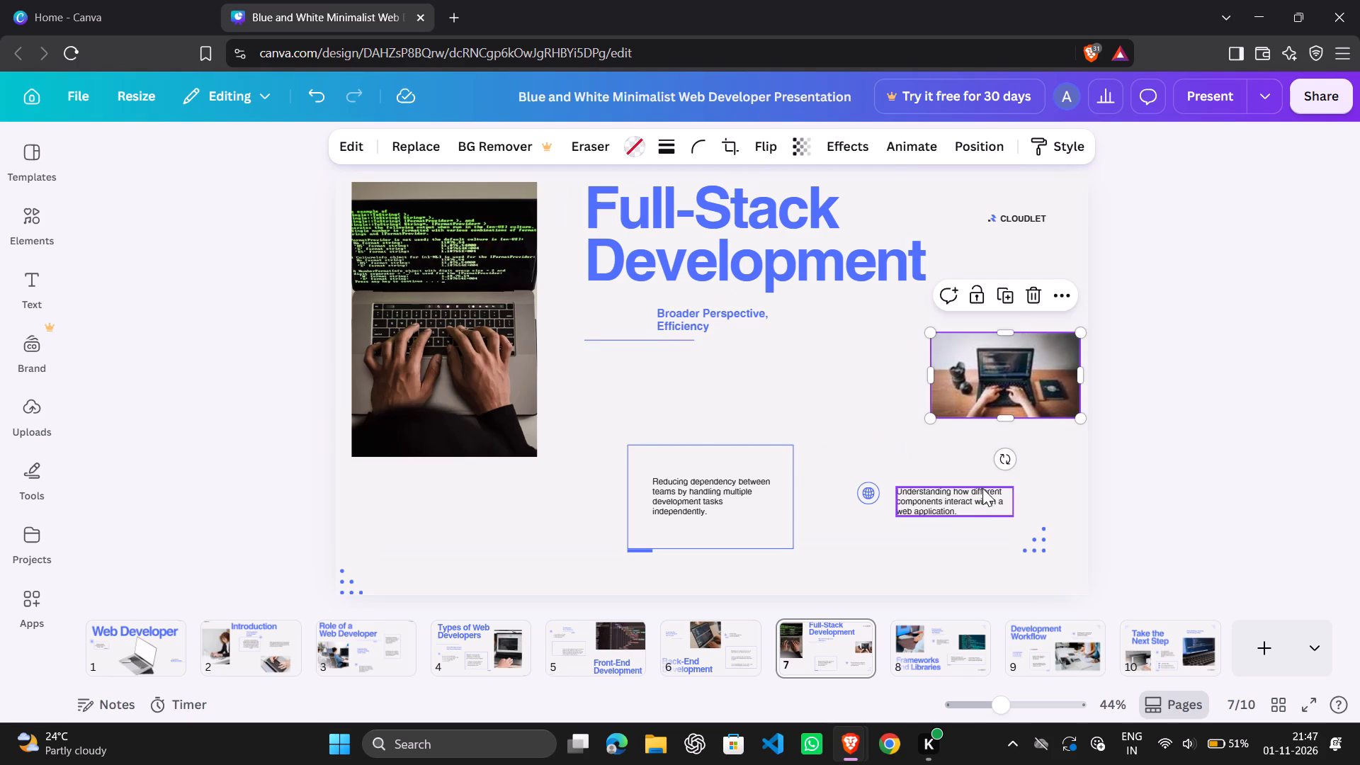
left_click_drag(978, 495, 975, 463)
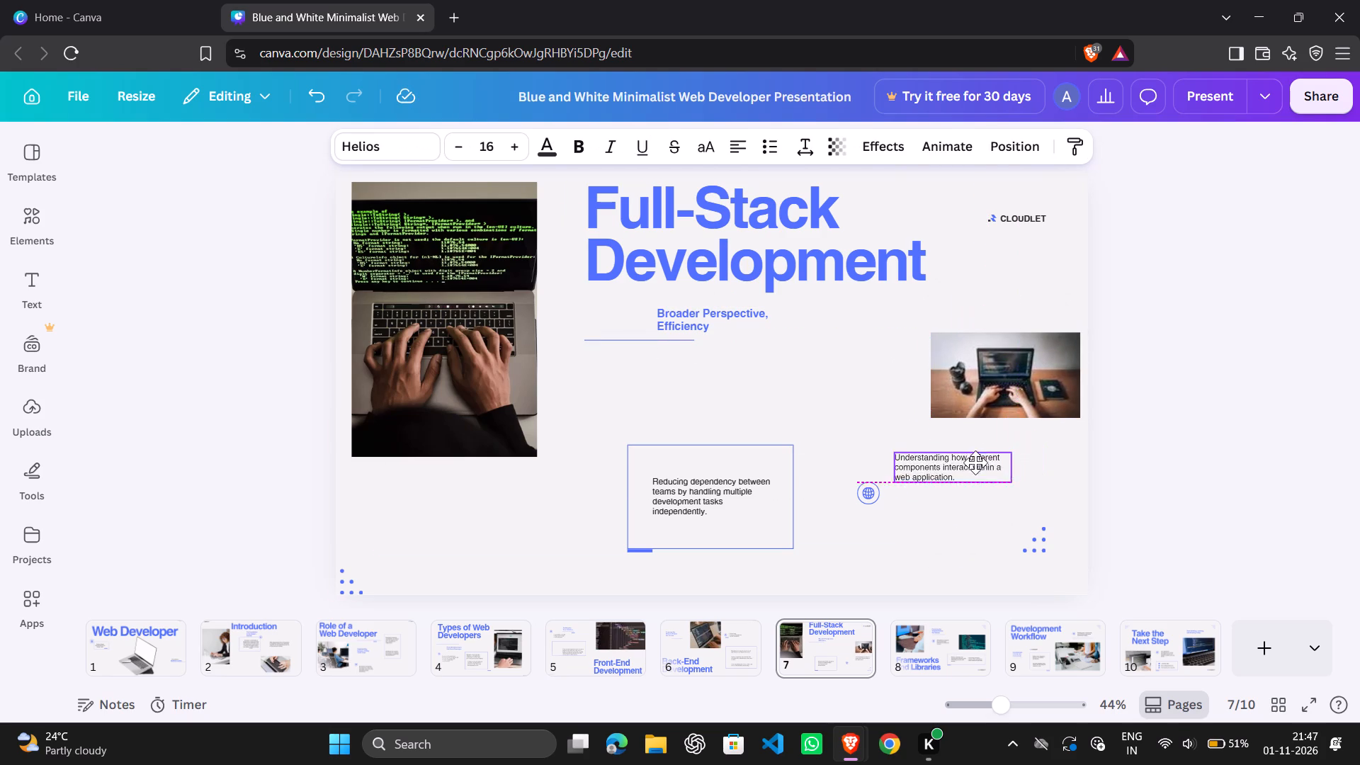
left_click_drag(975, 463, 944, 443)
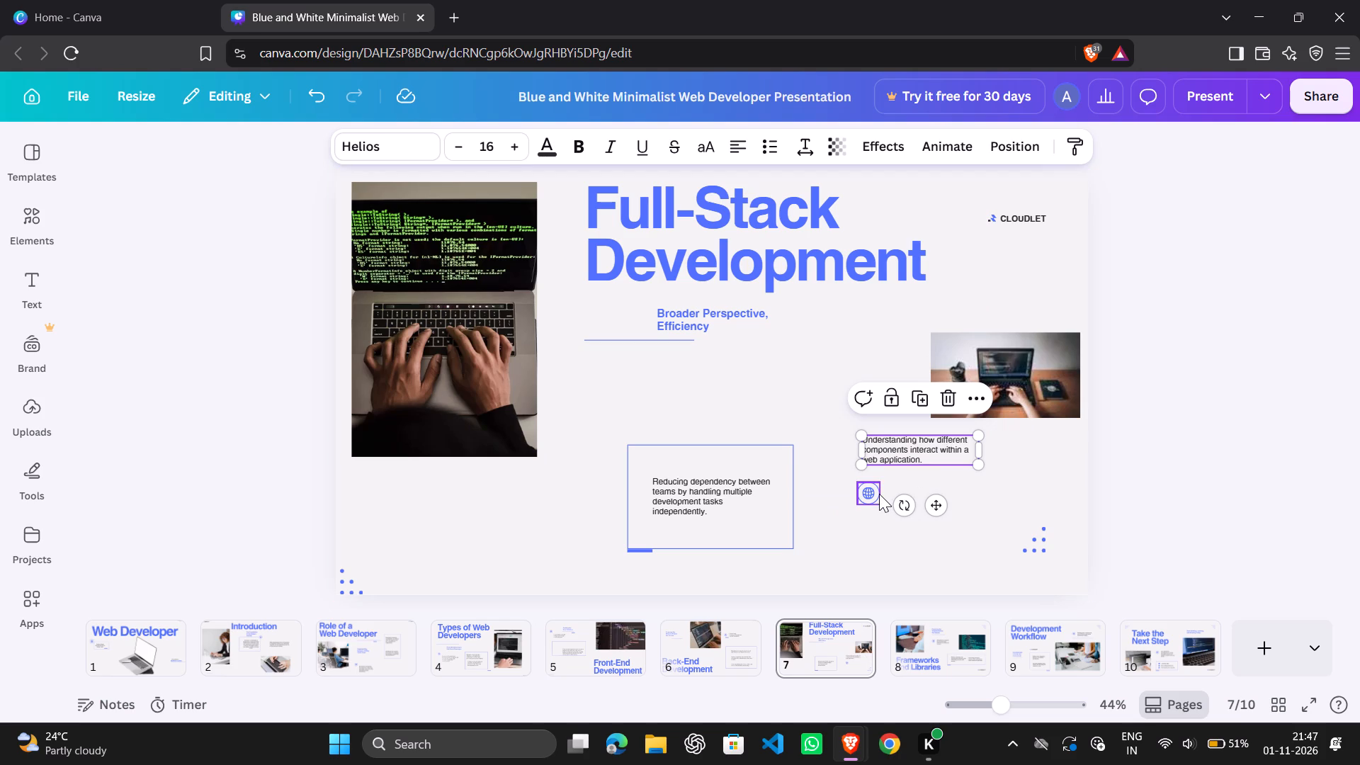
left_click_drag(879, 493, 852, 458)
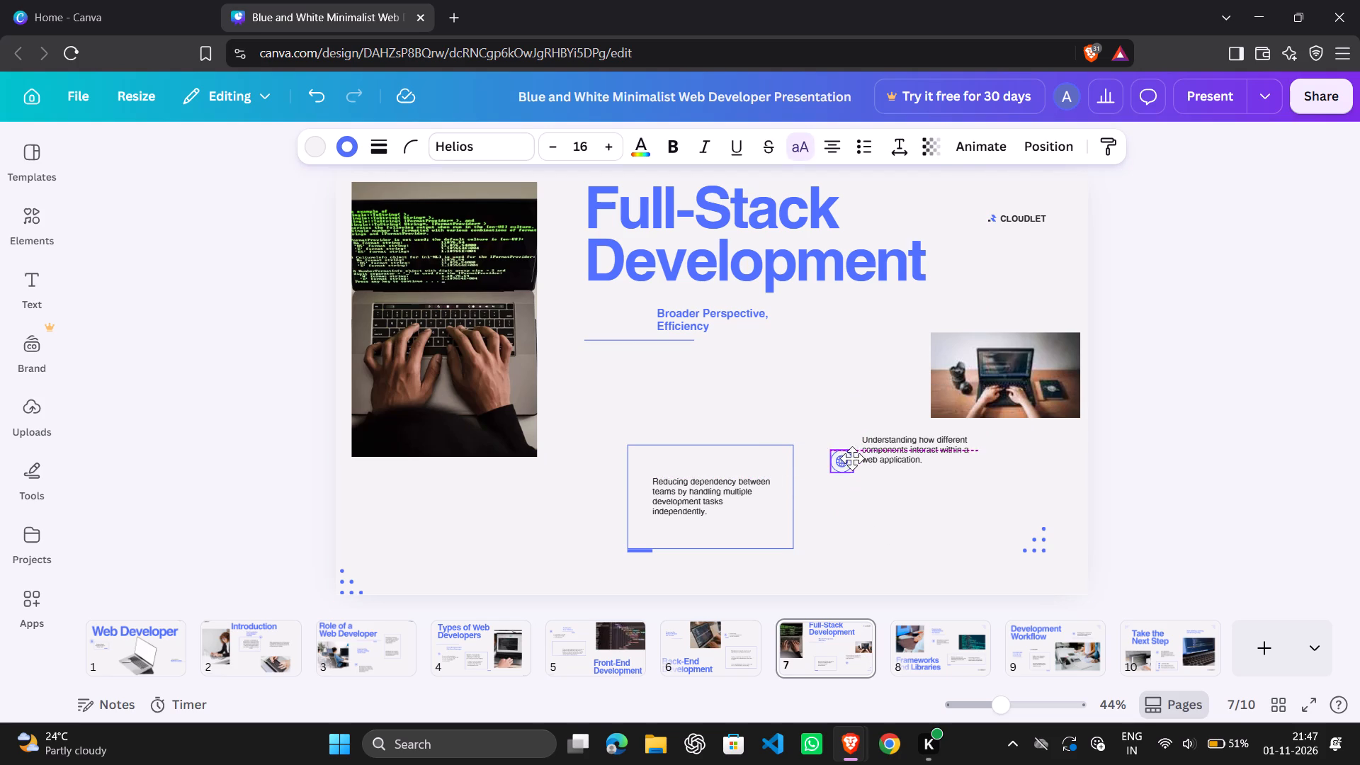
left_click_drag(852, 458, 859, 425)
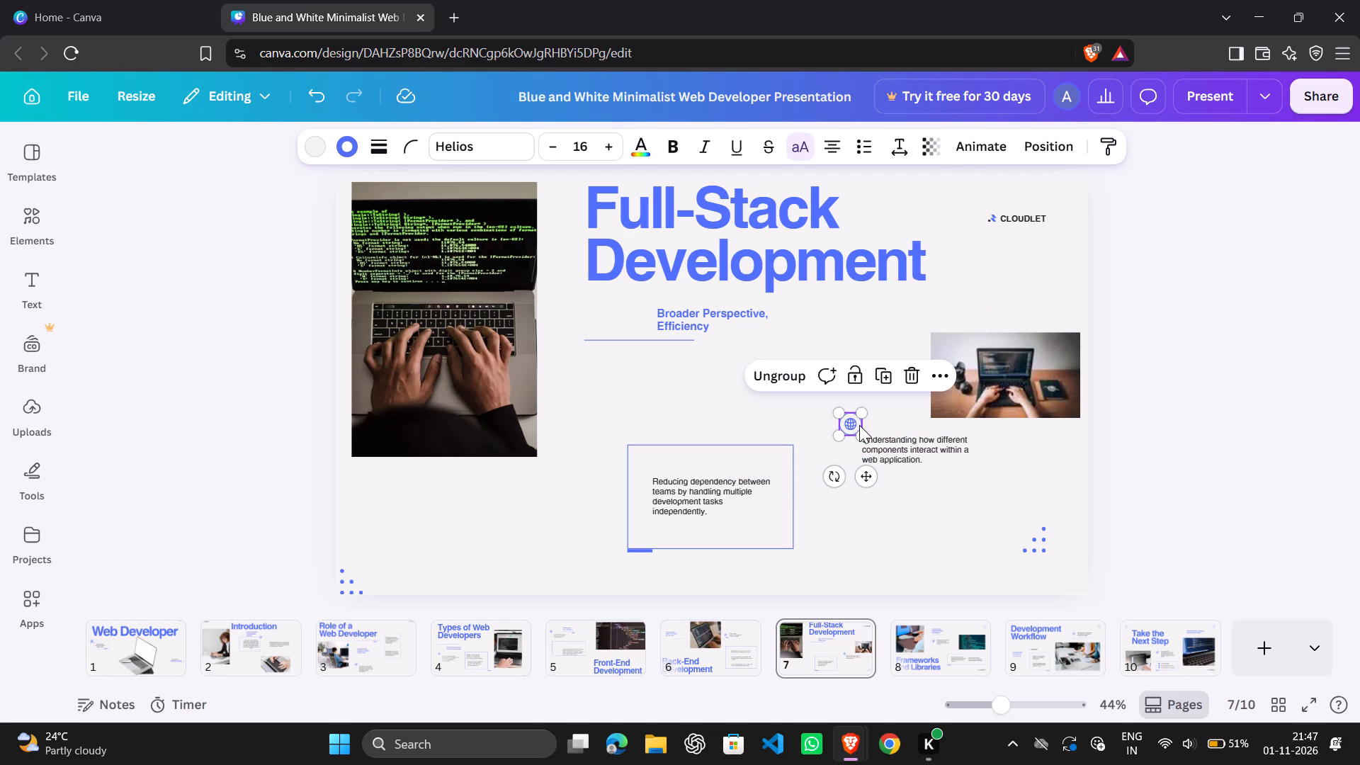
Move page 7's outlined rectangle and its paragraph up and left together, and place the short accent bar just below the divider line's right end.
left_click_drag(654, 450, 640, 402)
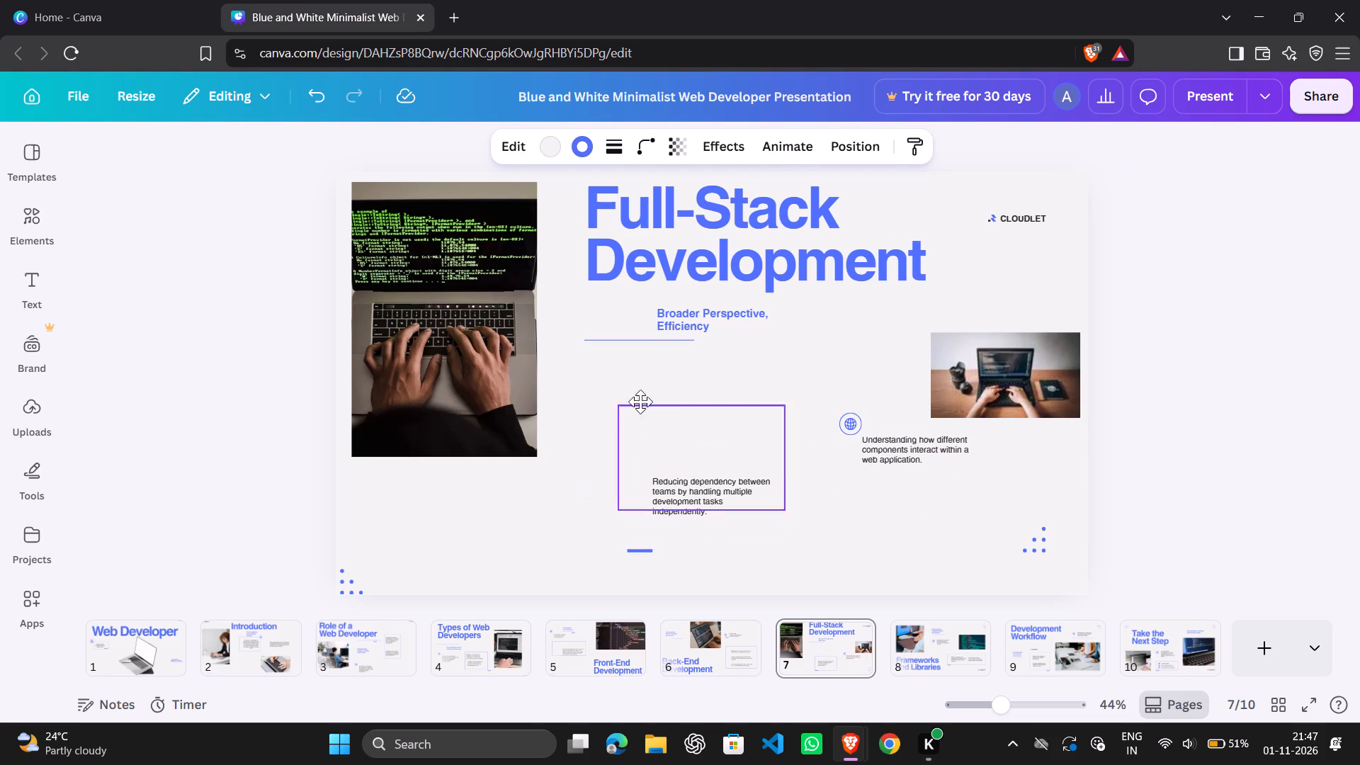
left_click_drag(640, 402, 625, 392)
left_click_drag(676, 509, 647, 451)
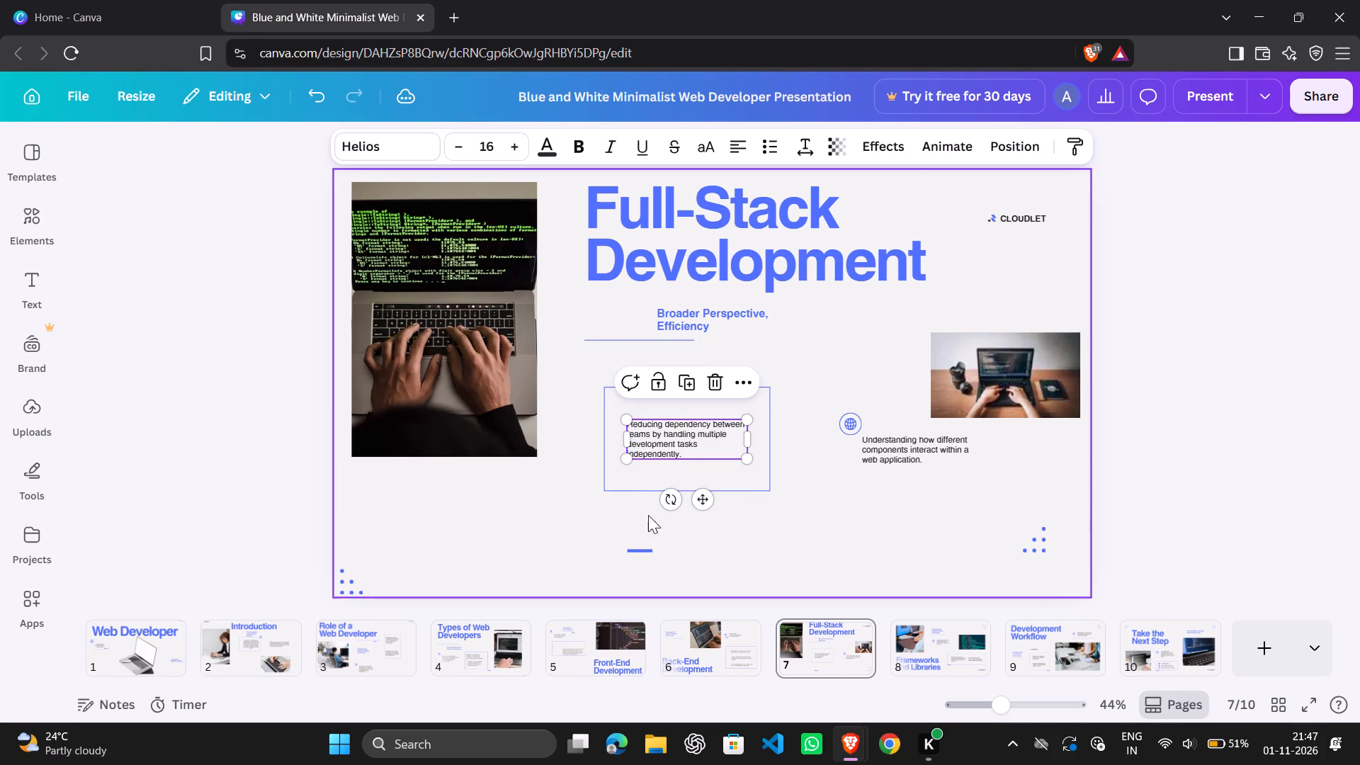
left_click_drag(652, 552, 718, 348)
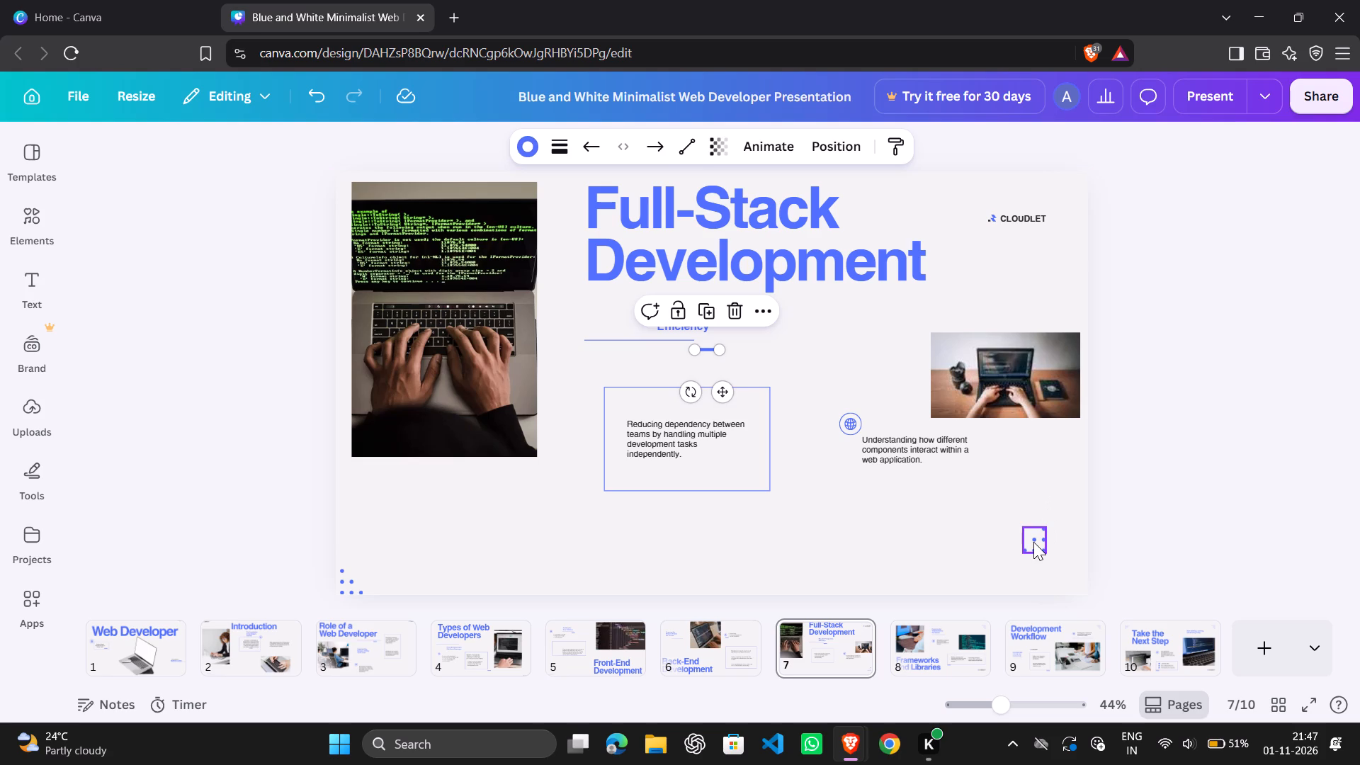
Place page 7's right dot pattern in the slide's bottom-right corner and its CLOUDLET logo in the top-right corner.
left_click_drag(1033, 542, 1068, 582)
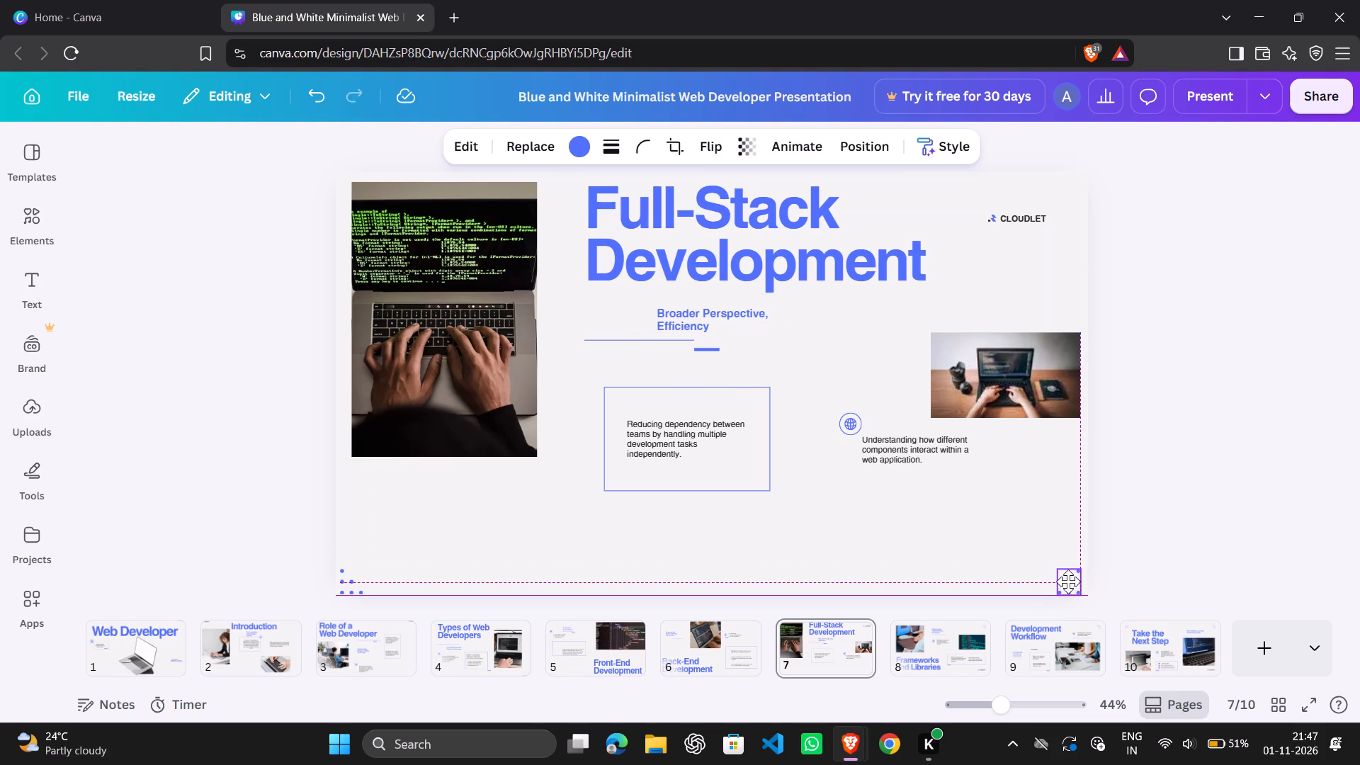
left_click_drag(1068, 582, 1074, 582)
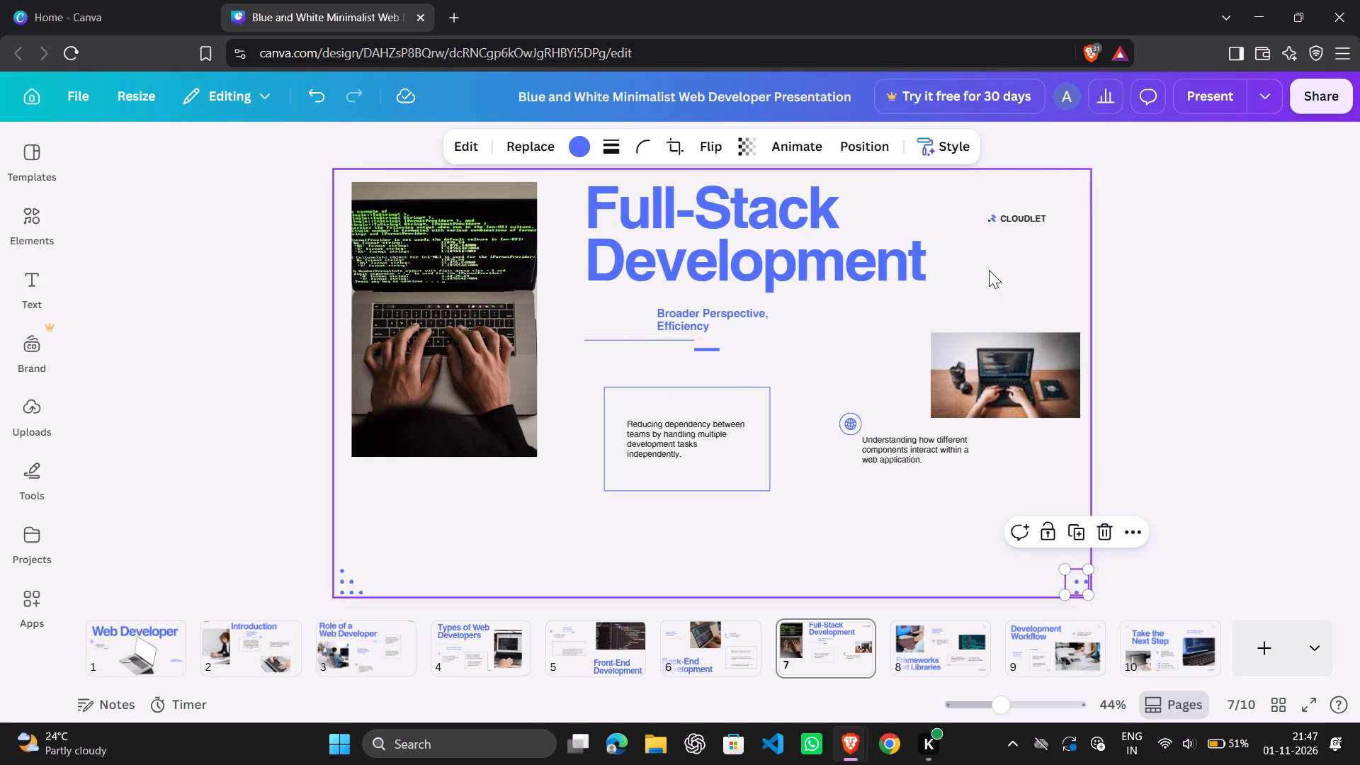
left_click_drag(1012, 218, 1053, 183)
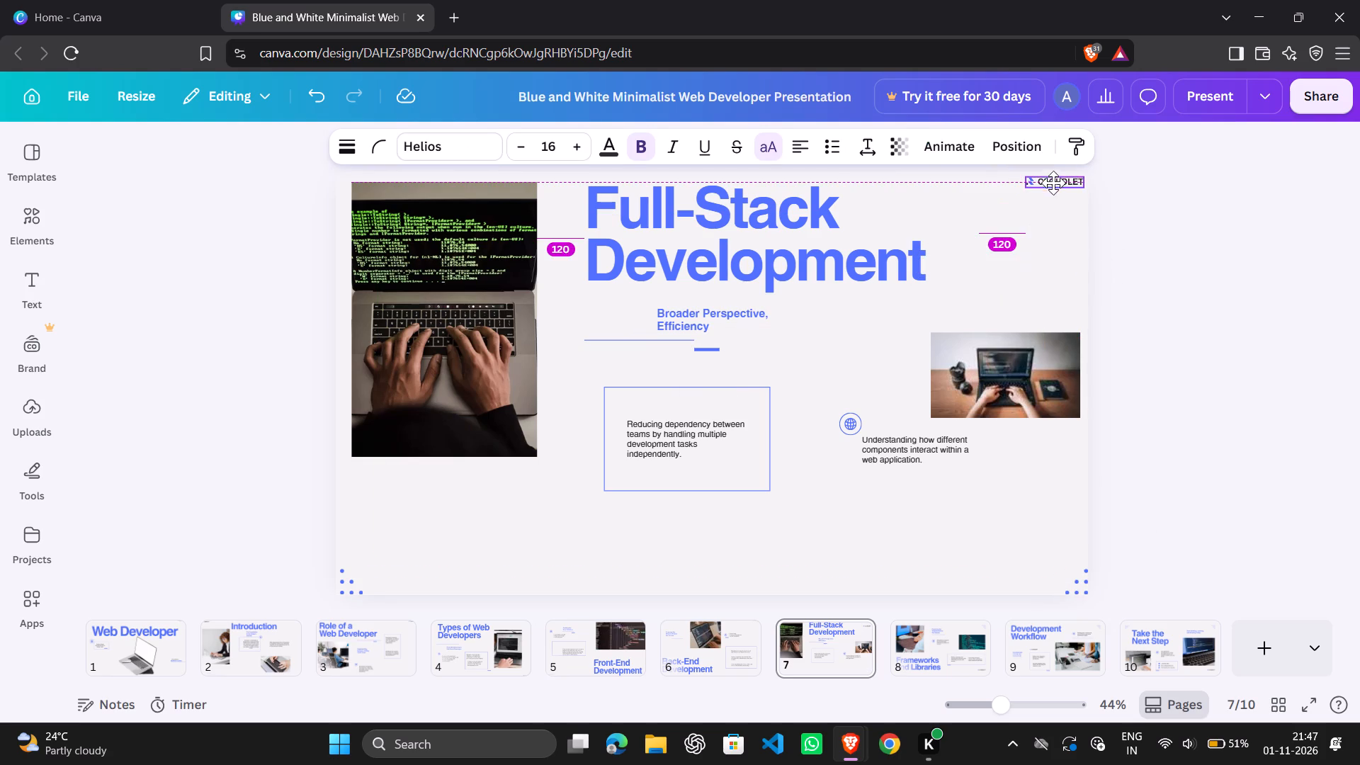
left_click_drag(1053, 183, 1055, 176)
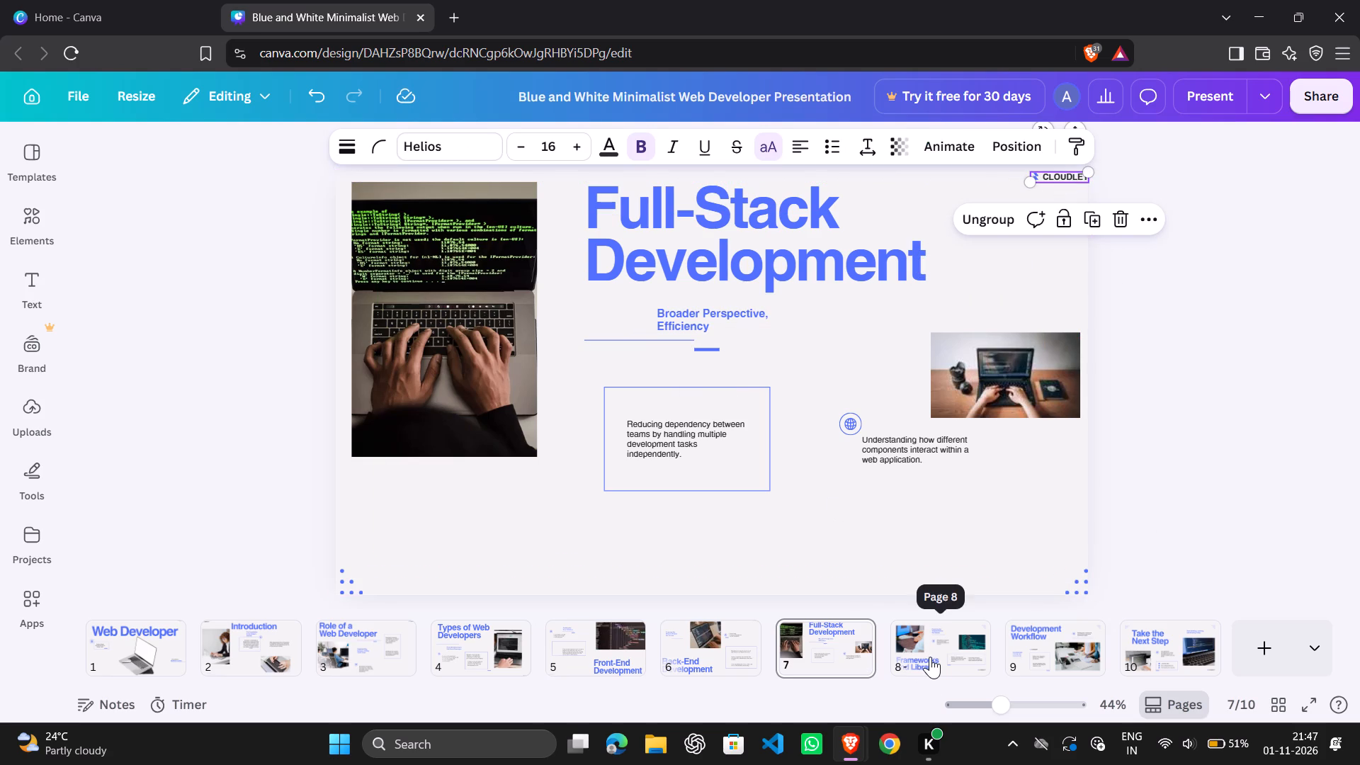
On page 8, place the hands-and-laptop photo in the slide's top-left corner, and move the "Powering the Website" subheading and its divider line up and left.
left_click(930, 657)
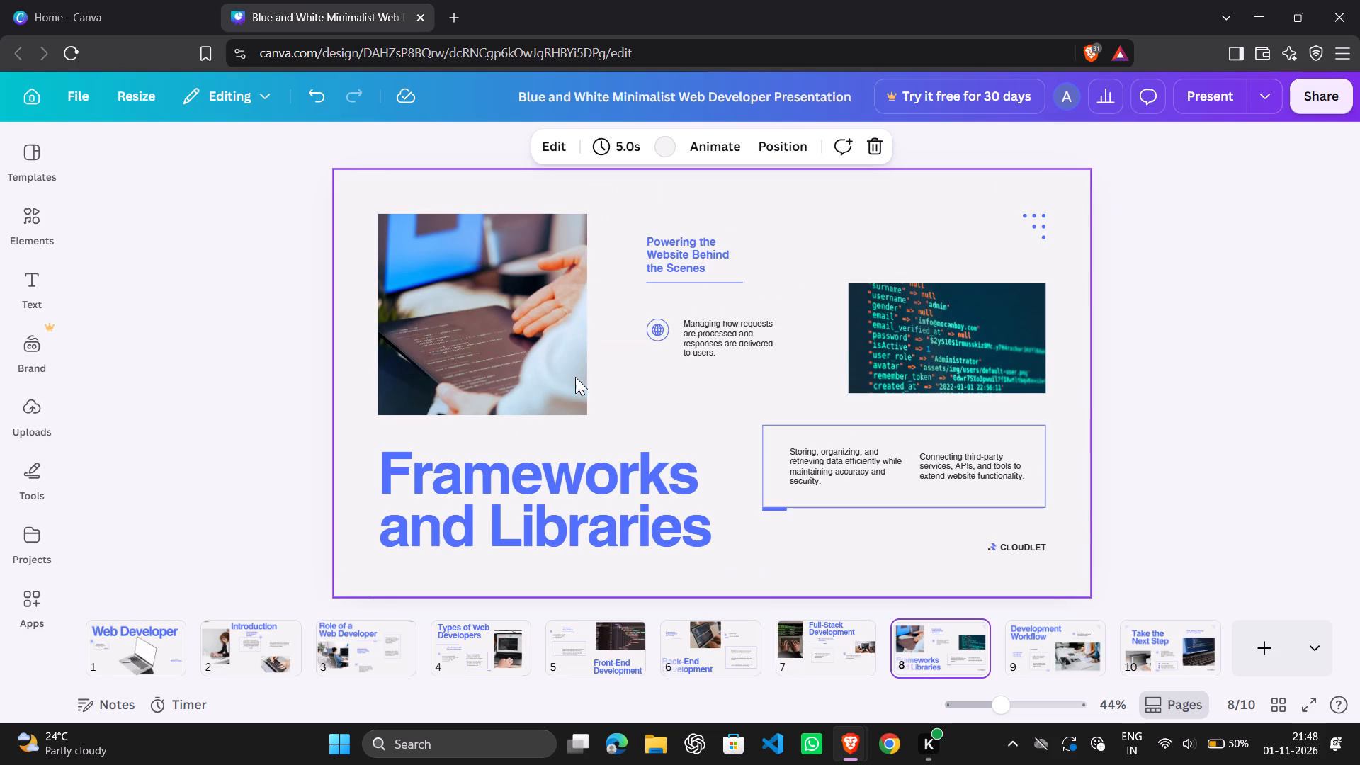
left_click_drag(538, 353, 499, 312)
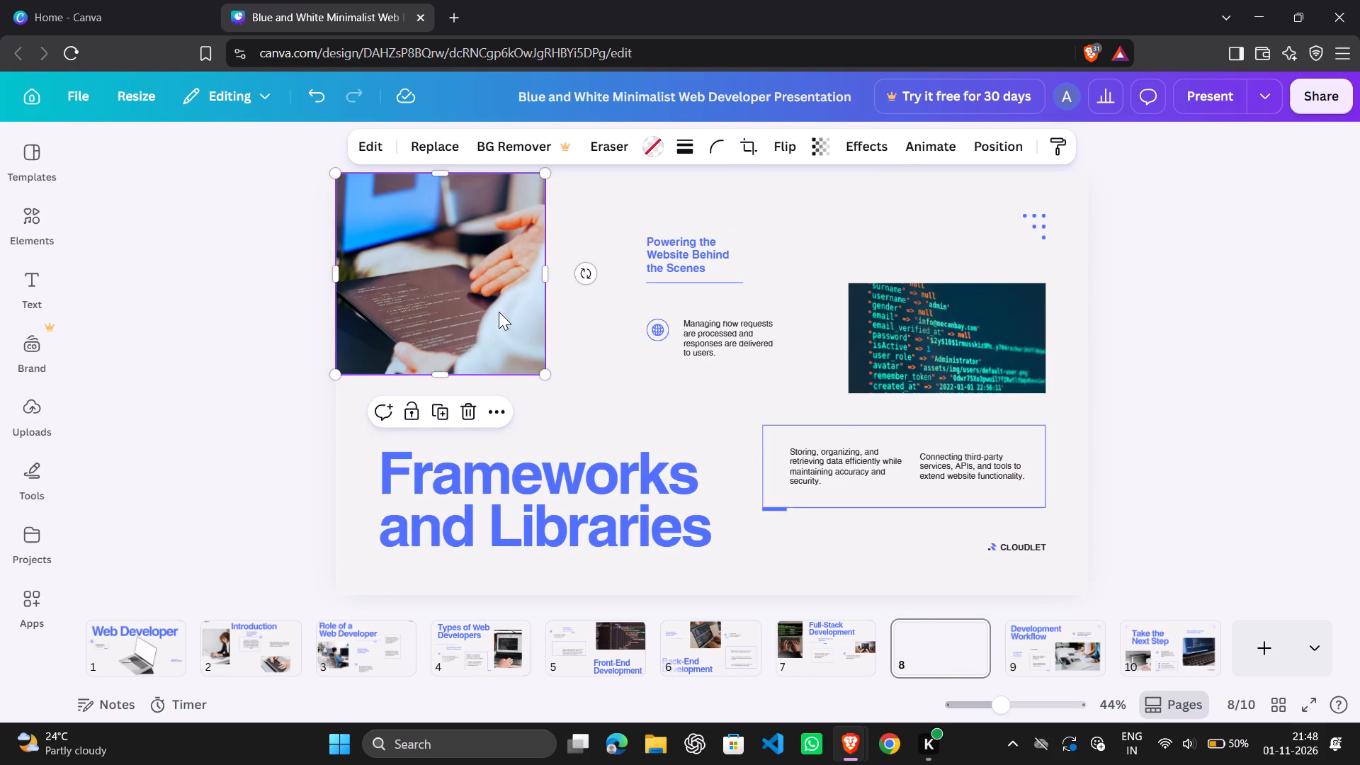
left_click_drag(676, 266, 646, 241)
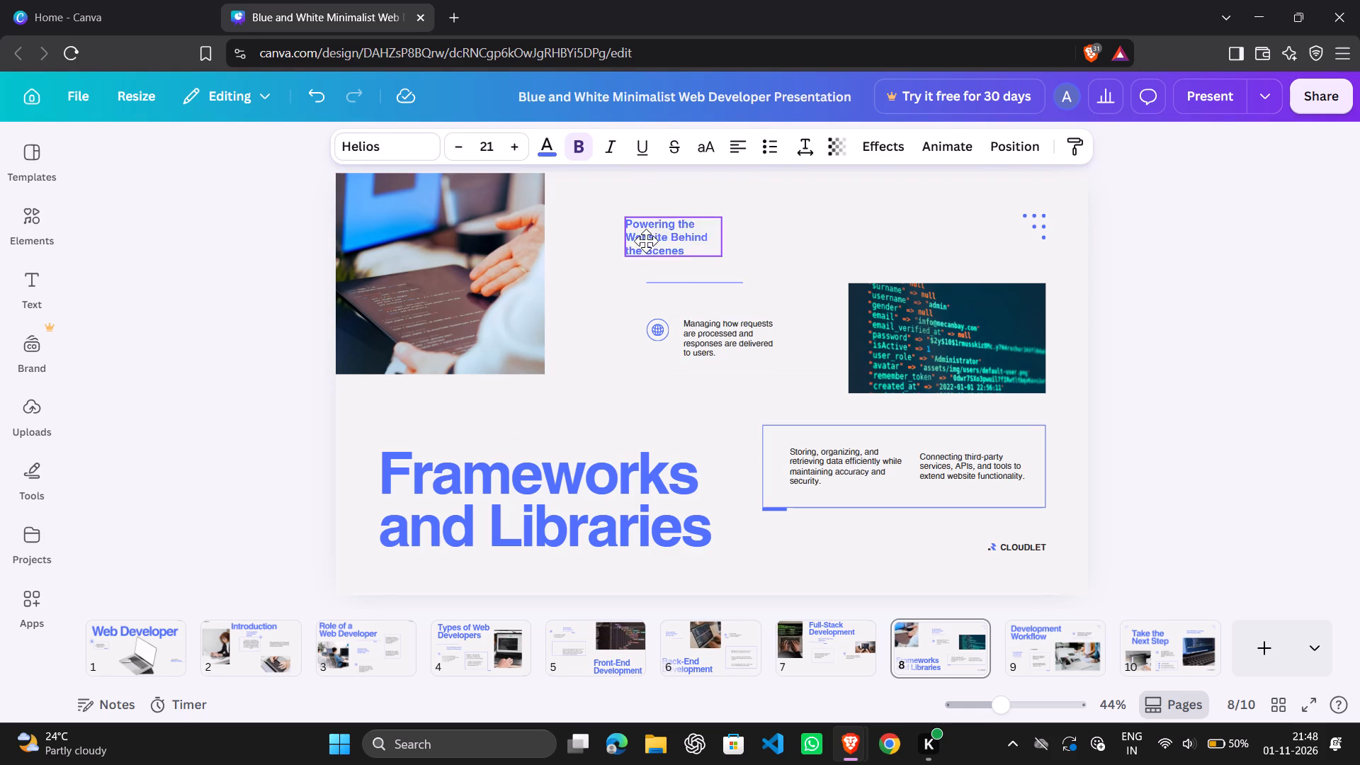
left_click_drag(646, 241, 628, 216)
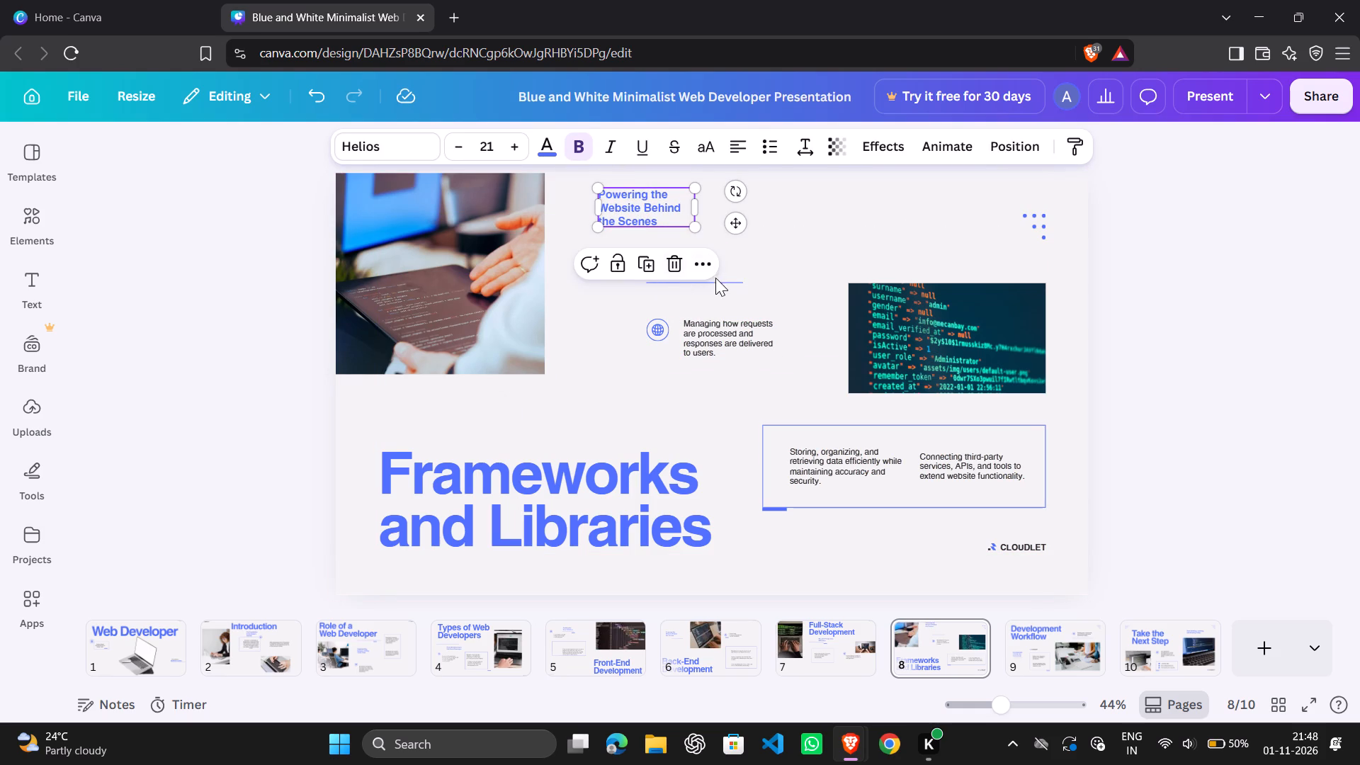
left_click_drag(717, 283, 705, 232)
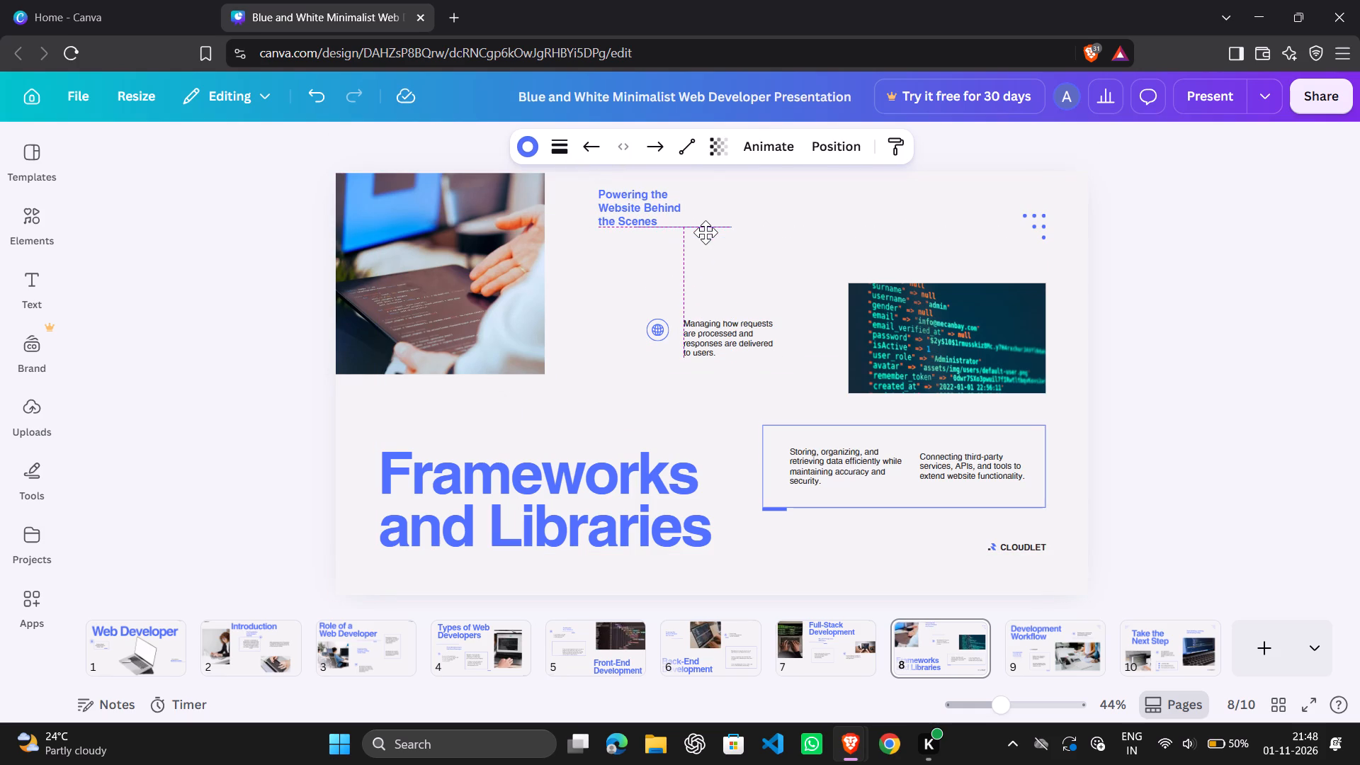
left_click_drag(705, 232, 706, 239)
Move page 8's "Managing how requests" paragraph up with the globe icon at its upper left, and shift the code photo up and left.
left_click_drag(725, 327, 735, 283)
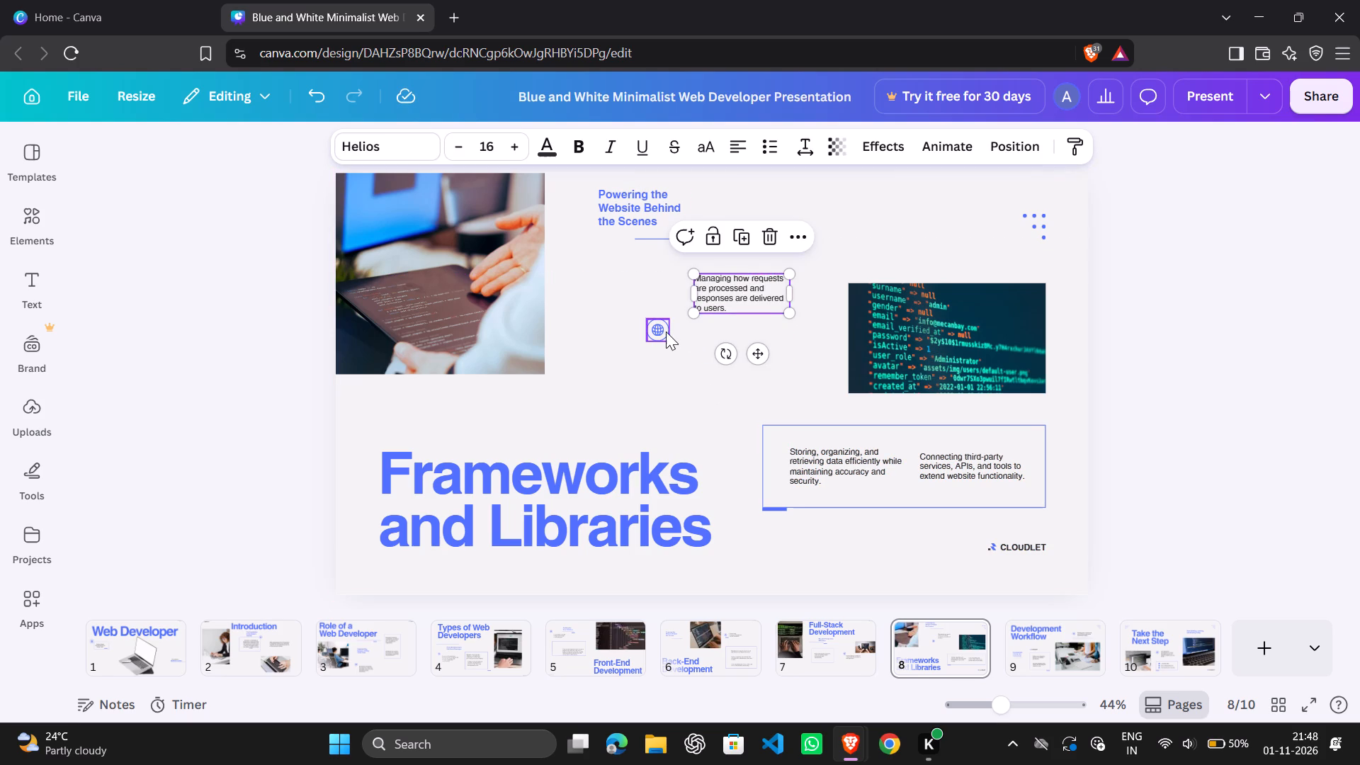
left_click_drag(664, 329, 688, 260)
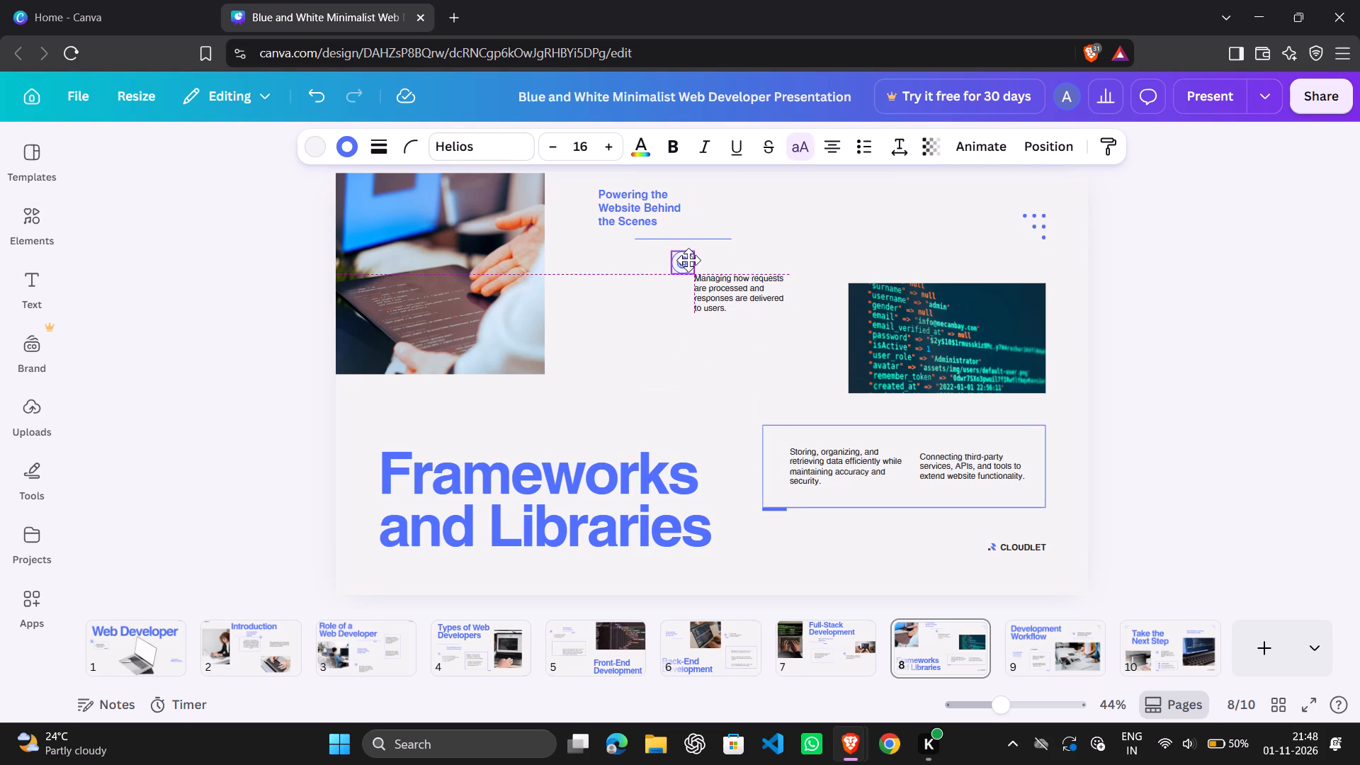
left_click_drag(688, 260, 688, 262)
left_click_drag(885, 317, 868, 304)
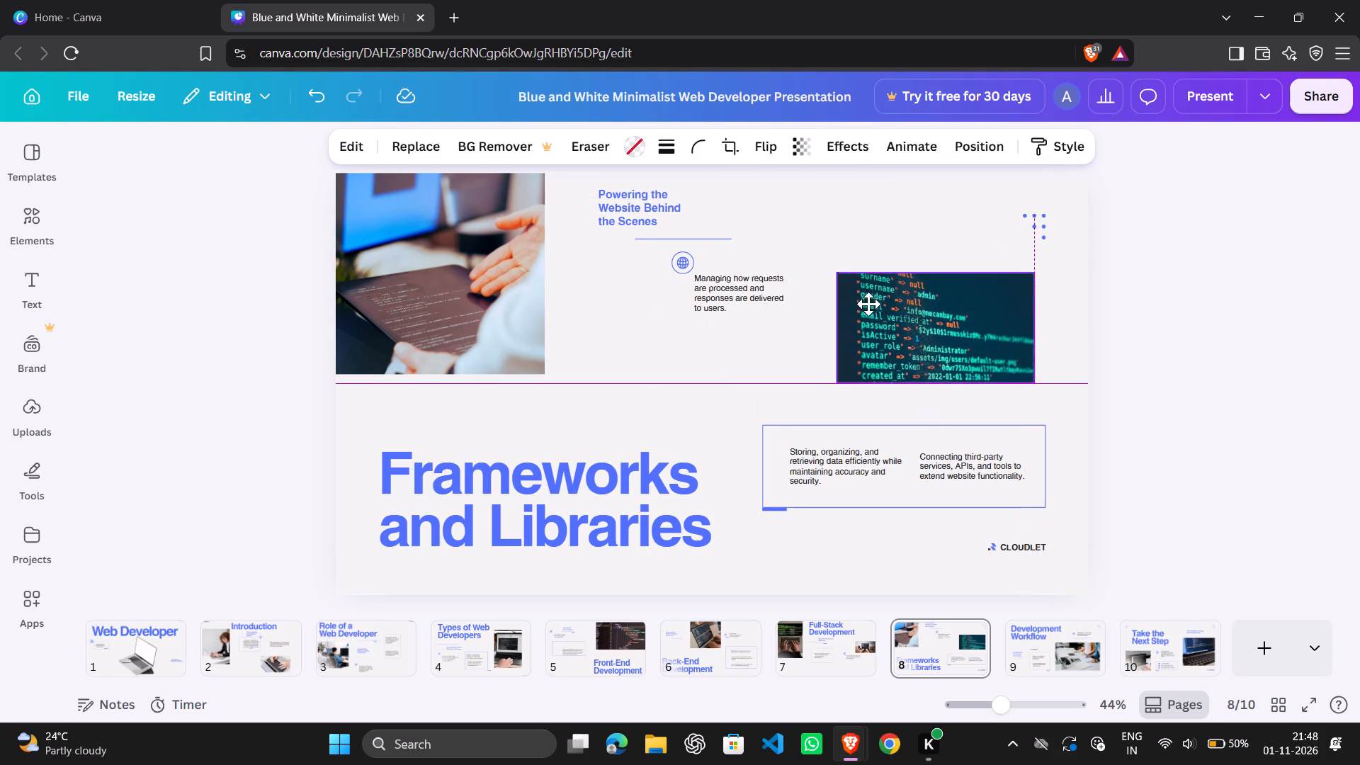
left_click_drag(868, 304, 859, 285)
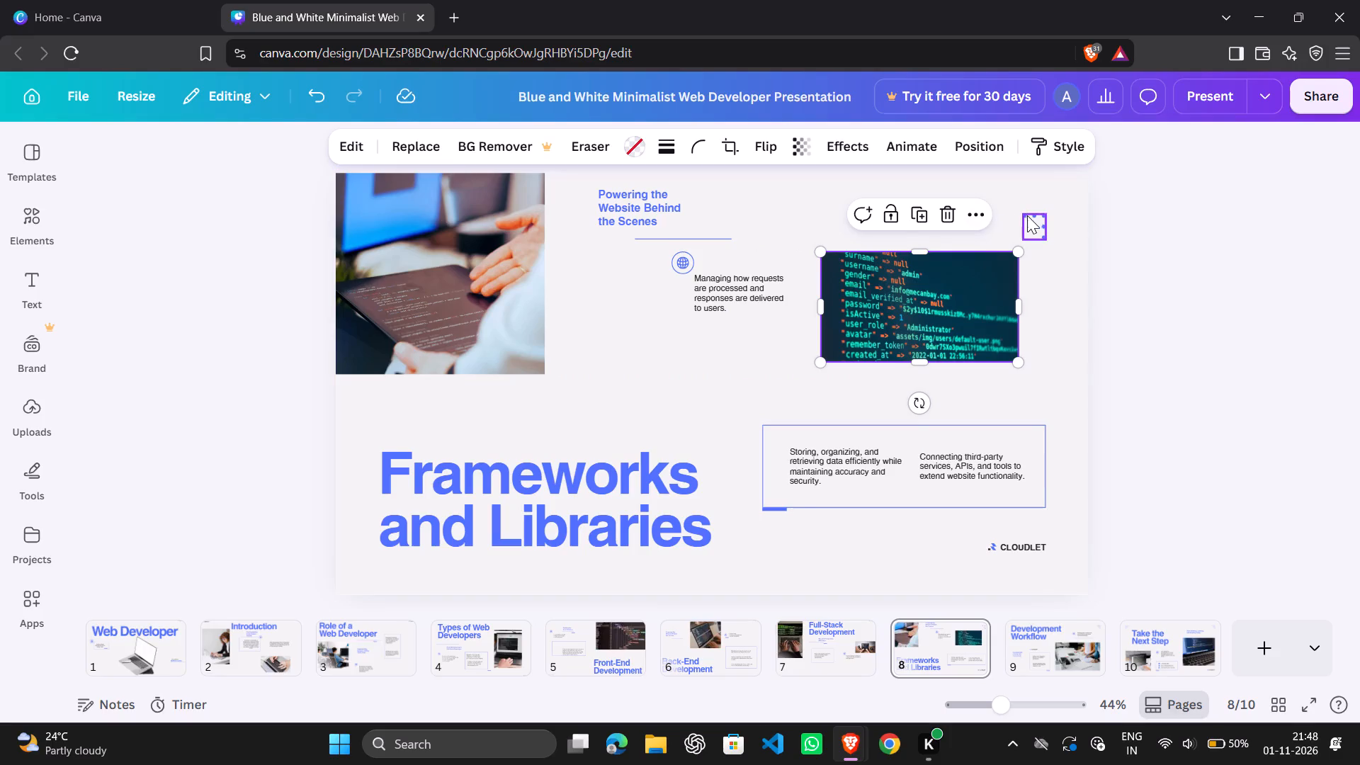
Place page 8's dot pattern in the slide's top-right corner.
left_click_drag(1030, 215, 1062, 181)
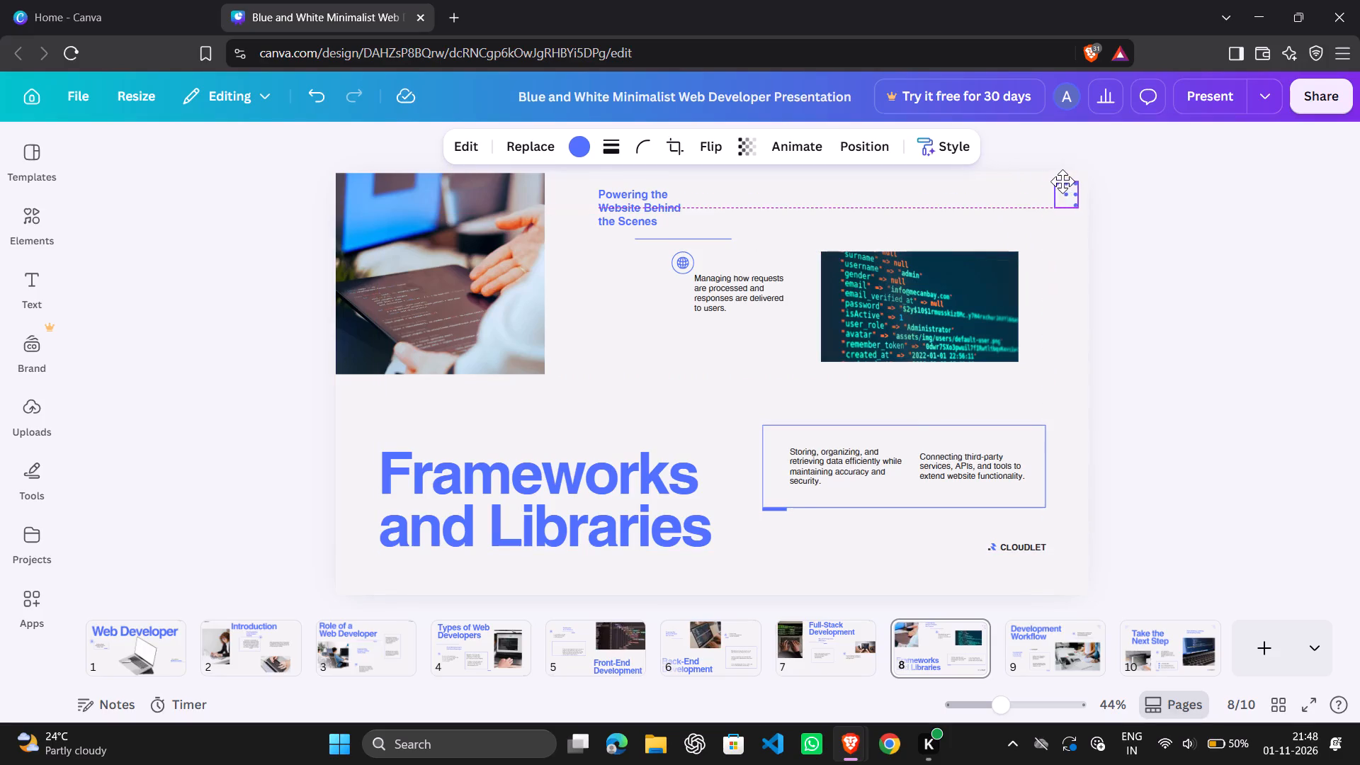
left_click_drag(1062, 181, 1067, 174)
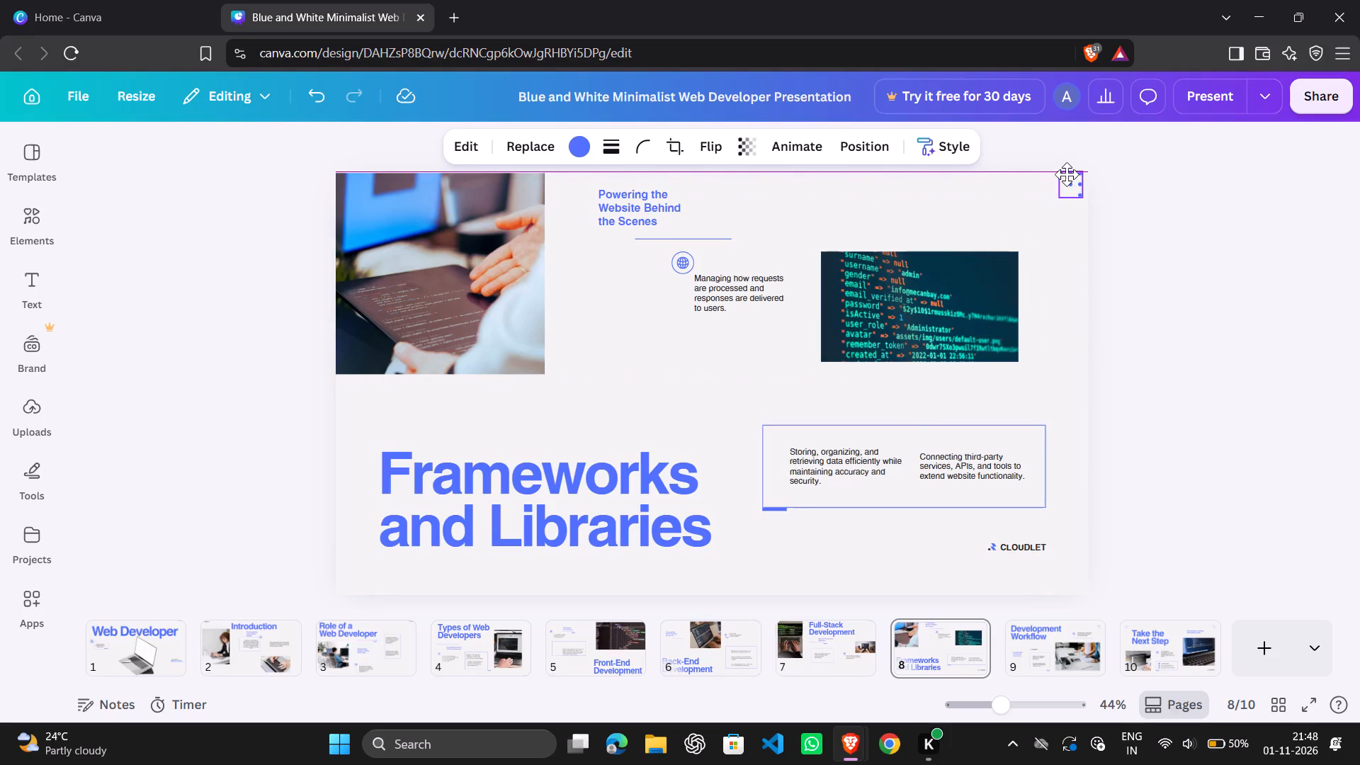
left_click_drag(1067, 174, 1068, 176)
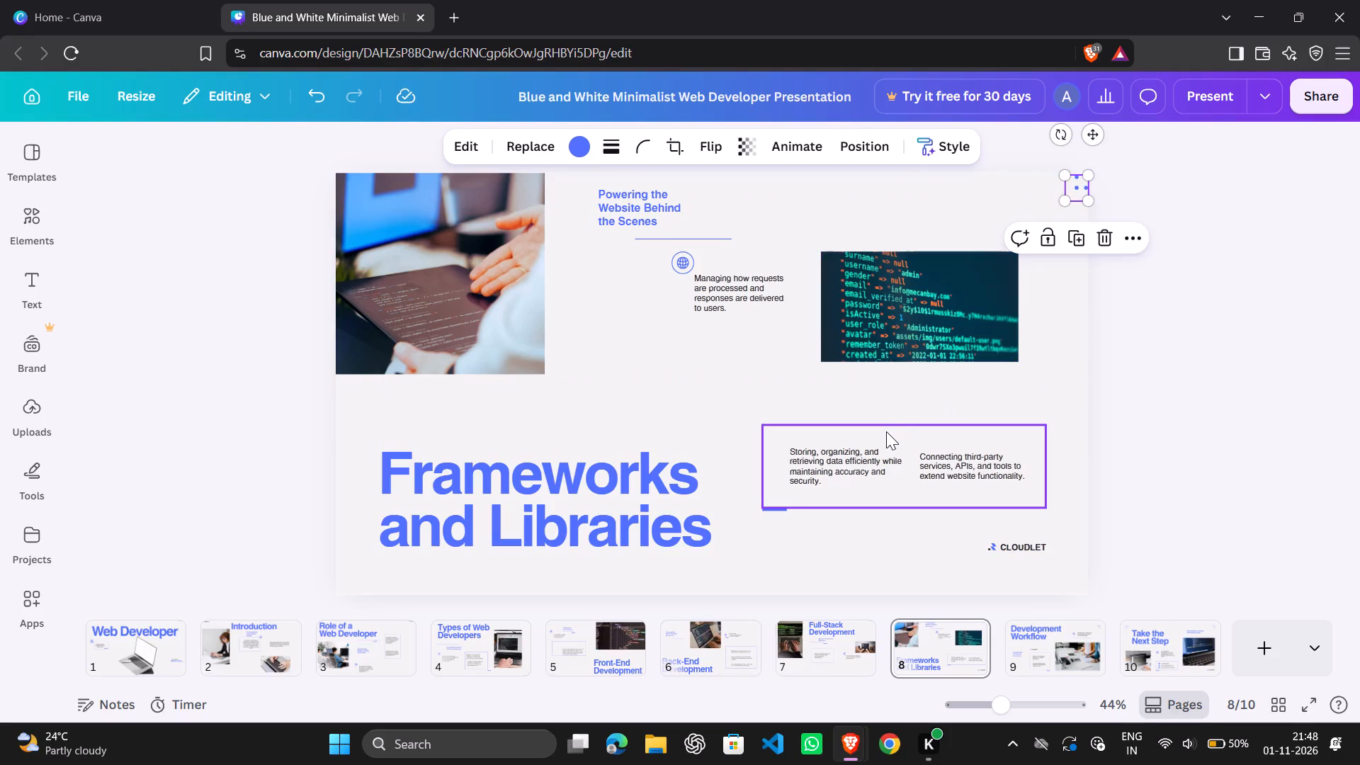
On page 8, move the outlined box up and place the "Storing, organizing" paragraph in the box's upper-left area.
left_click_drag(886, 431, 886, 412)
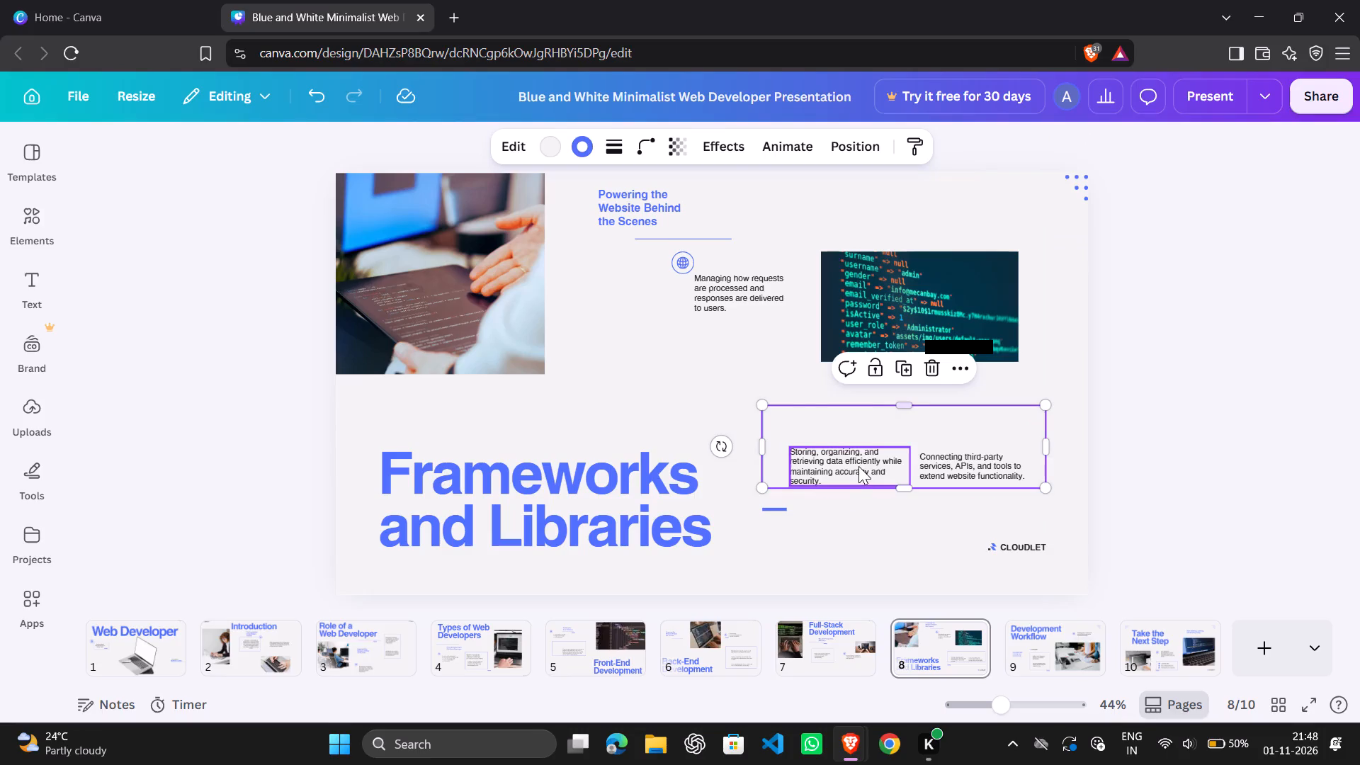
left_click_drag(858, 466, 840, 433)
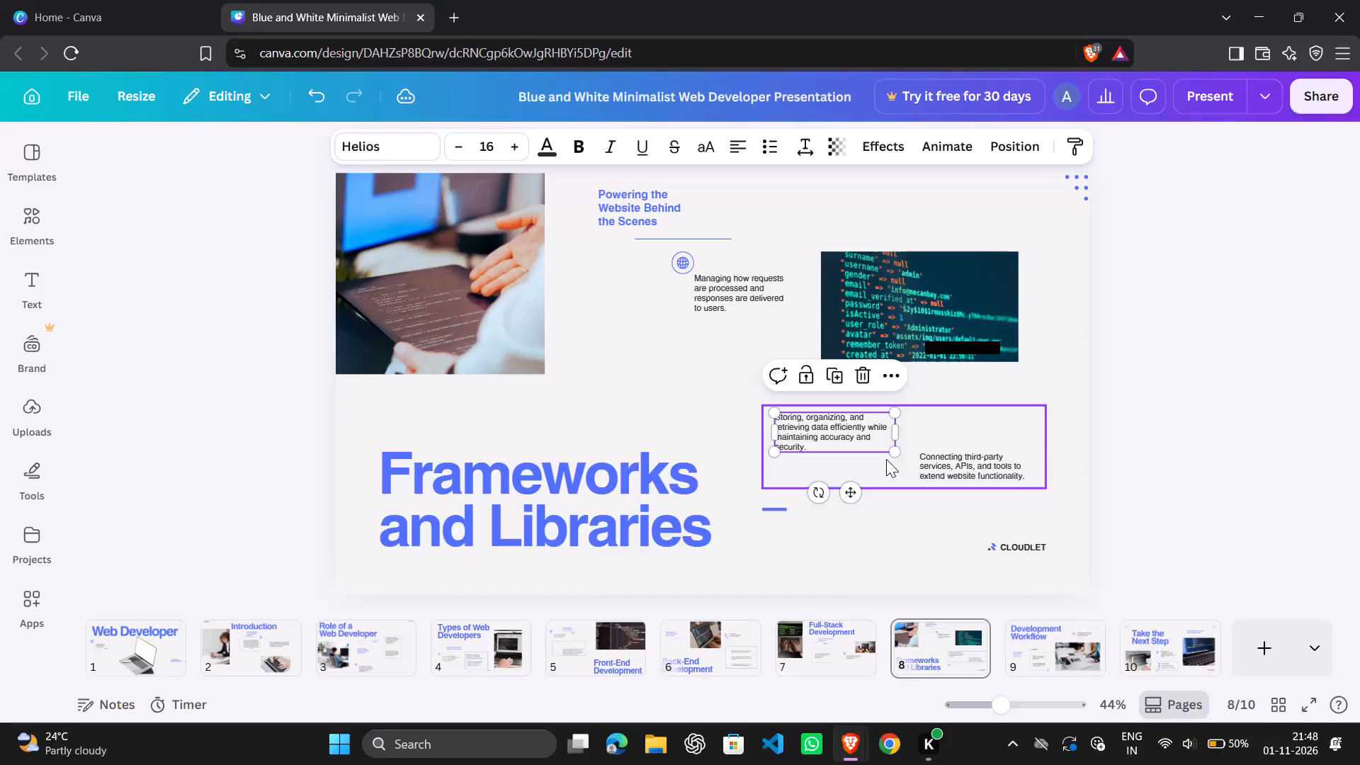
Shift page 8's "Frameworks and Libraries" title toward the slide's left edge and place the CLOUDLET logo in the bottom-right corner.
left_click_drag(630, 508, 593, 501)
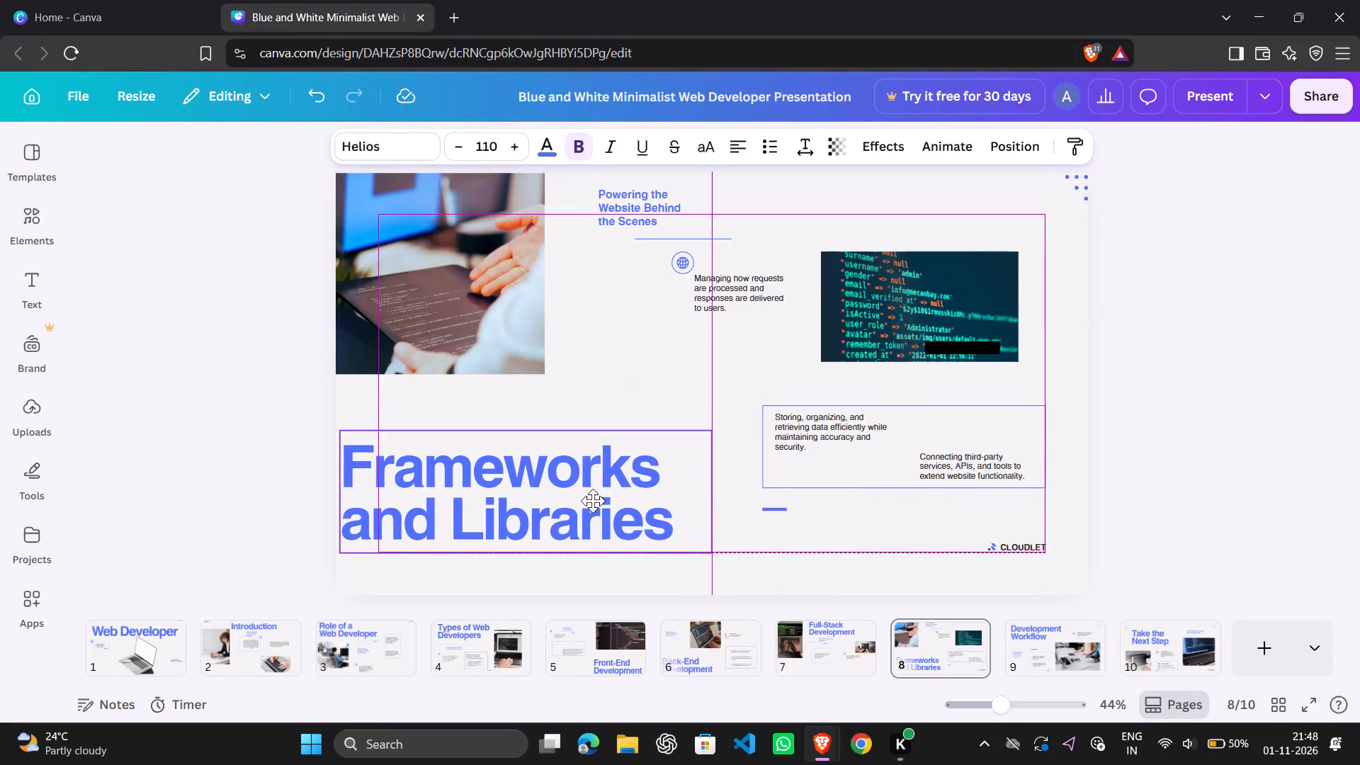
left_click_drag(593, 501, 593, 500)
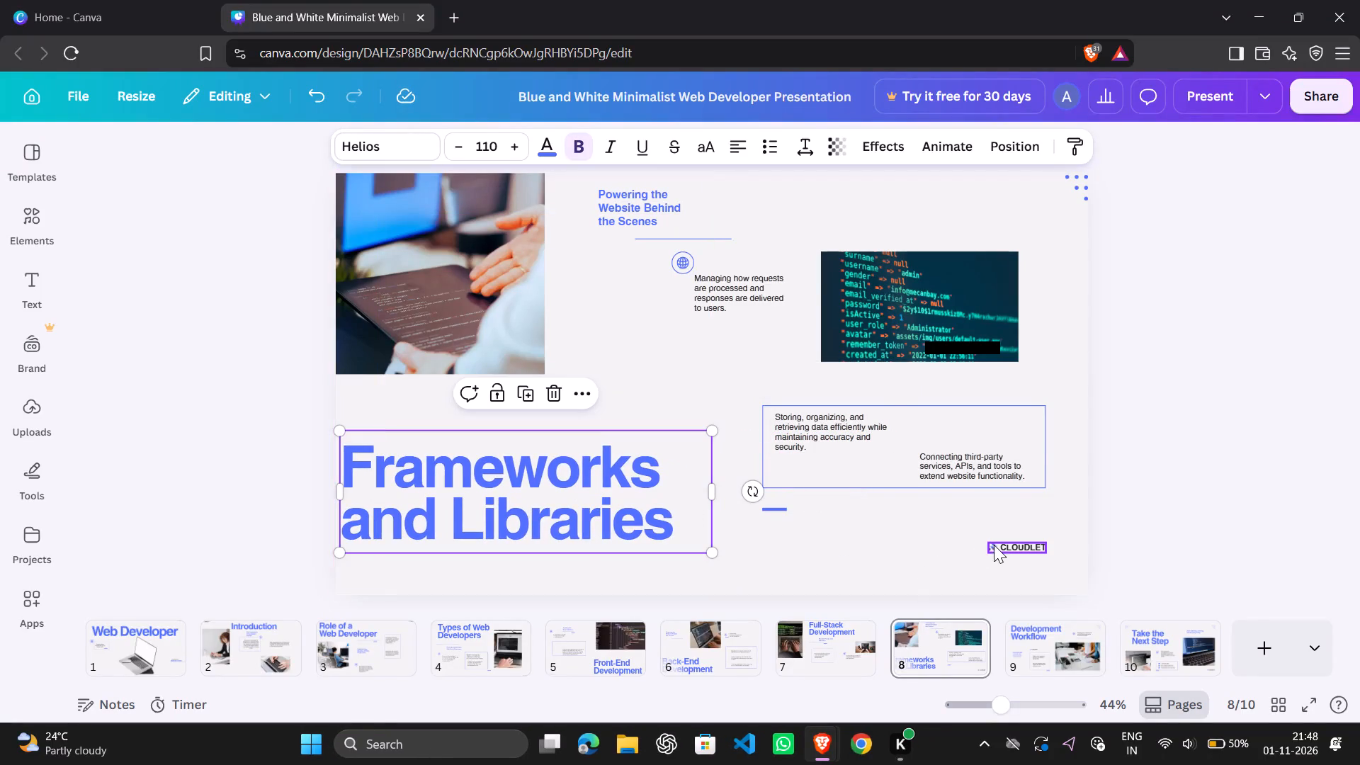
left_click_drag(995, 546, 1030, 586)
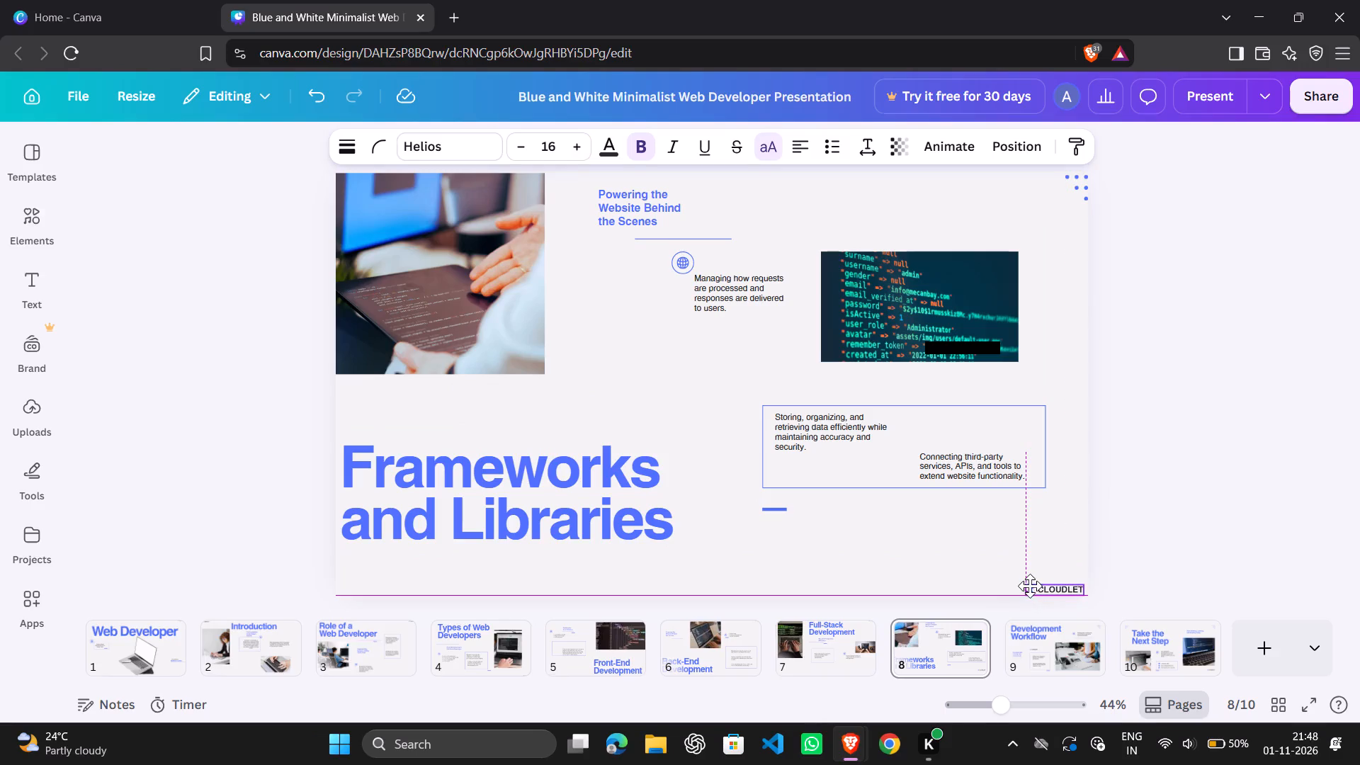
left_click_drag(1030, 586, 1028, 583)
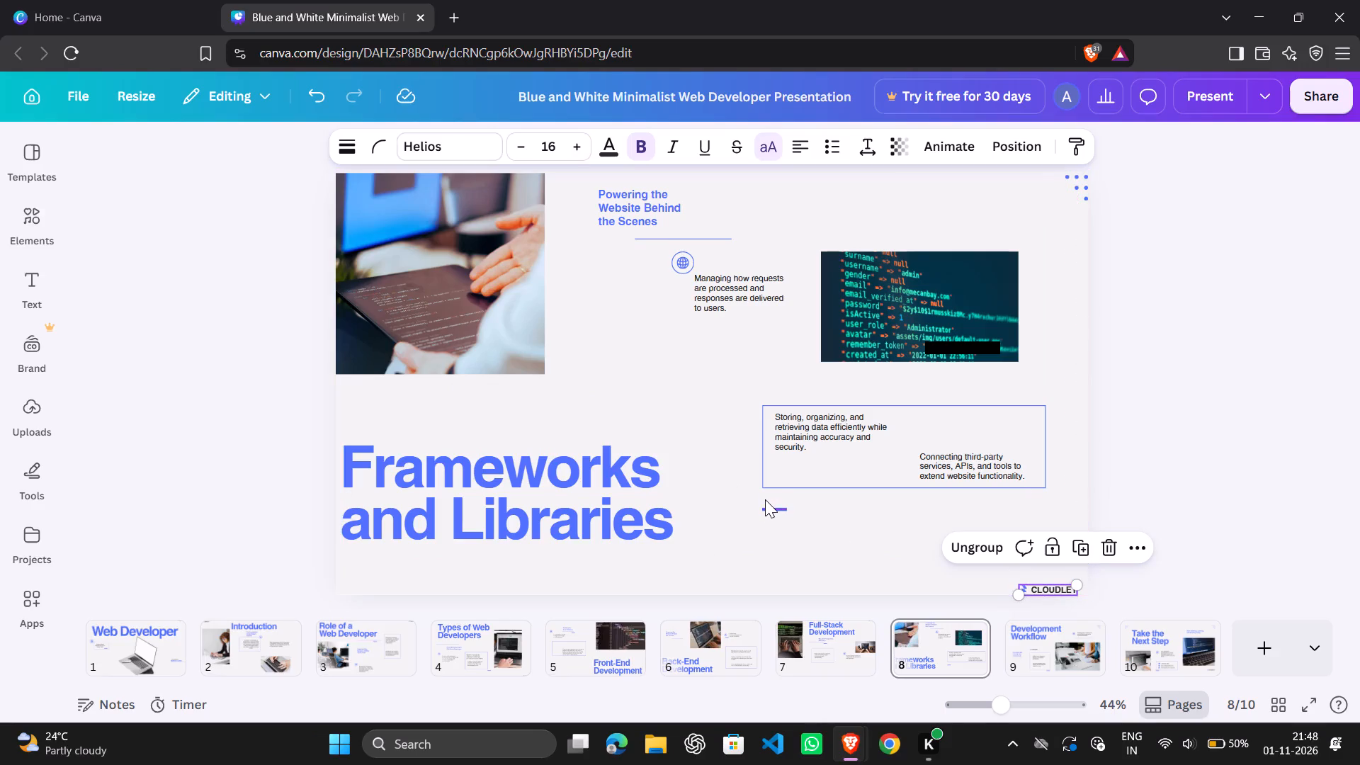
Move page 8's short thick accent line onto the right end of the divider line beneath the "Powering the Website" subheading.
left_click(765, 504)
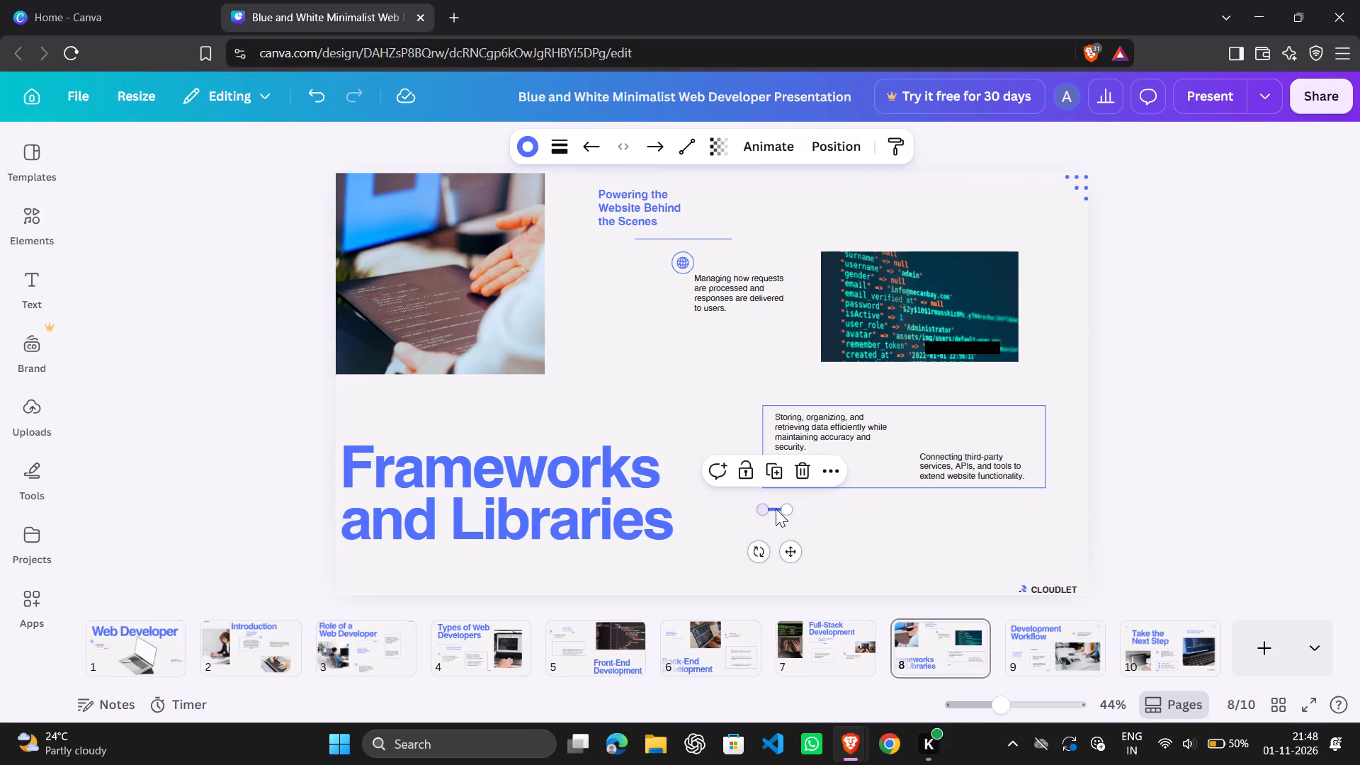
left_click_drag(776, 509, 744, 243)
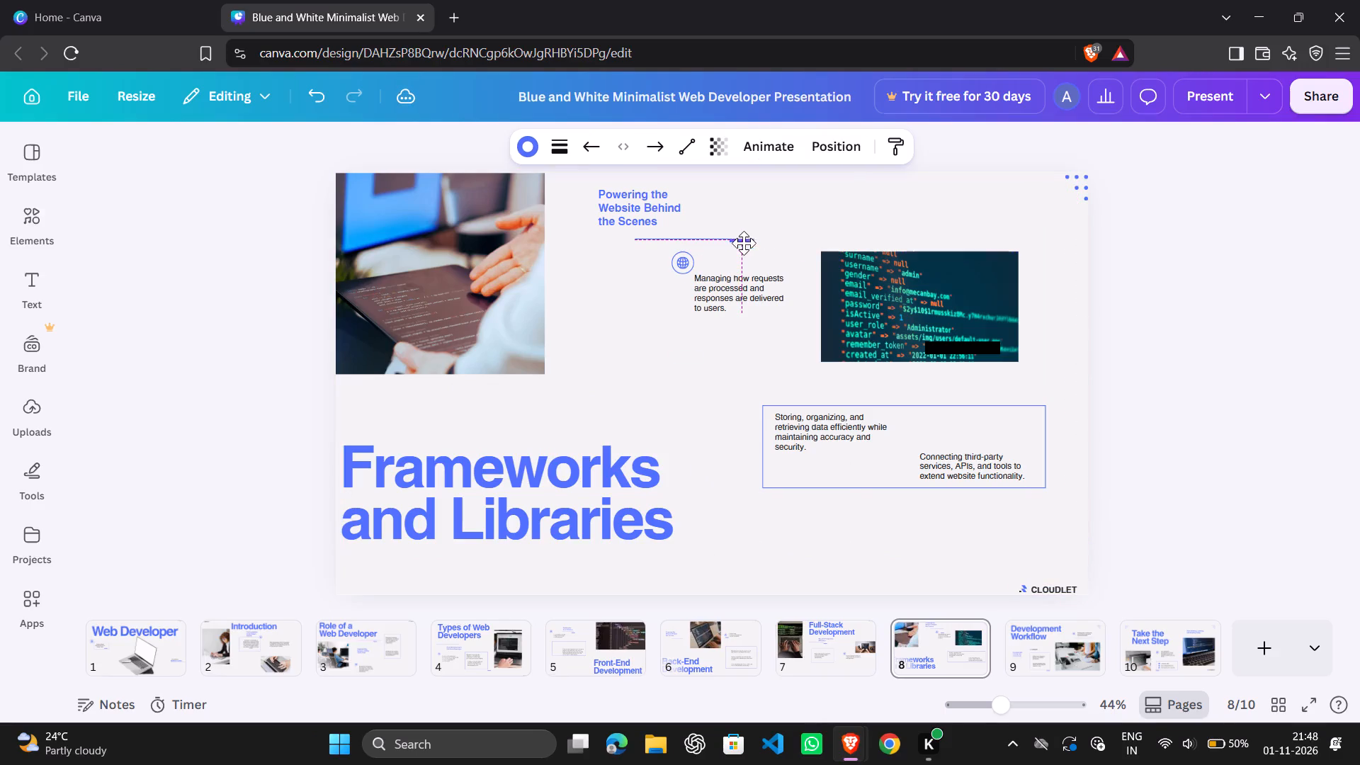
left_click_drag(744, 243, 744, 245)
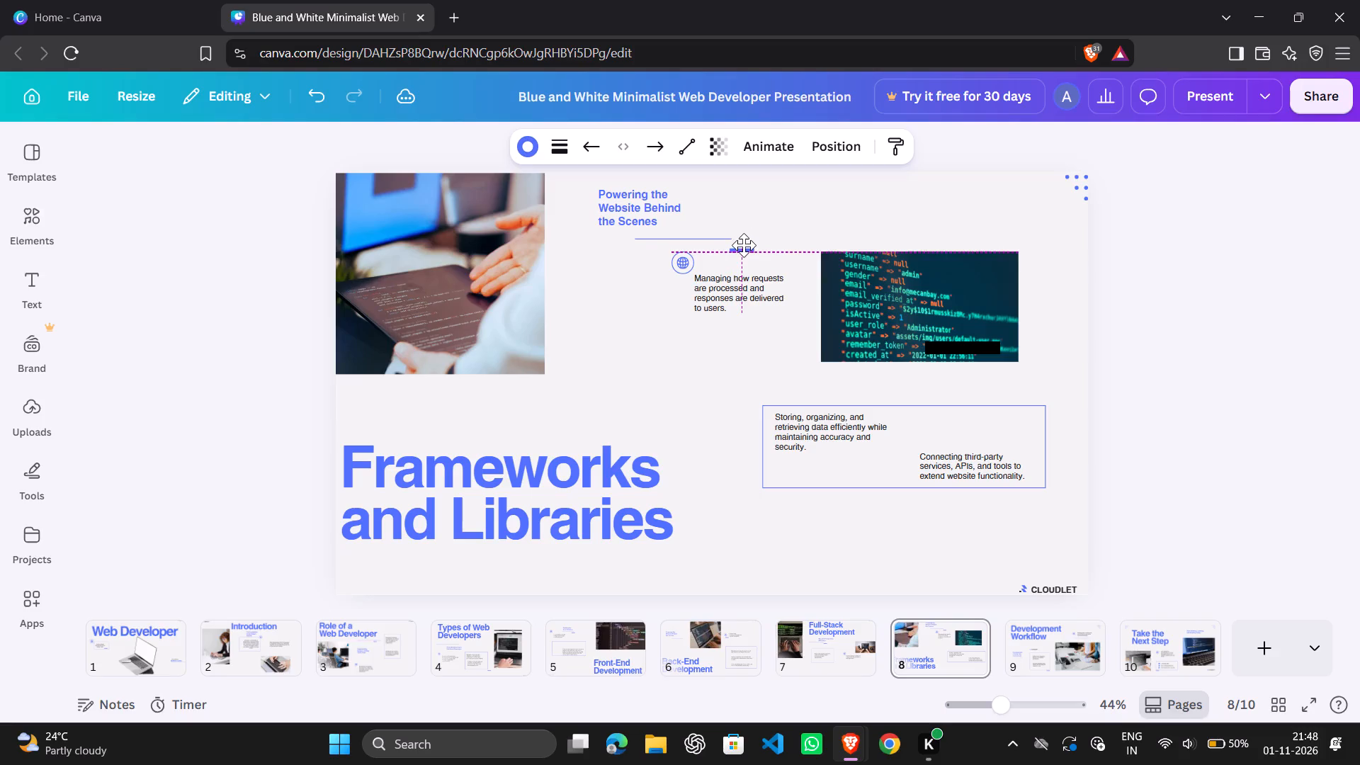
left_click_drag(744, 245, 742, 245)
left_click_drag(742, 245, 736, 235)
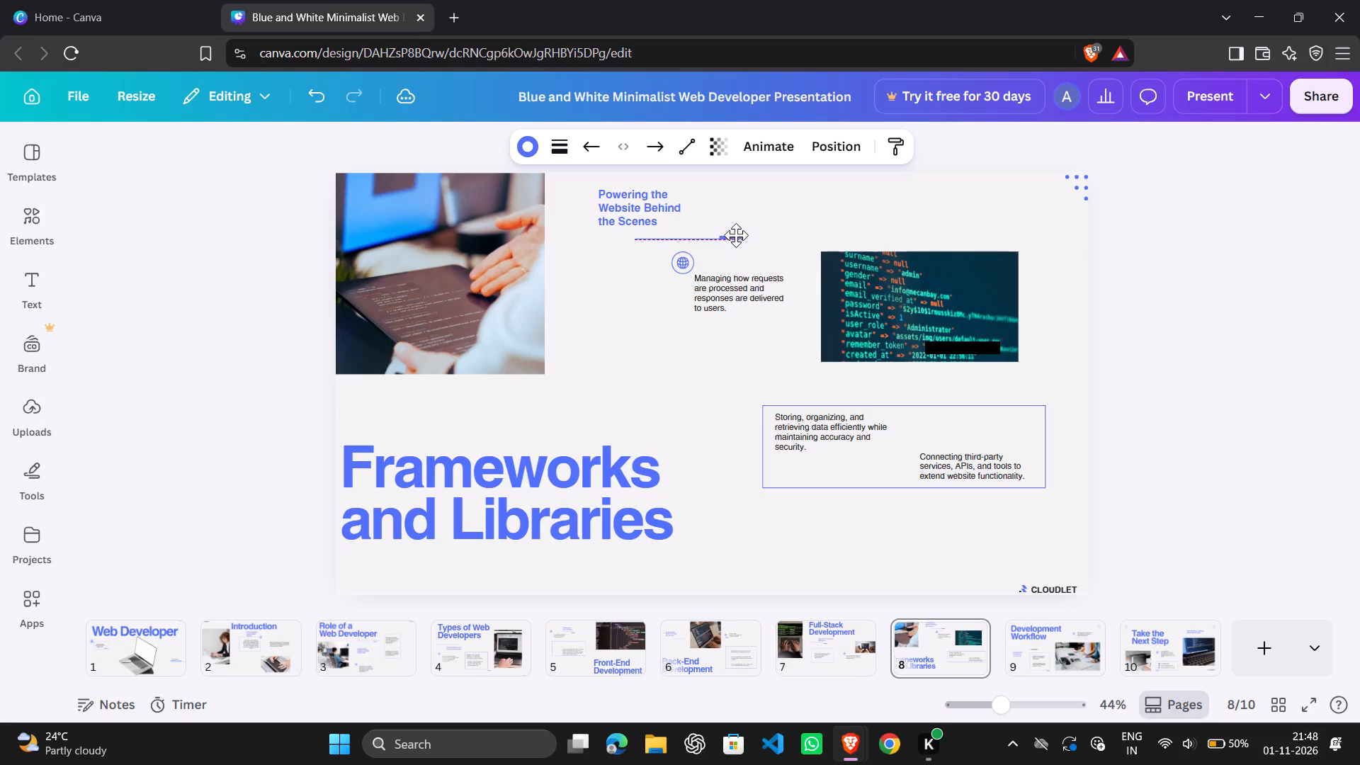
left_click_drag(736, 235, 735, 242)
double_click(735, 242)
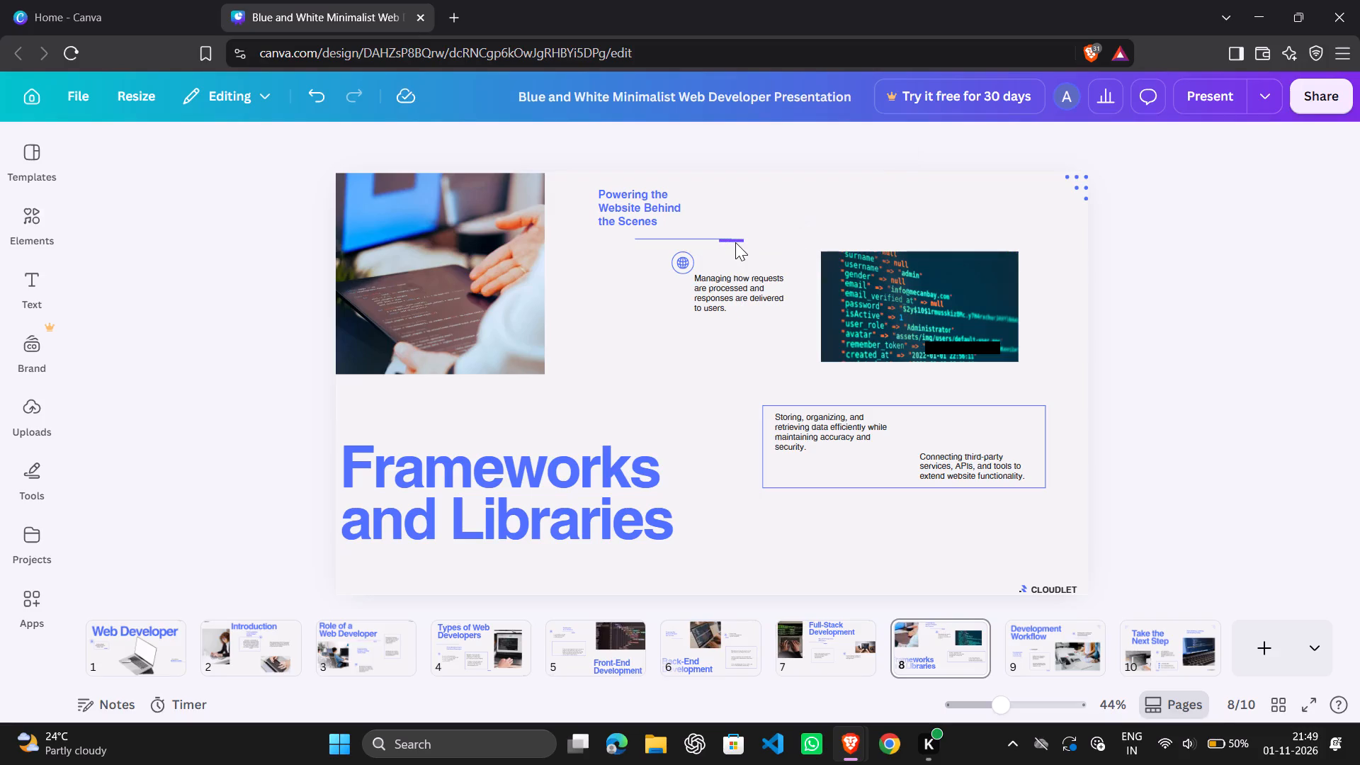
left_click_drag(732, 240, 741, 251)
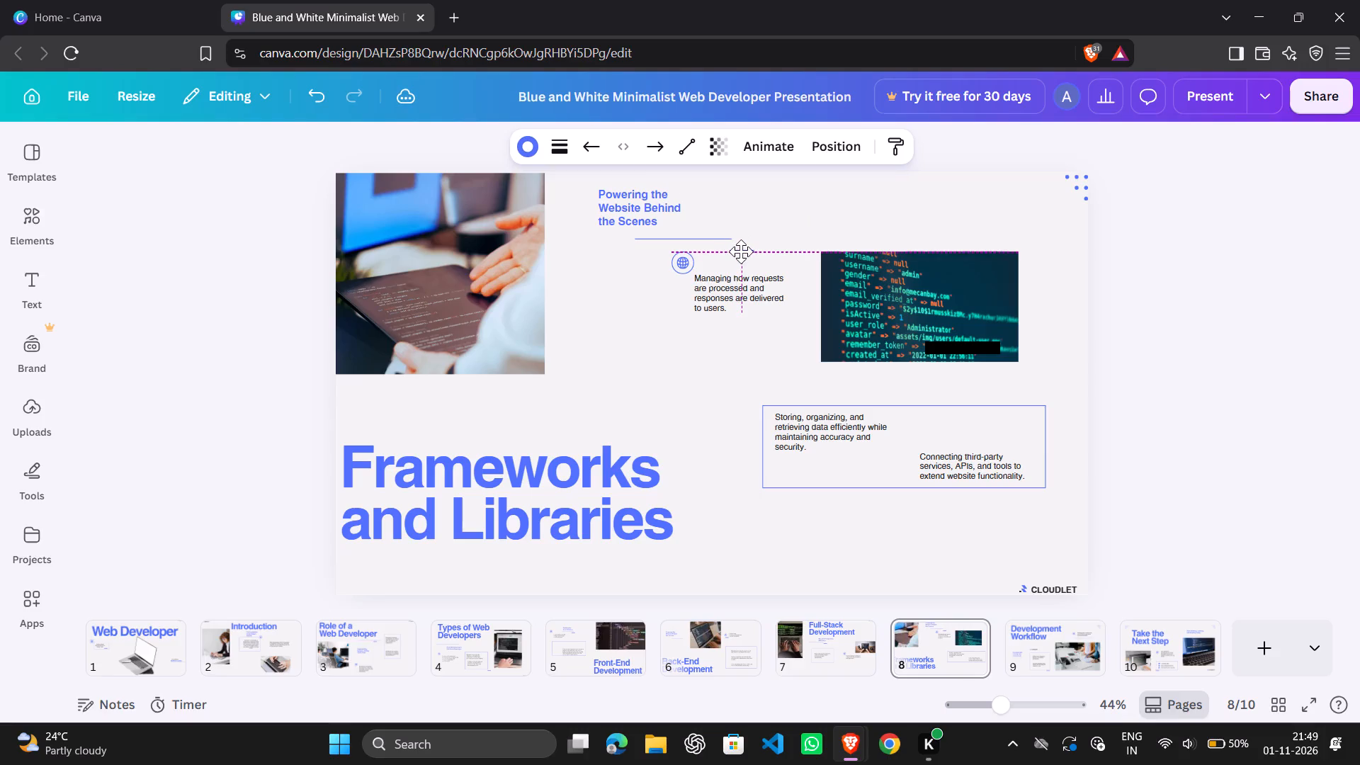
left_click_drag(741, 251, 737, 246)
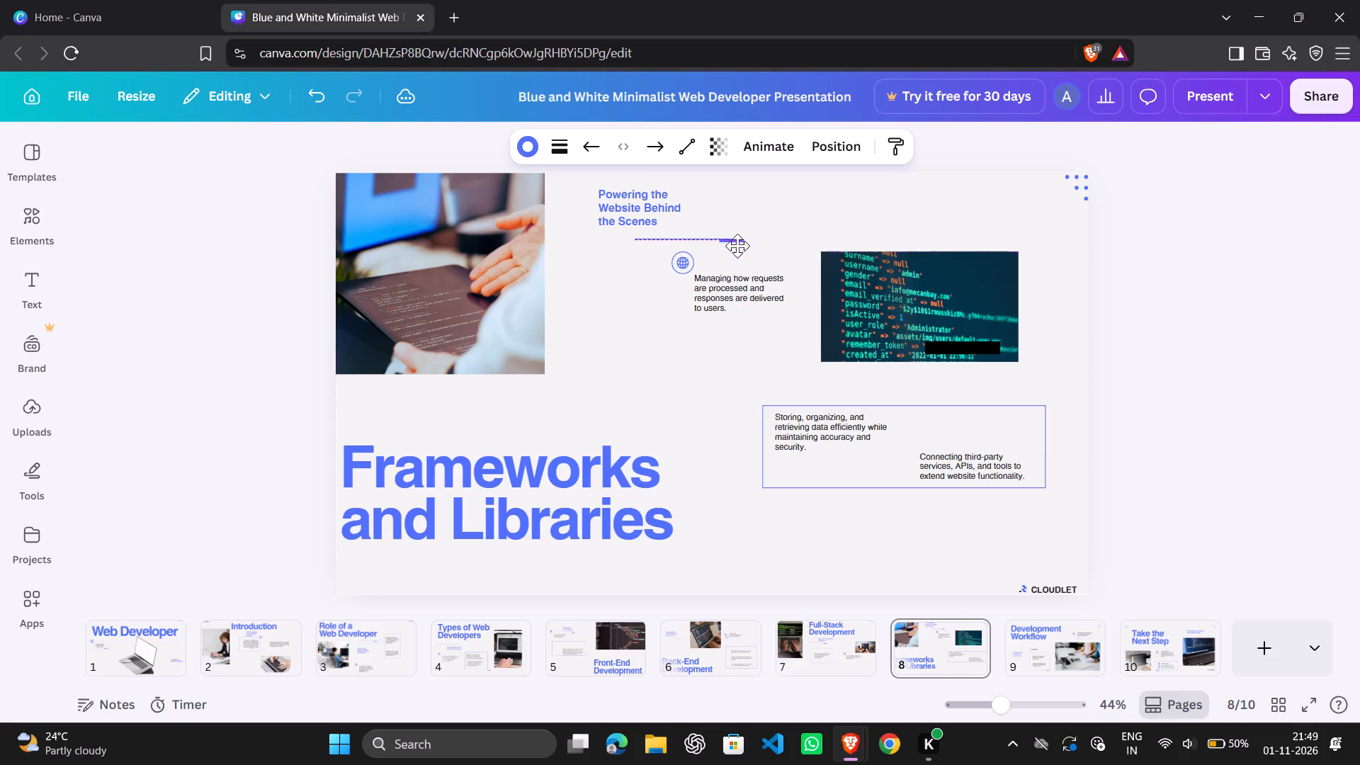
left_click_drag(737, 246, 739, 237)
left_click_drag(739, 237, 737, 233)
left_click_drag(737, 233, 737, 234)
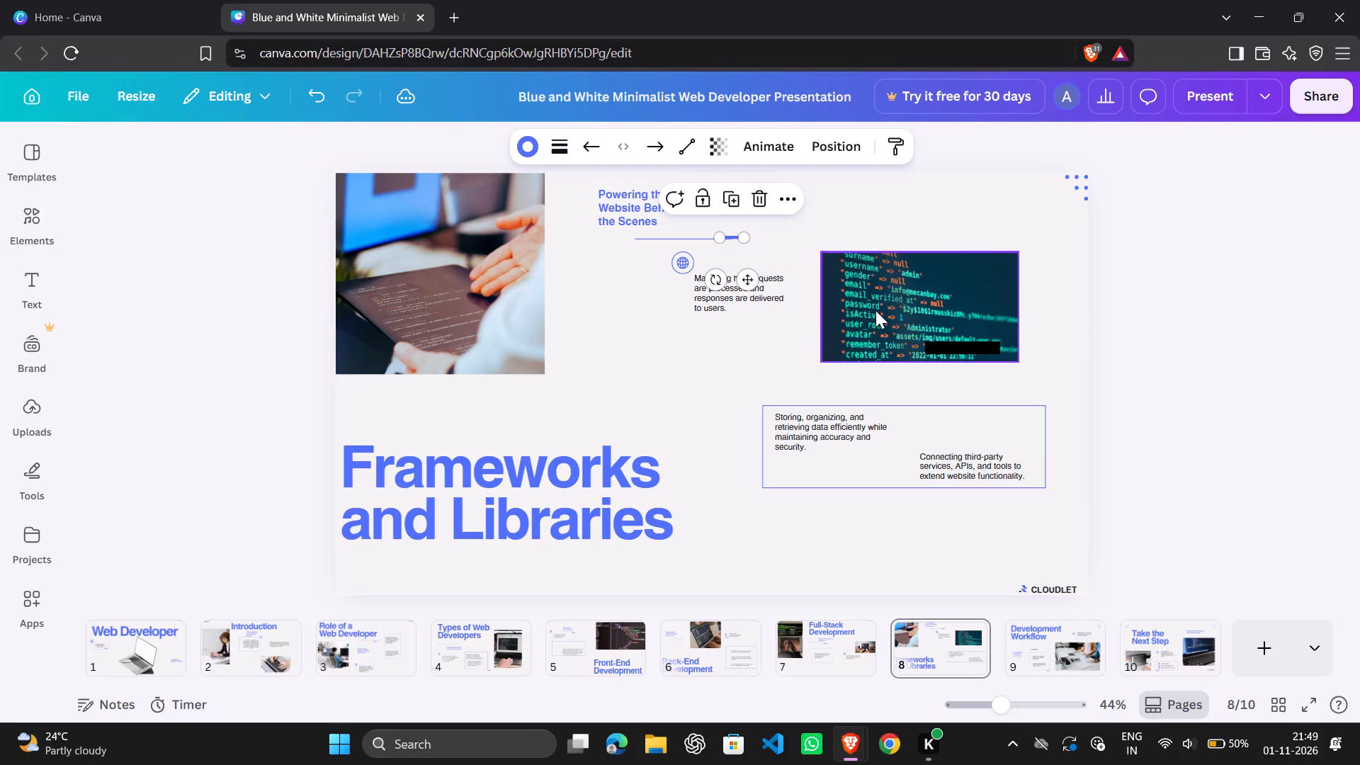
left_click(768, 369)
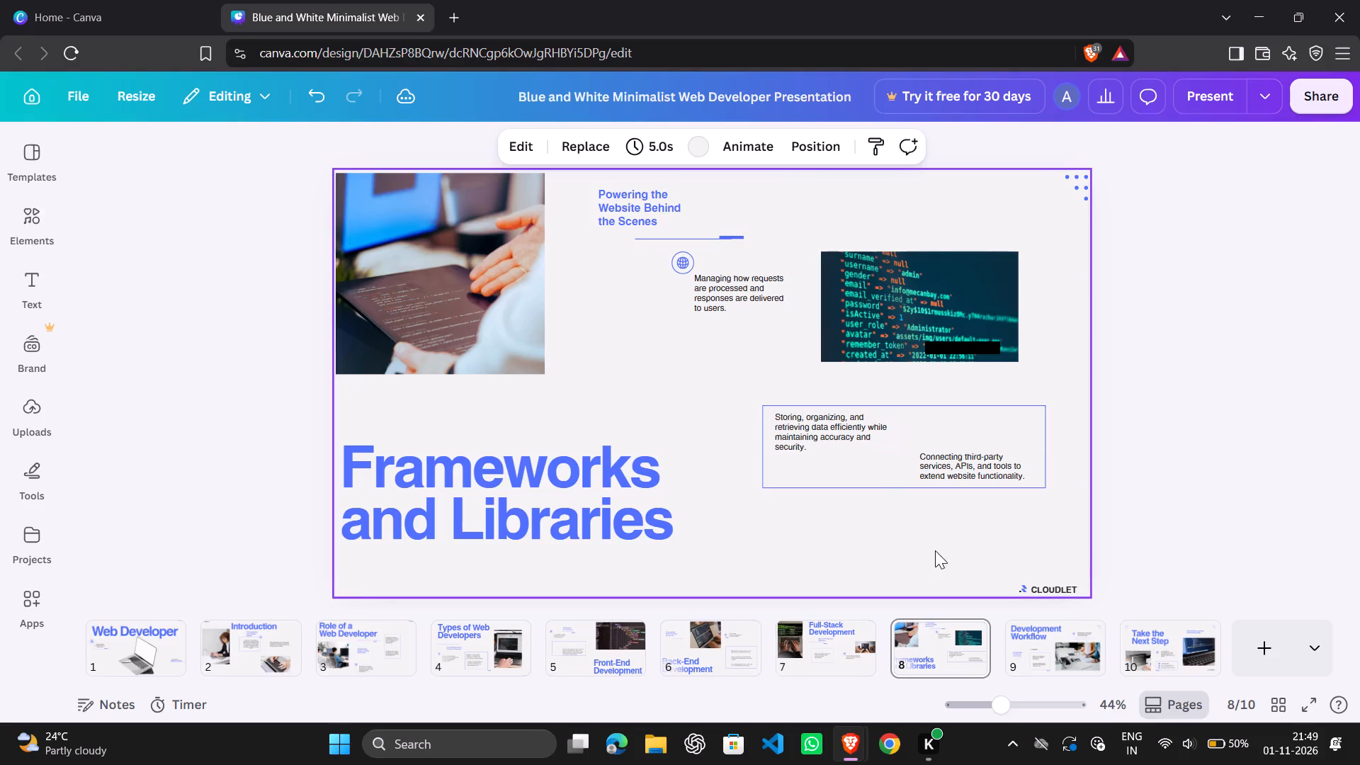
On page 9, move the "Development Workflow" title up and left toward the slide's top-left corner.
left_click(1062, 651)
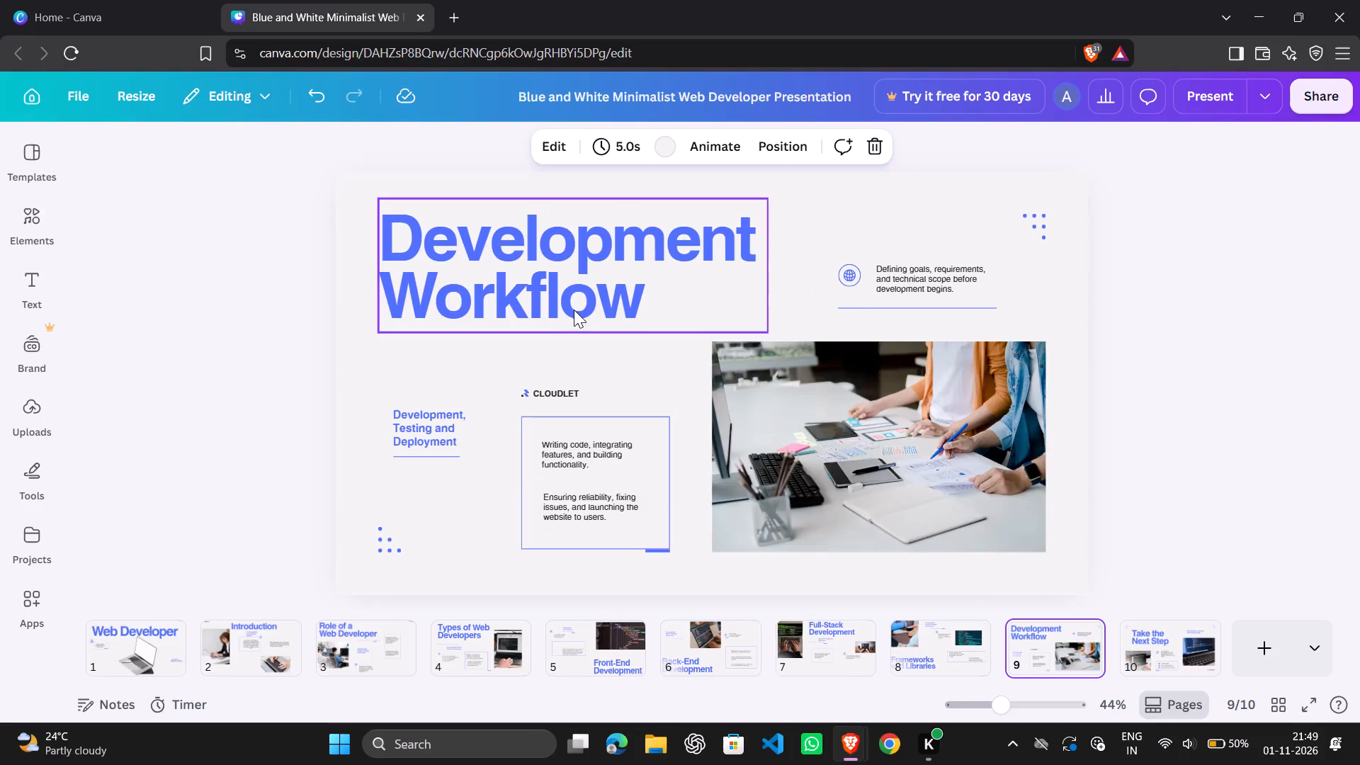
left_click_drag(572, 309, 543, 285)
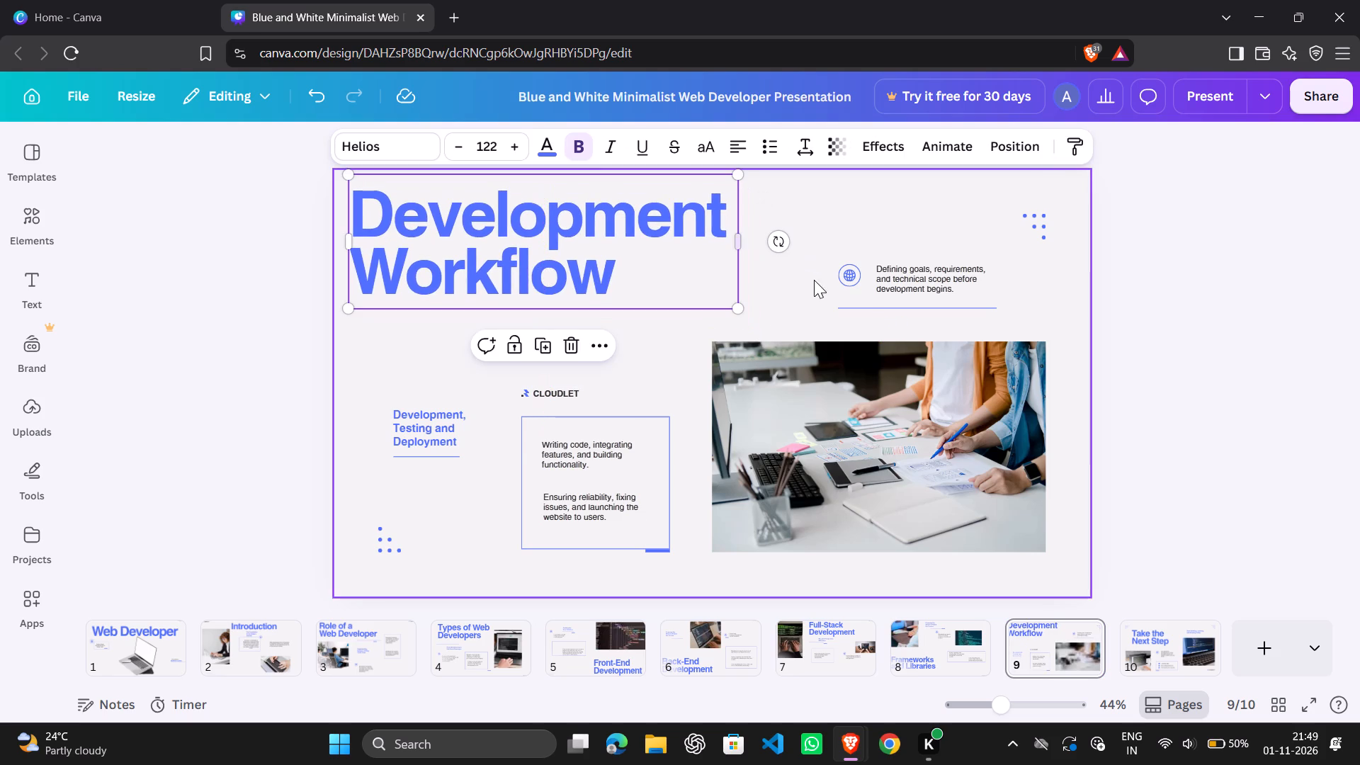
Move page 9's "Defining goals" paragraph up and left, with the globe icon at its upper left and the divider line beneath it.
left_click_drag(902, 286, 865, 238)
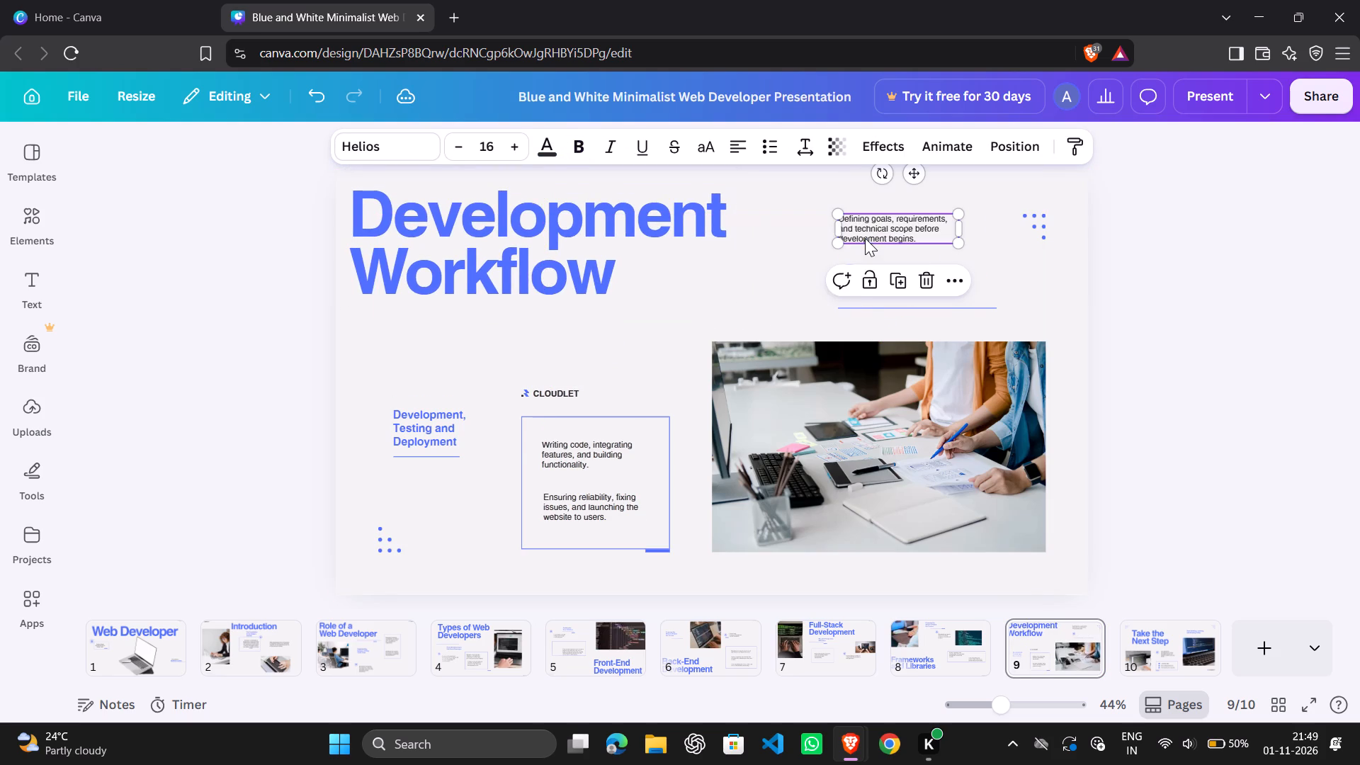
left_click(769, 306)
left_click_drag(846, 273, 818, 204)
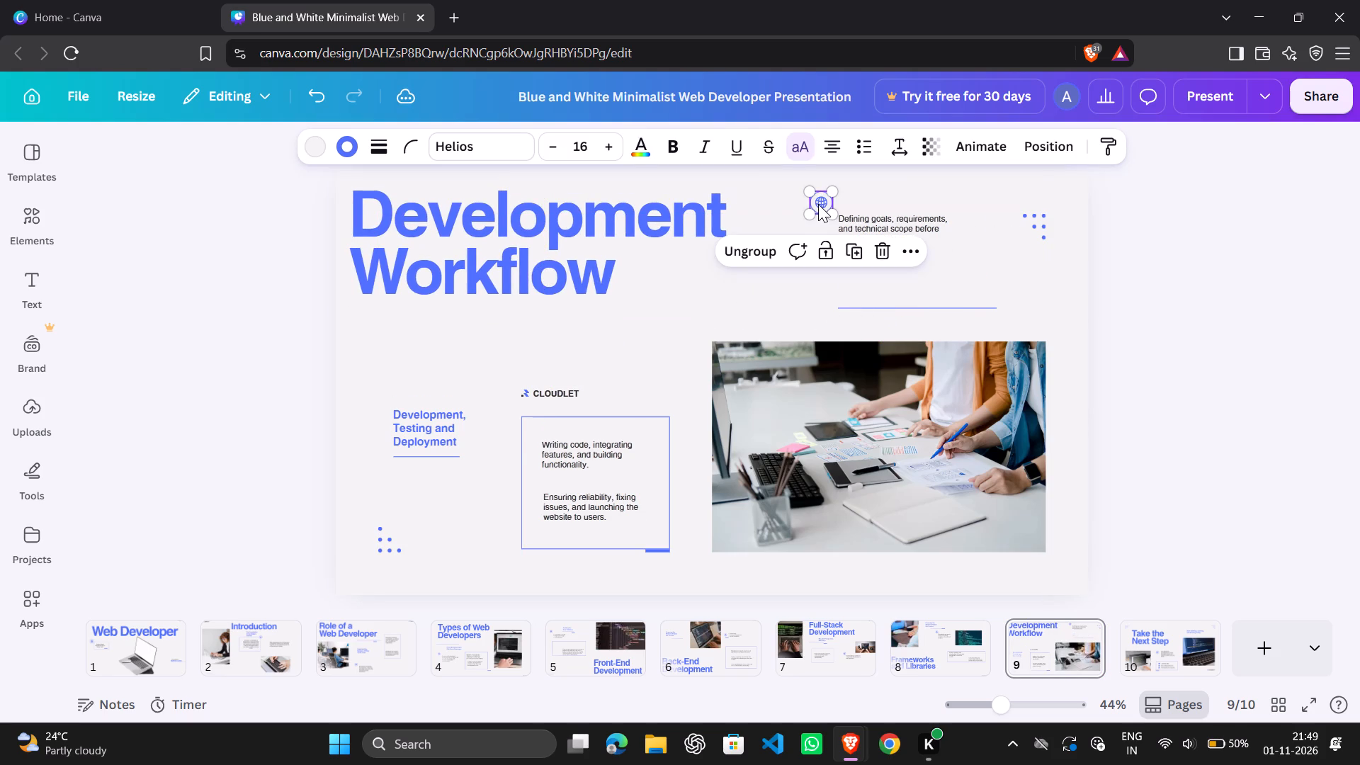
left_click_drag(943, 305, 939, 255)
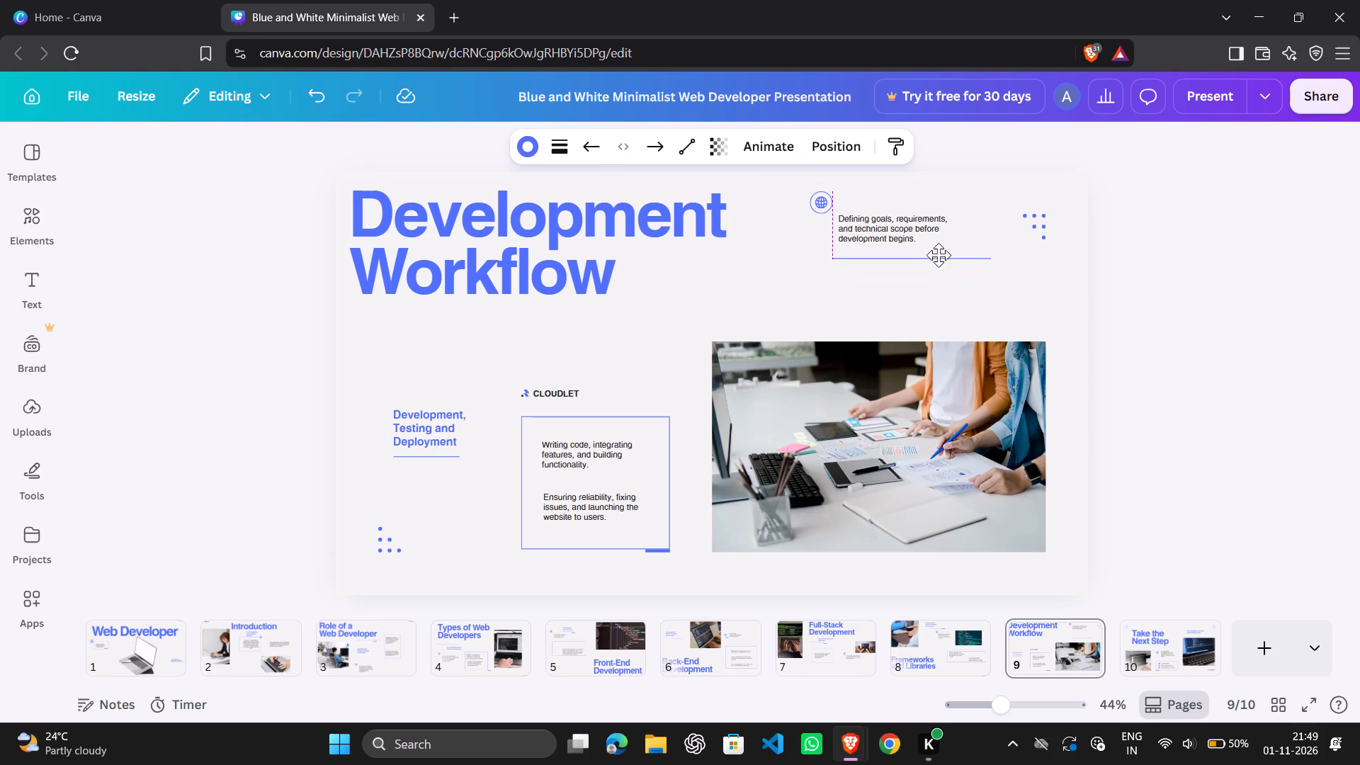
left_click_drag(939, 255, 938, 249)
Place page 9's upper dot pattern in the slide's top-right corner.
left_click_drag(1038, 216, 1050, 190)
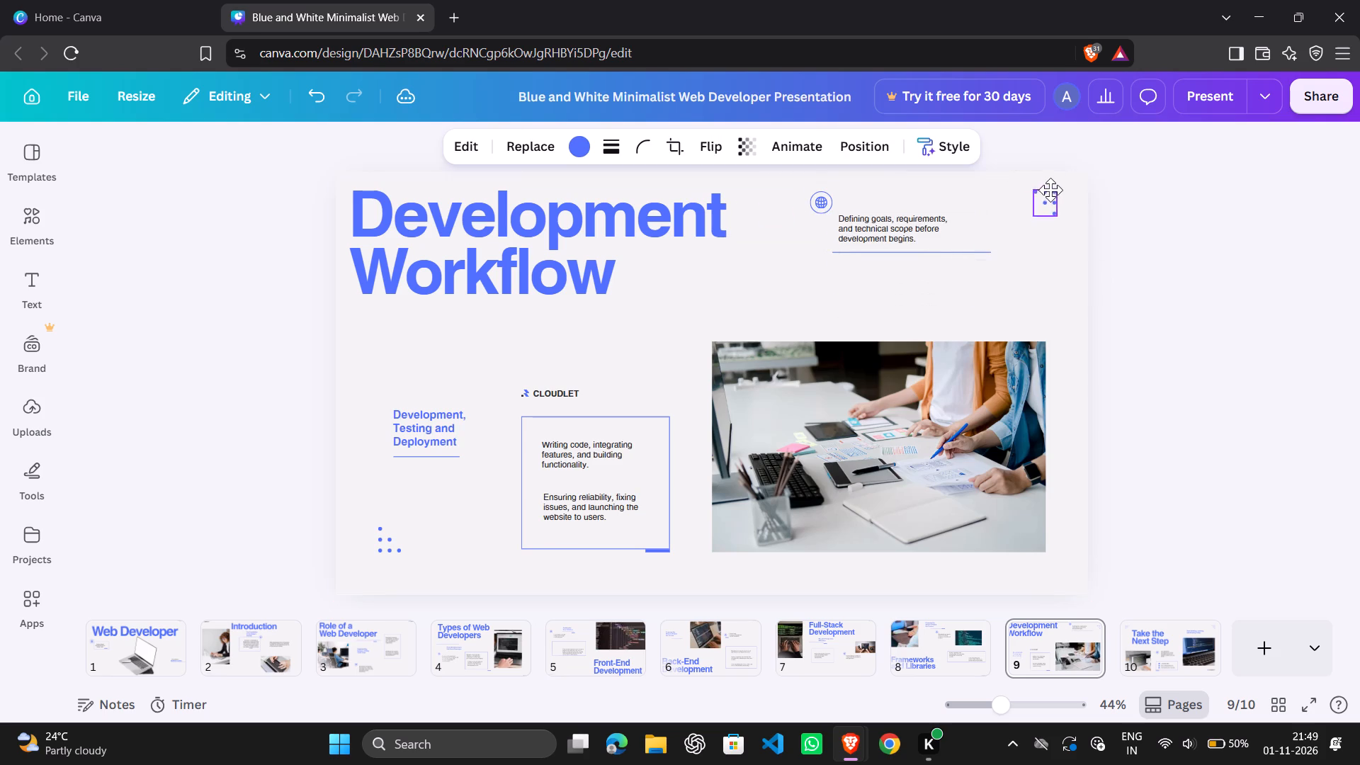
left_click_drag(1050, 190, 1077, 174)
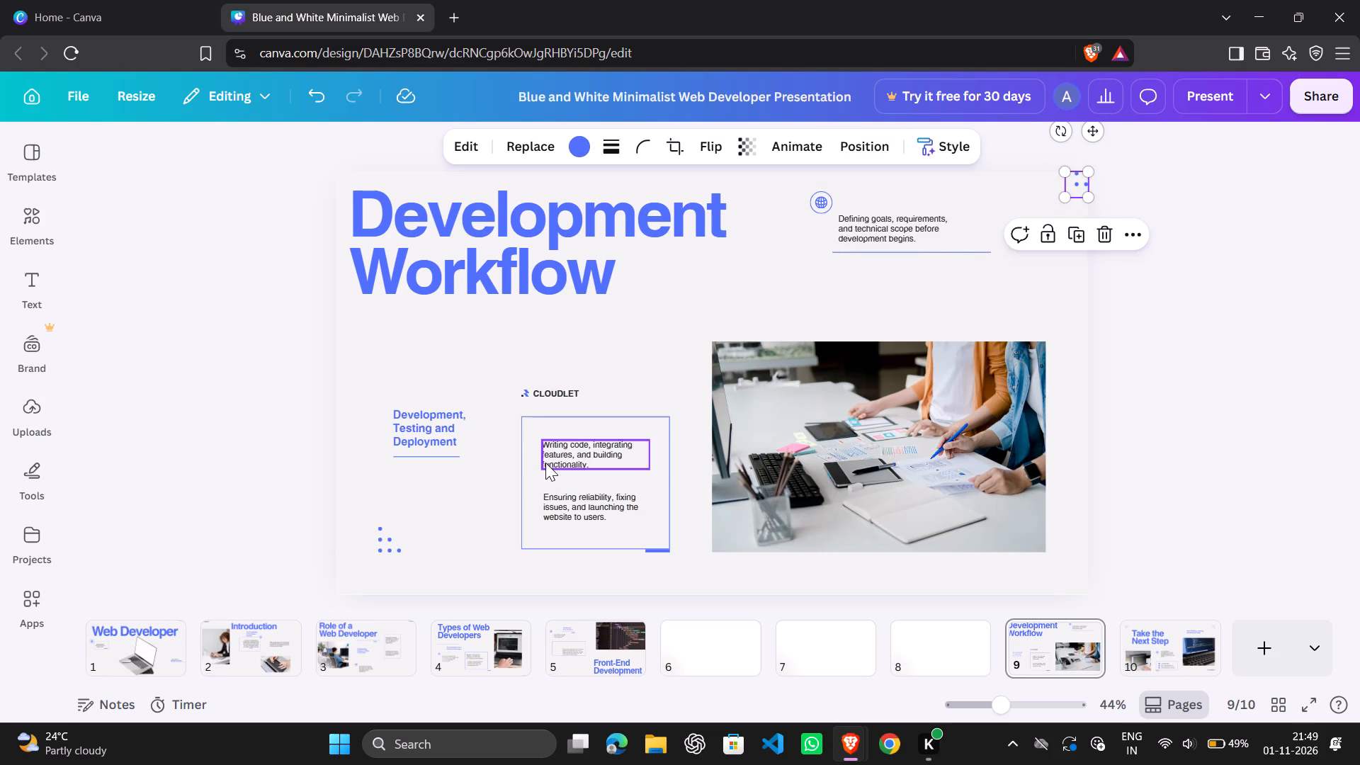
Move page 9's "Development, Testing and Deployment" subheading up and left, with its divider line just below it.
left_click_drag(431, 426, 392, 390)
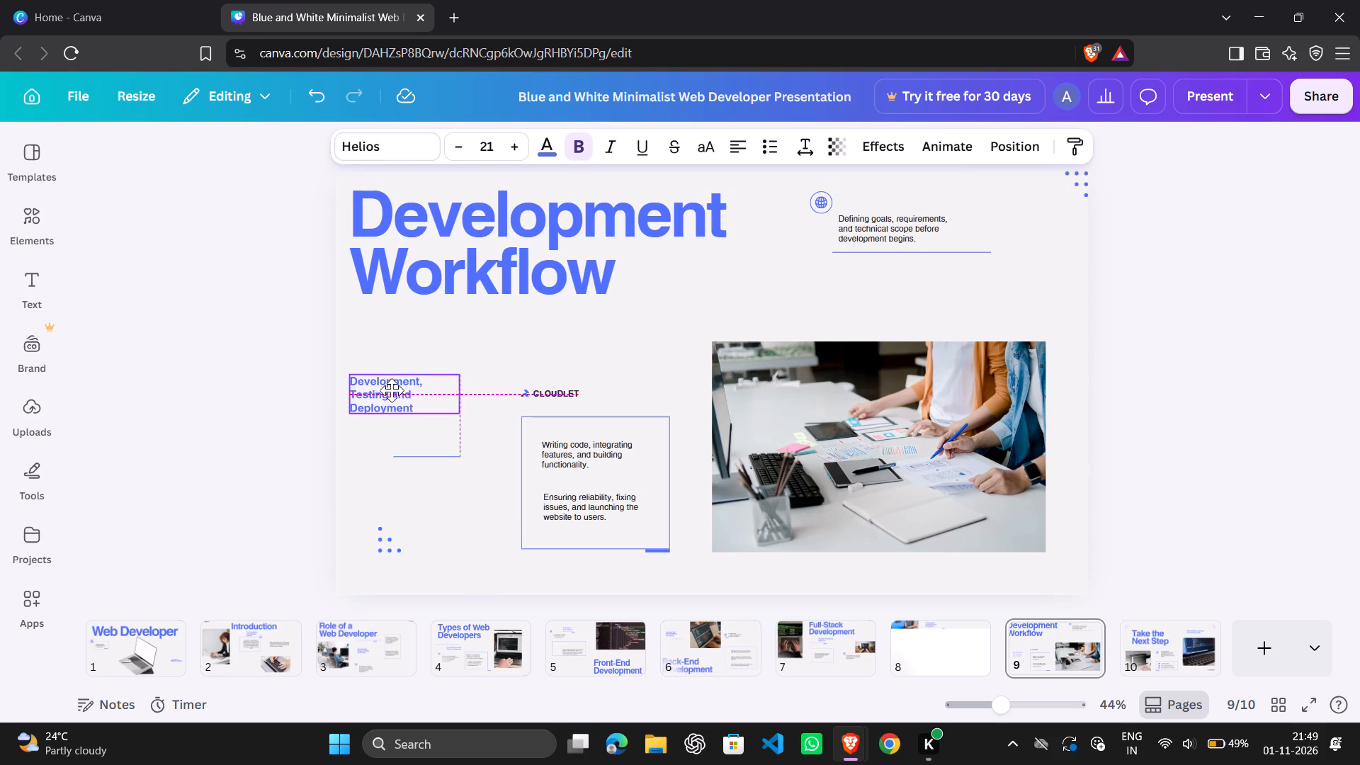
left_click_drag(392, 390, 385, 380)
left_click_drag(421, 453, 407, 418)
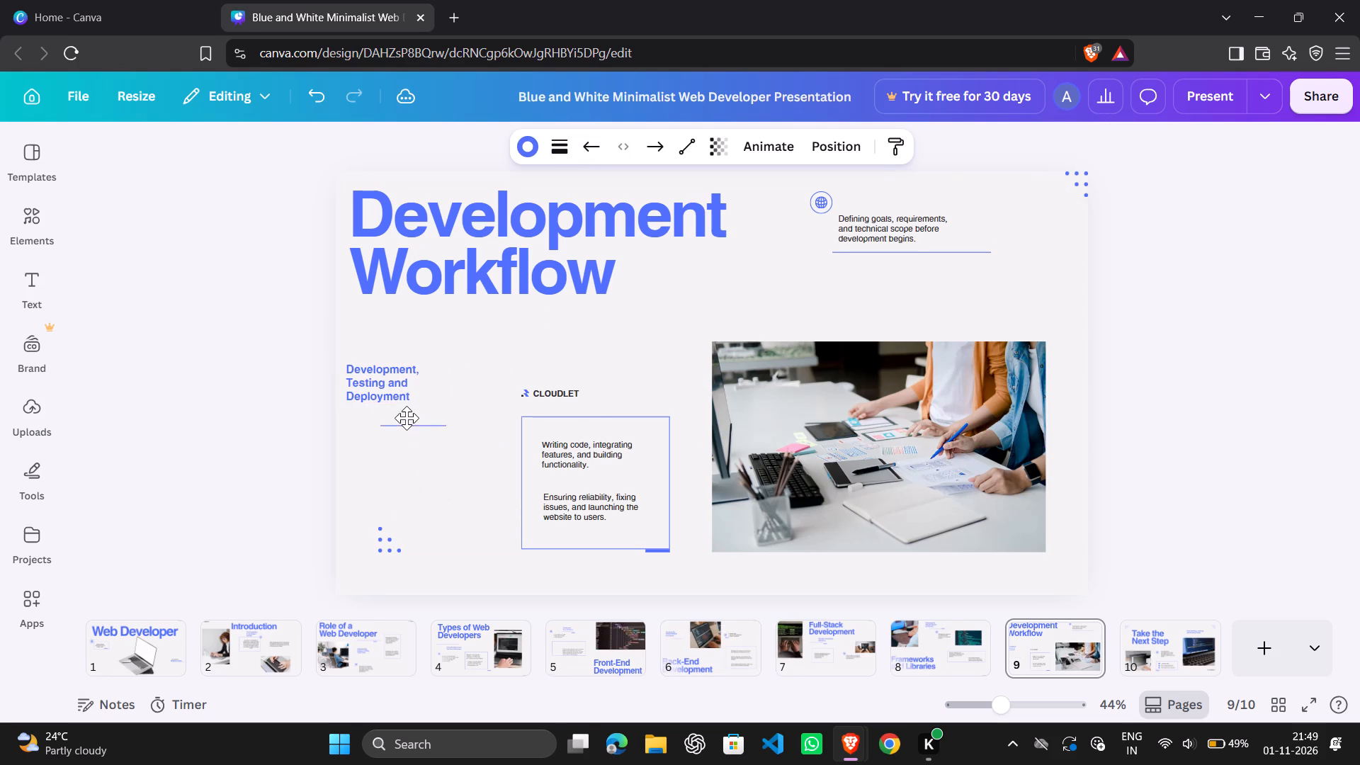
left_click_drag(407, 418, 409, 404)
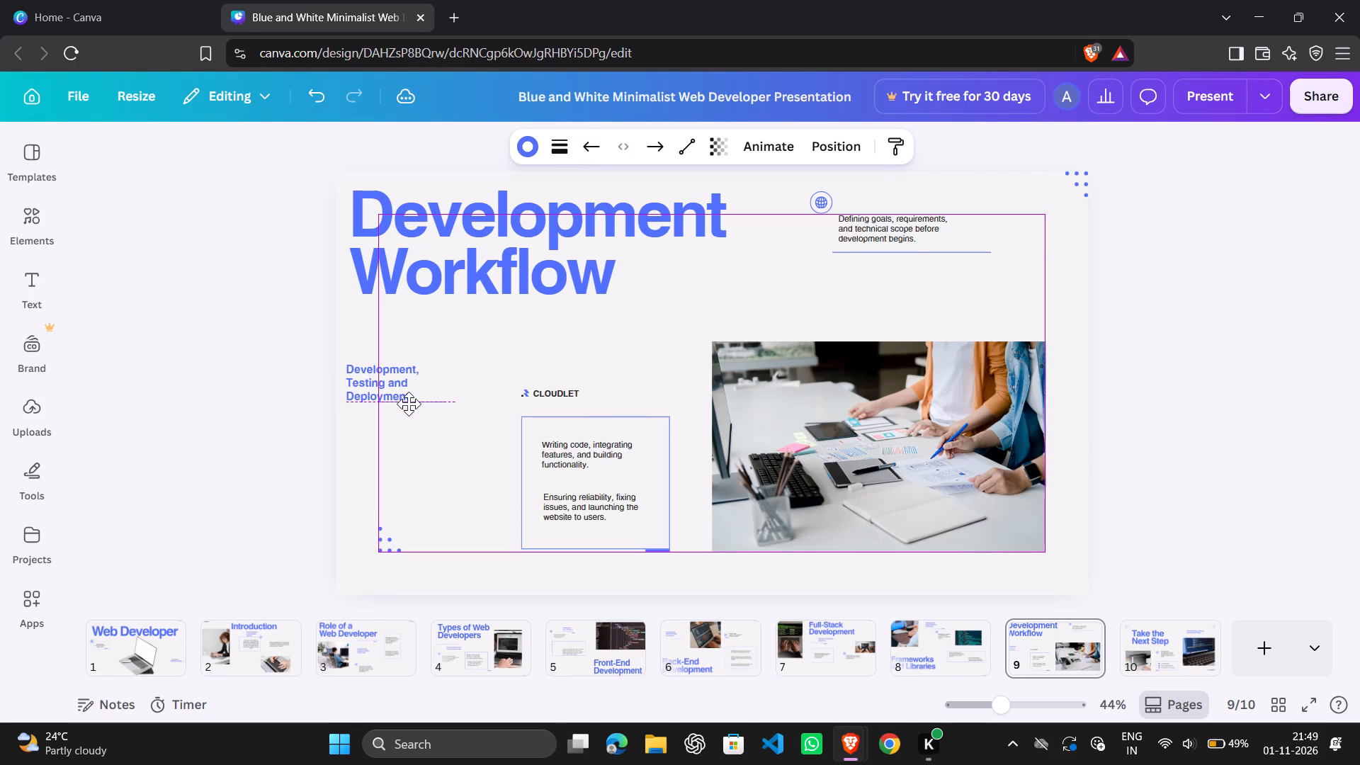
left_click_drag(409, 404, 409, 408)
Place page 9's lower dot pattern in the slide's bottom-left corner.
left_click_drag(388, 541, 352, 566)
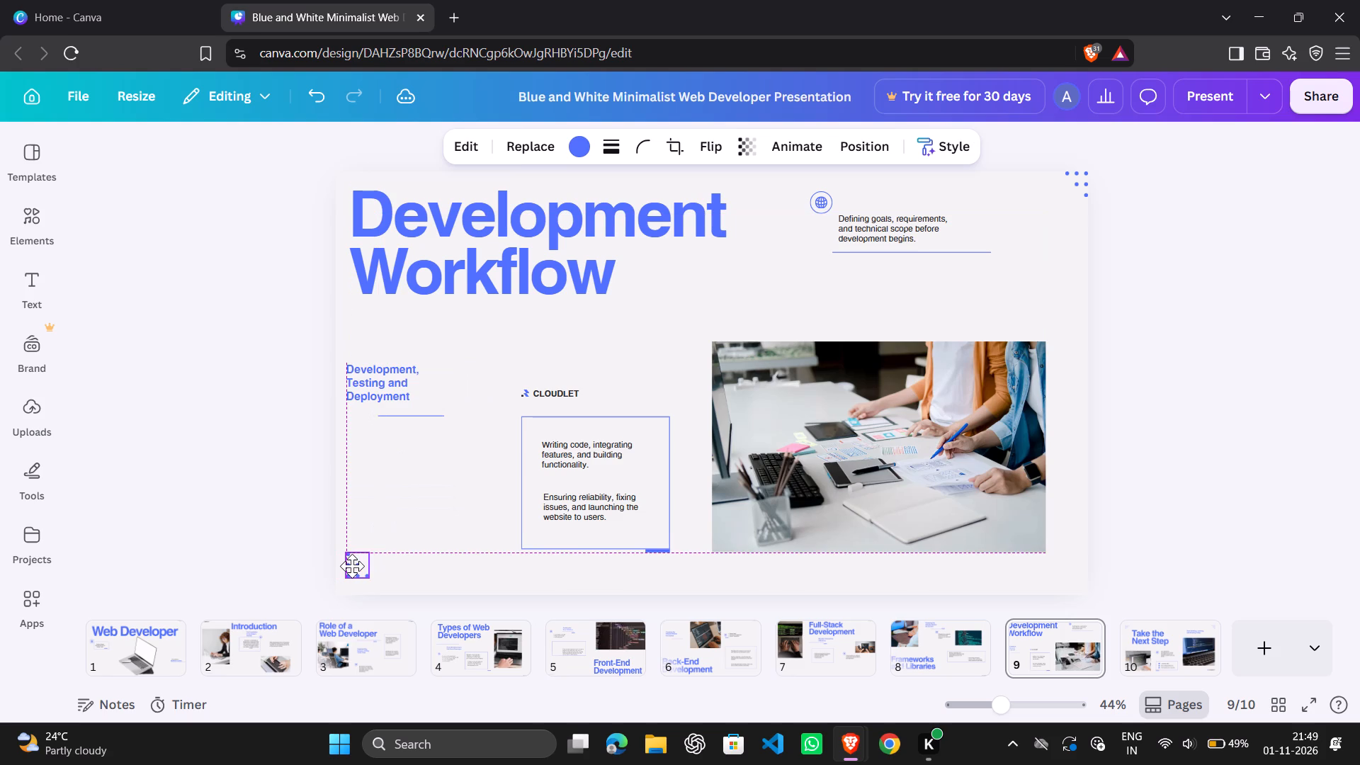
left_click_drag(352, 566, 350, 578)
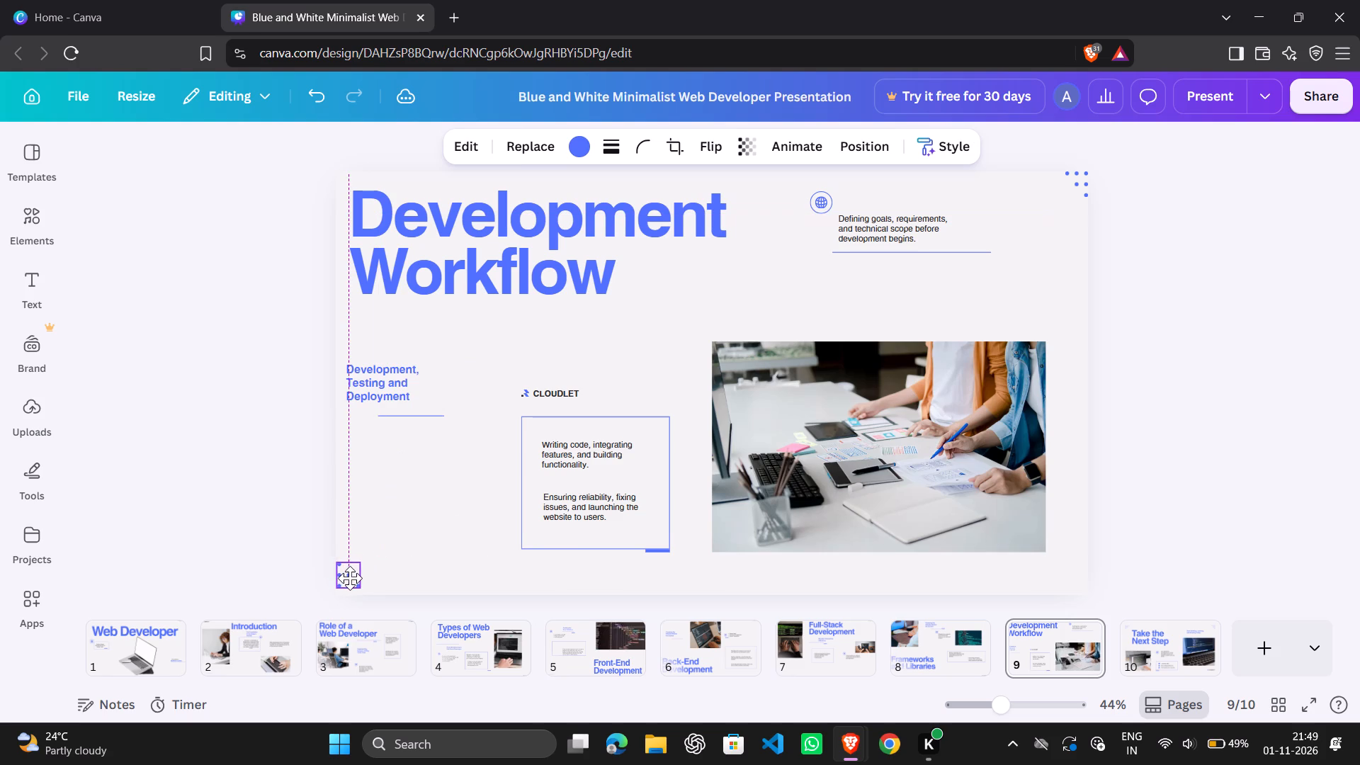
left_click_drag(350, 578, 351, 579)
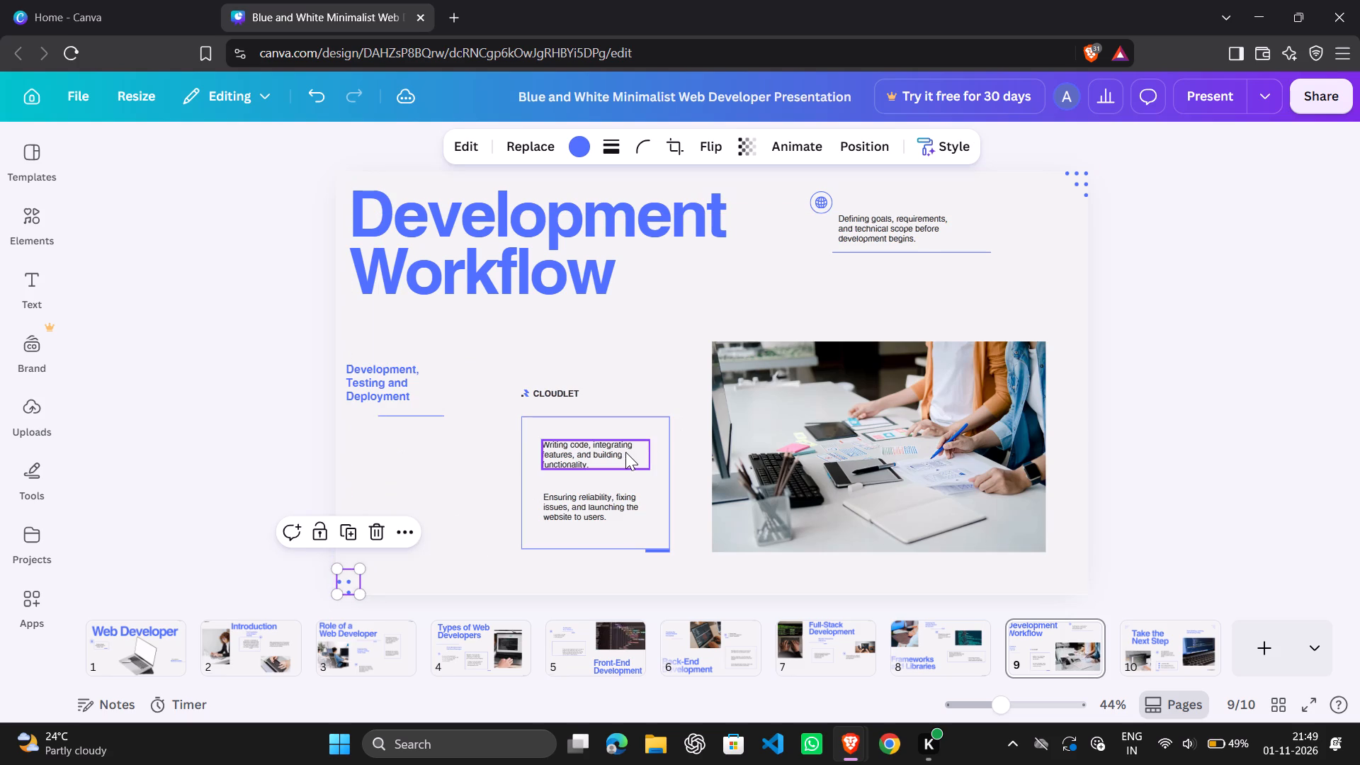
Move page 9's outlined box down and shift its "Ensuring reliability" and "Writing code" paragraphs down inside it.
left_click_drag(659, 516, 659, 536)
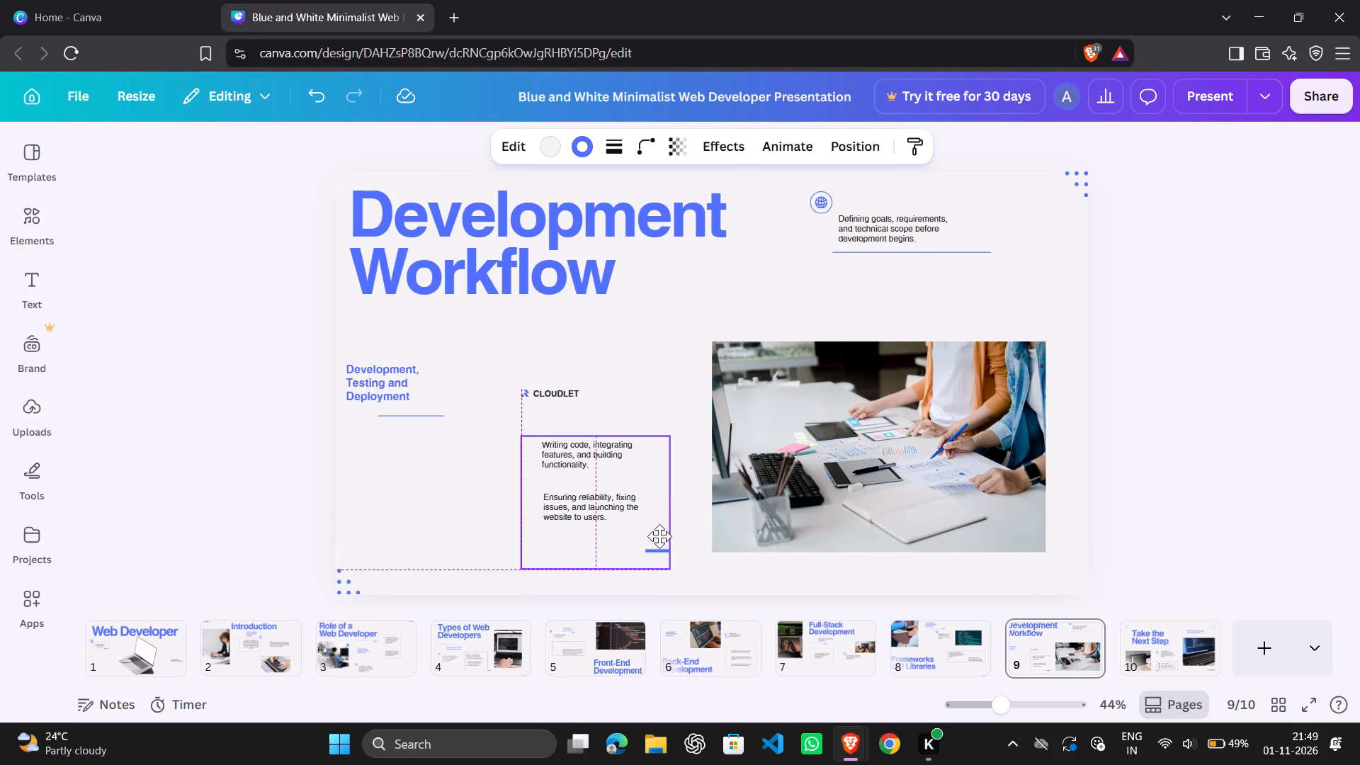
left_click_drag(659, 536, 662, 541)
left_click_drag(601, 509, 604, 530)
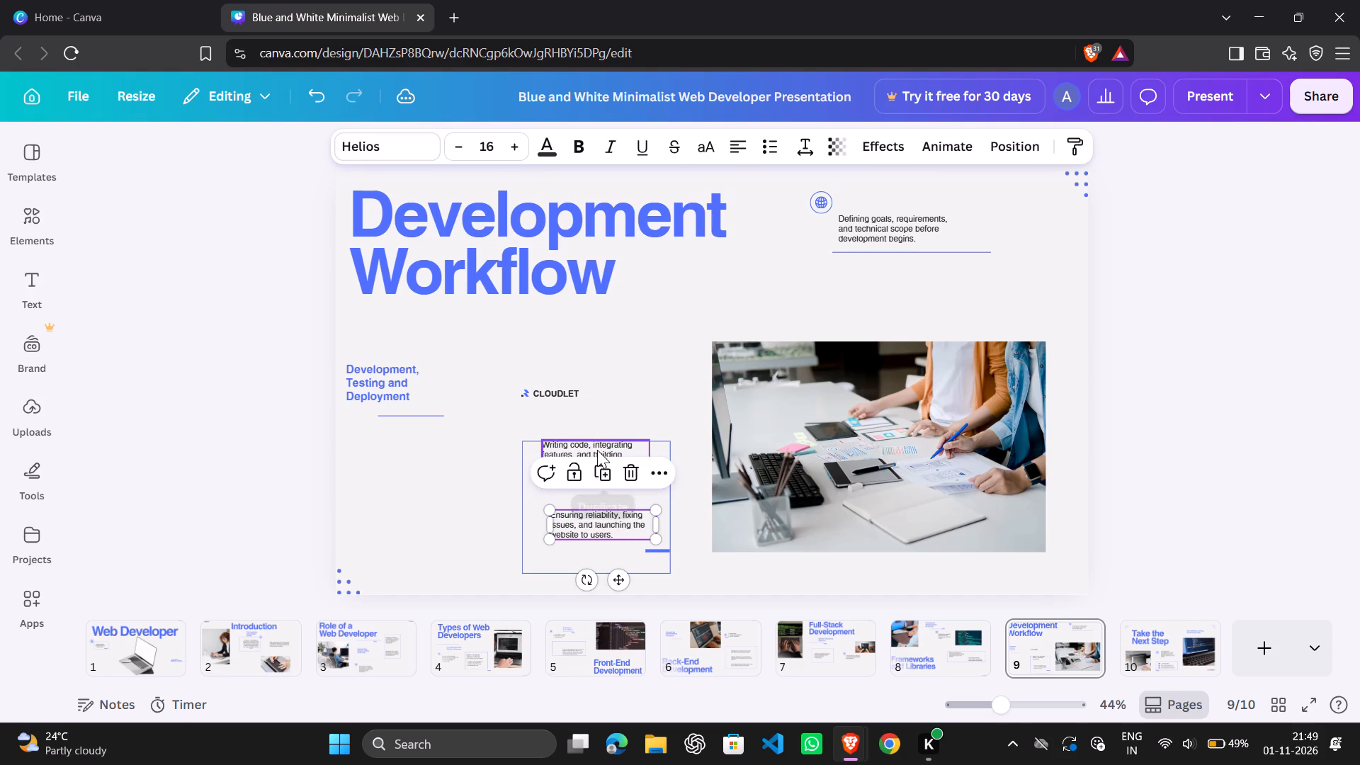
left_click_drag(597, 449, 597, 455)
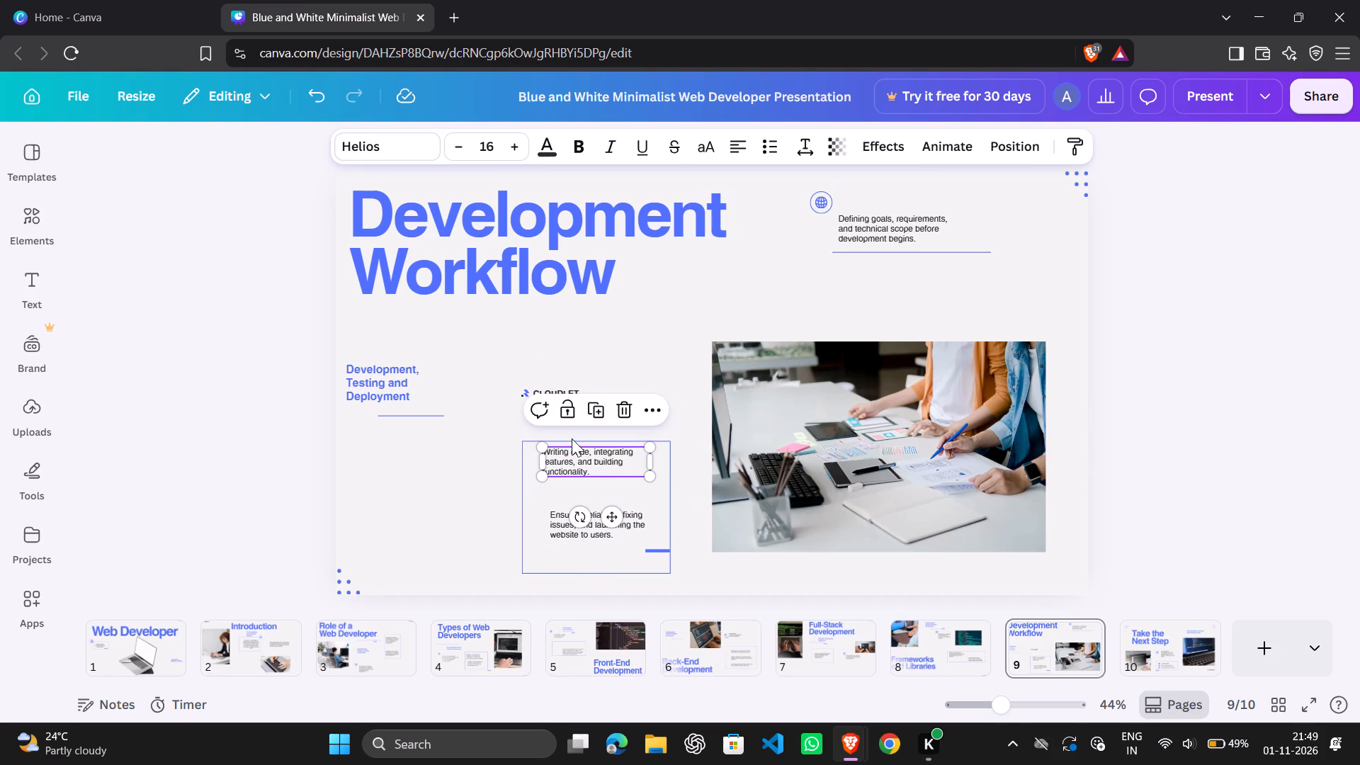
Move page 9's CLOUDLET logo to the slide's bottom-right corner.
left_click_drag(545, 388, 1033, 368)
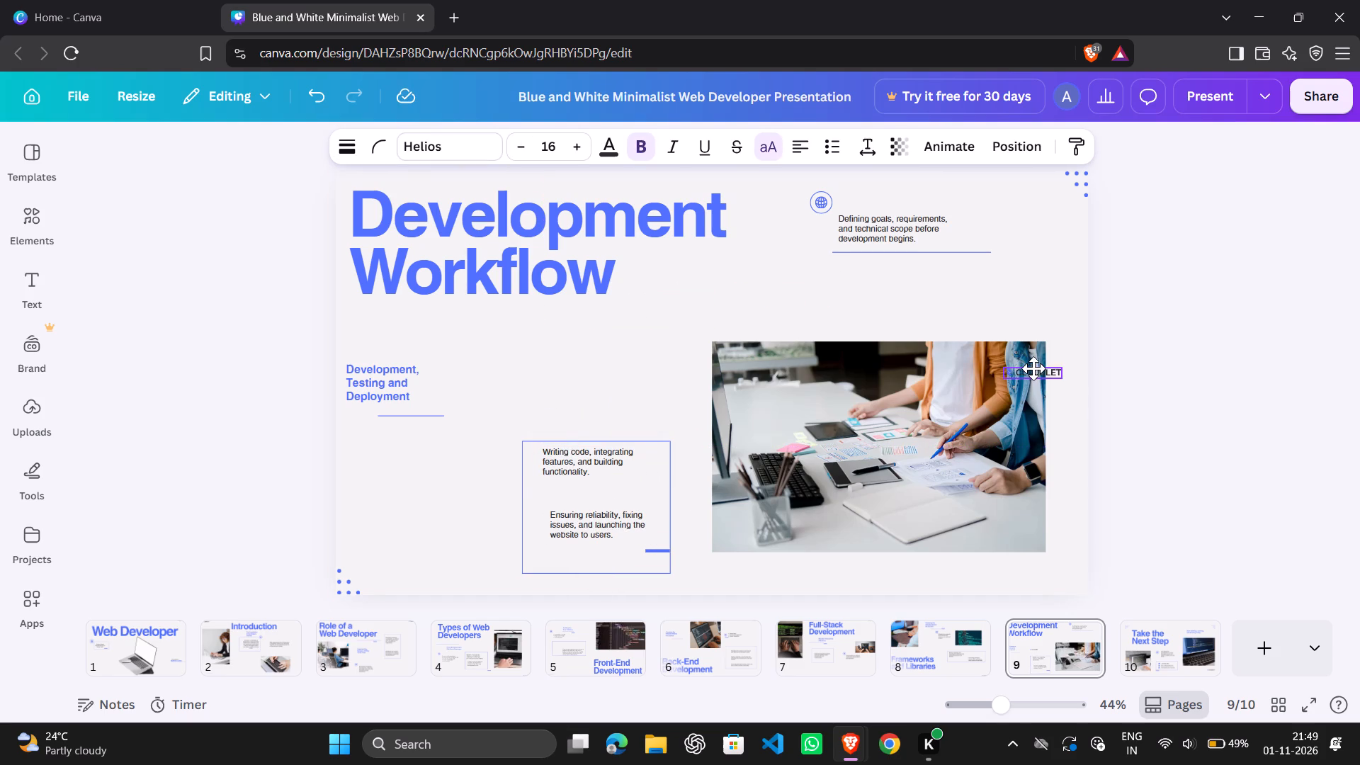
left_click_drag(1033, 368, 1042, 576)
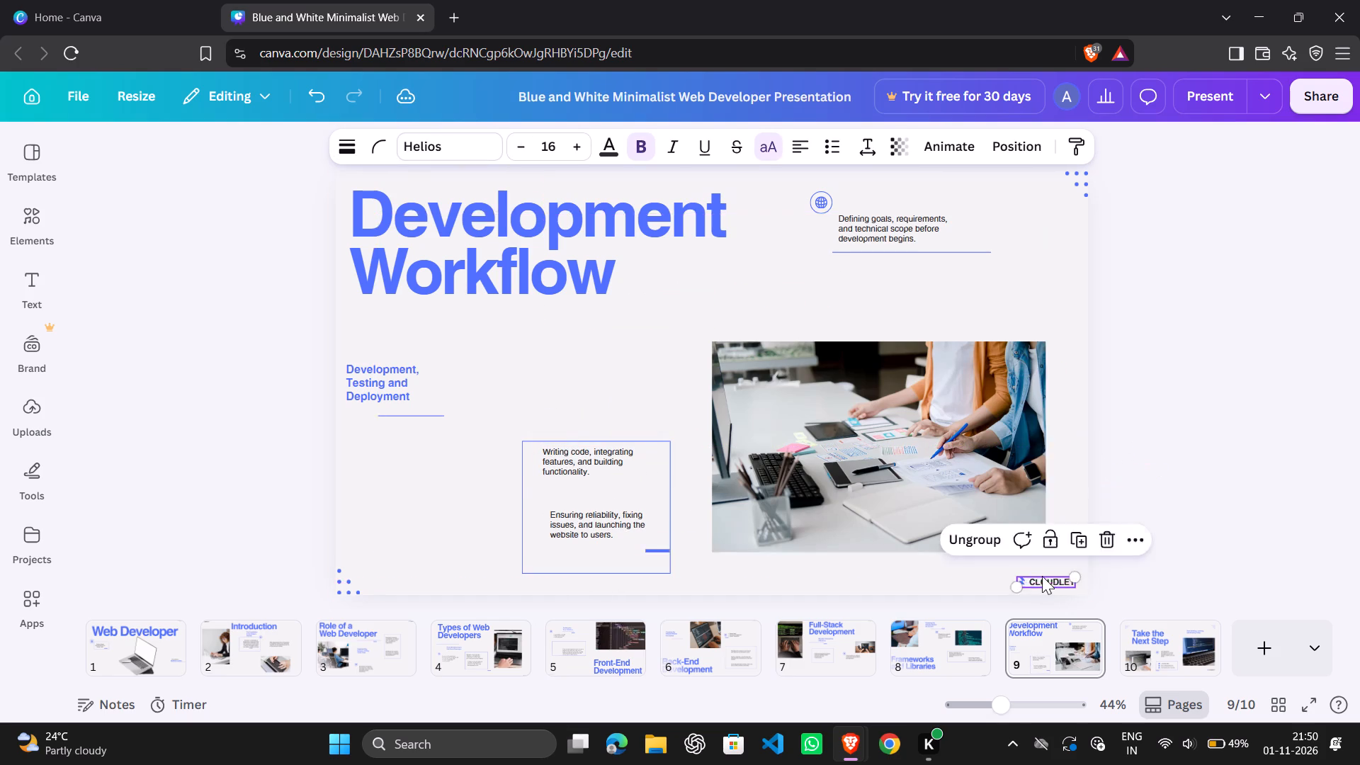
Move page 9's desk photo up and right, close to the slide's right edge.
left_click_drag(983, 502, 1001, 465)
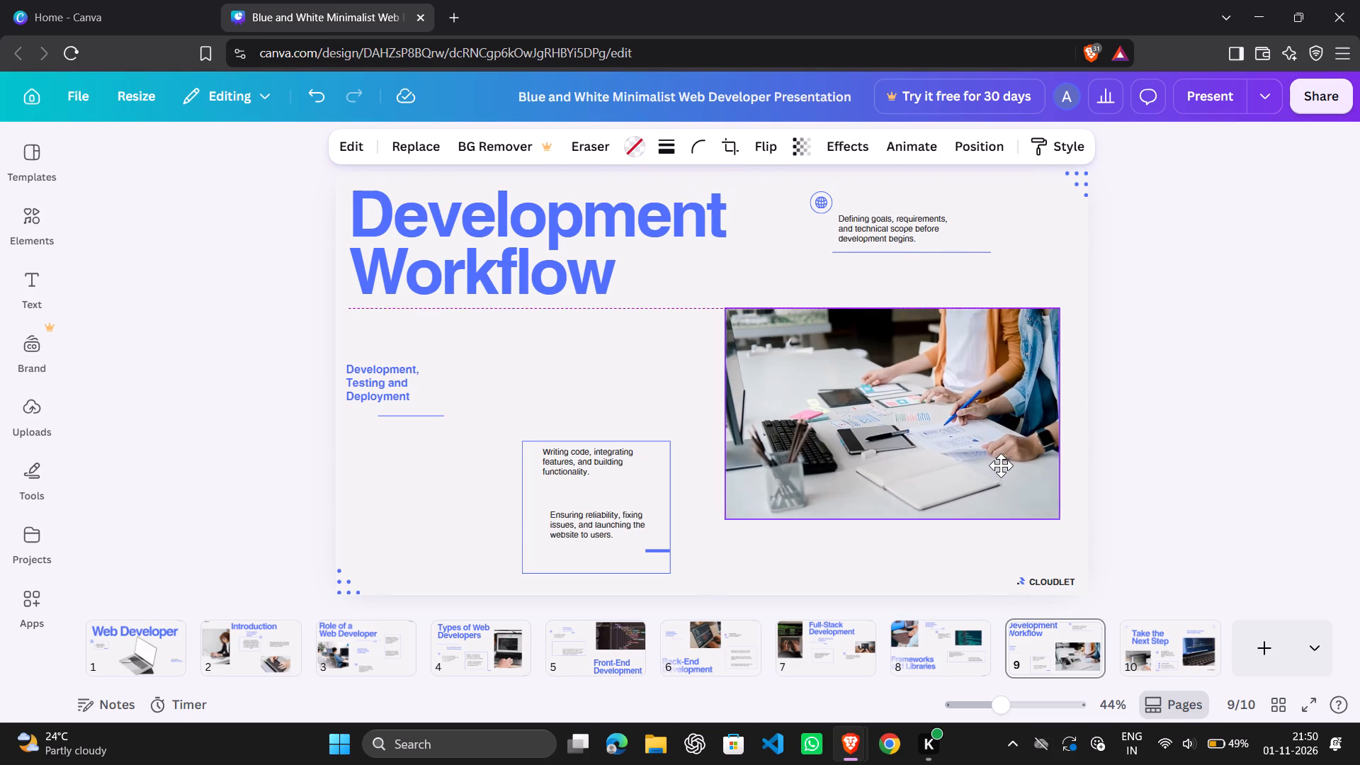
left_click_drag(1001, 465, 1019, 463)
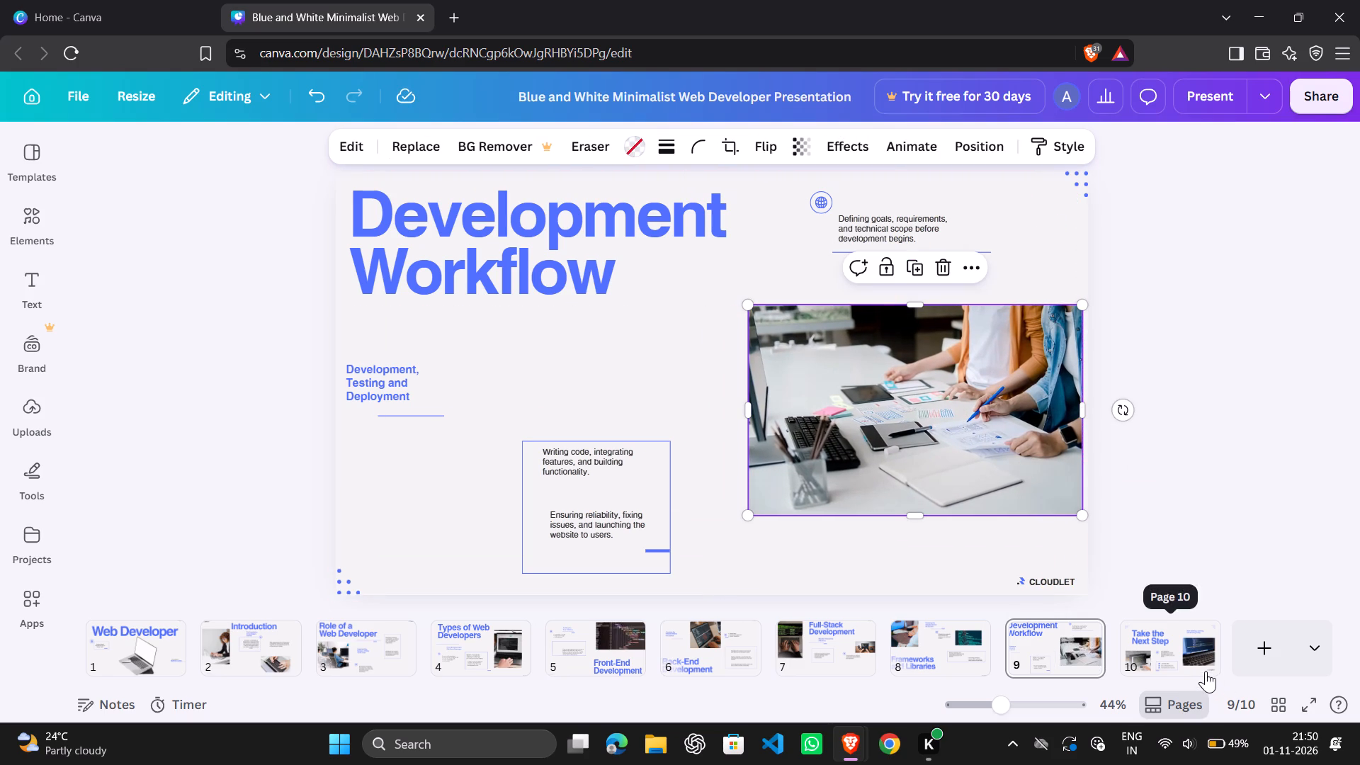
On page 10, place the dot pattern above the title in the slide's top-left corner.
left_click(1197, 666)
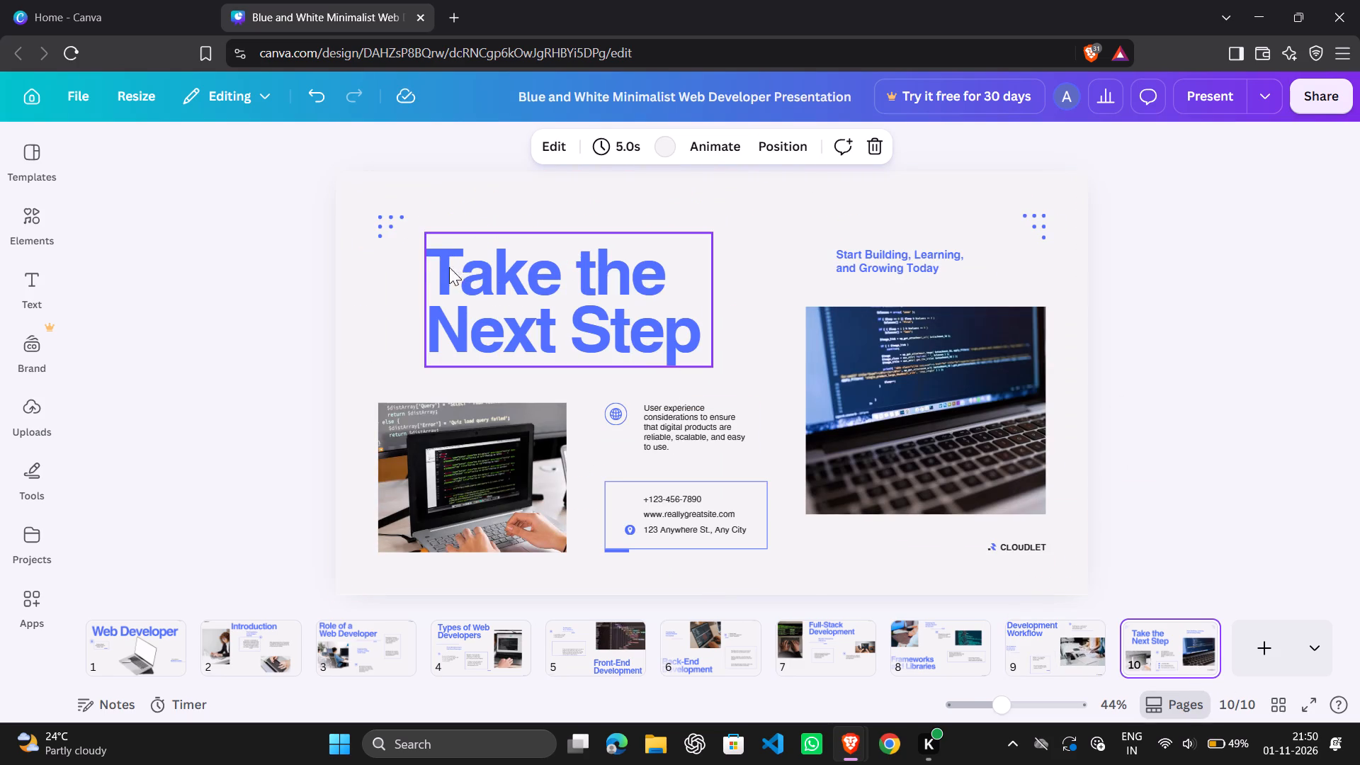
left_click_drag(394, 232, 368, 198)
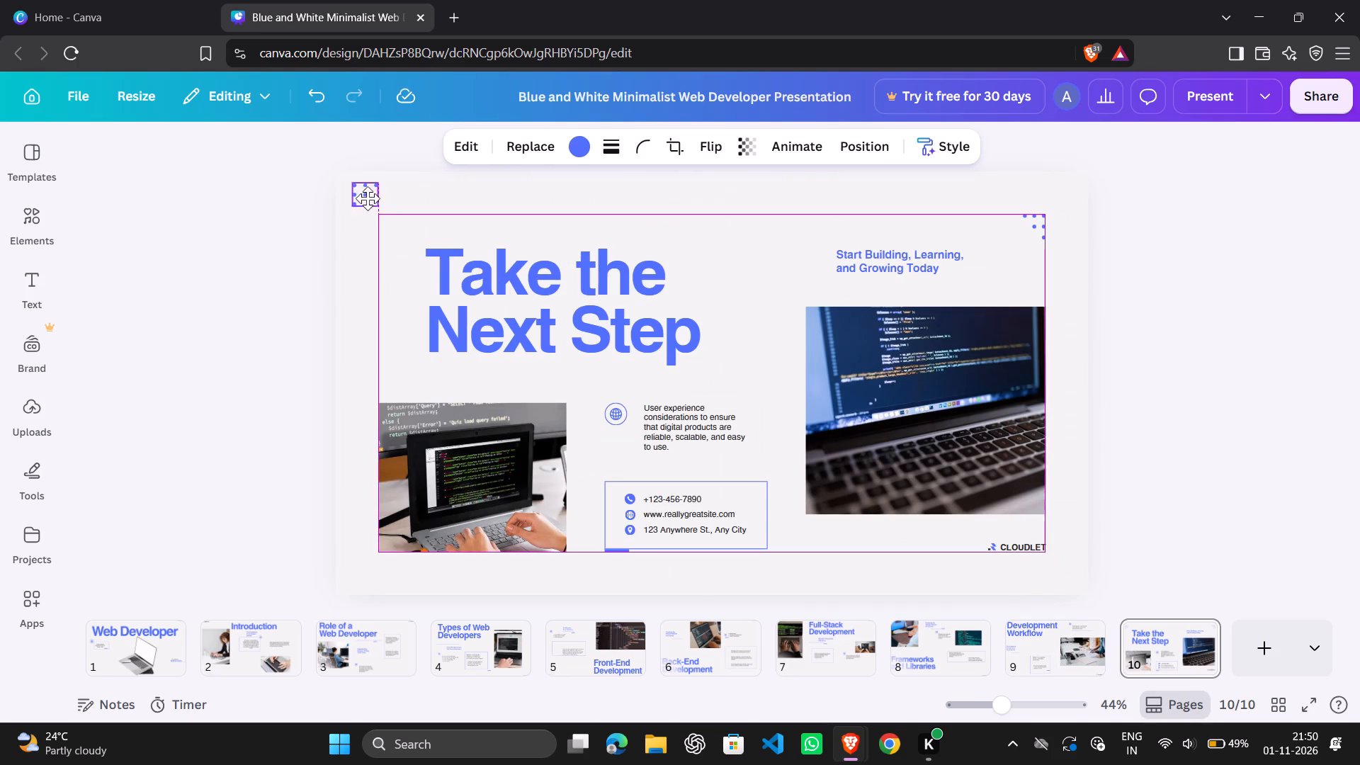
left_click_drag(368, 198, 356, 191)
Move page 10's "Take the Next Step" title up and slightly left, near the slide's top edge.
left_click_drag(470, 268, 470, 268)
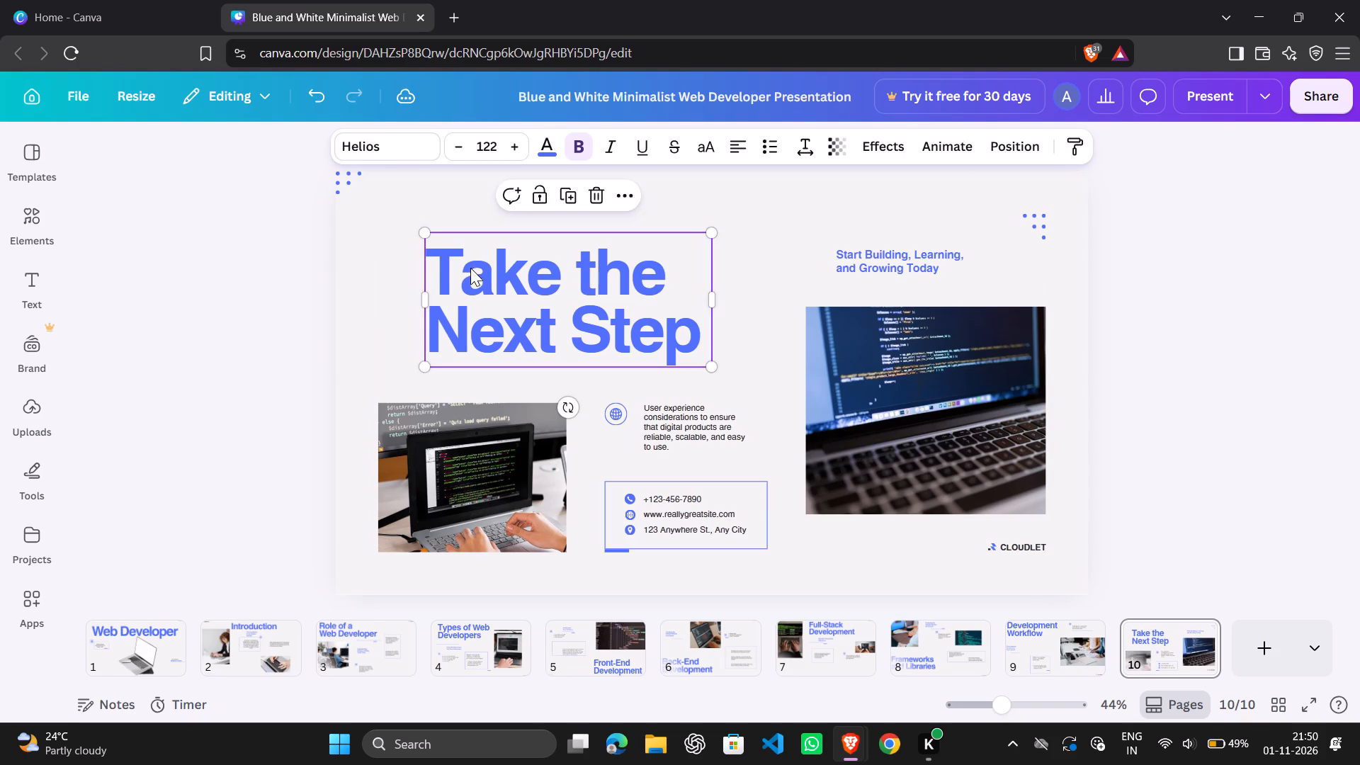
left_click_drag(470, 268, 461, 216)
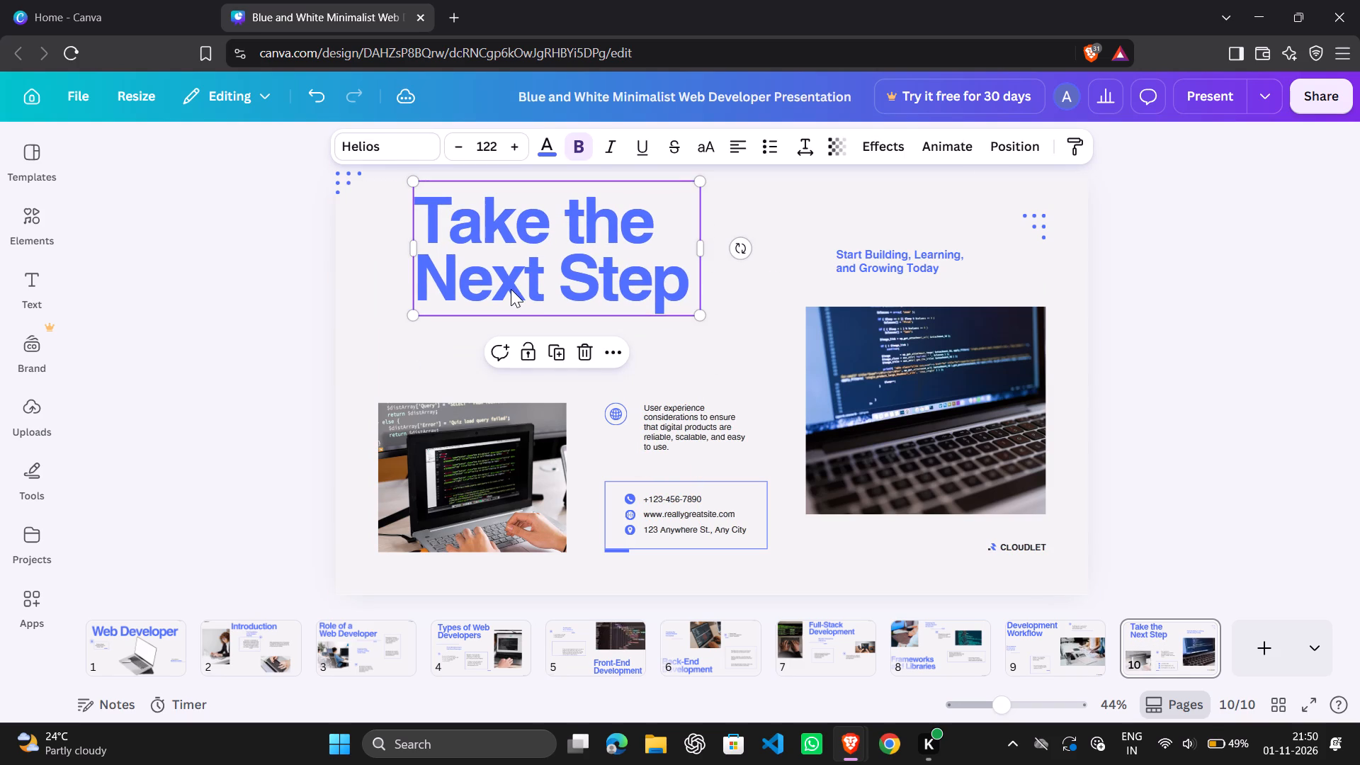
left_click(511, 289)
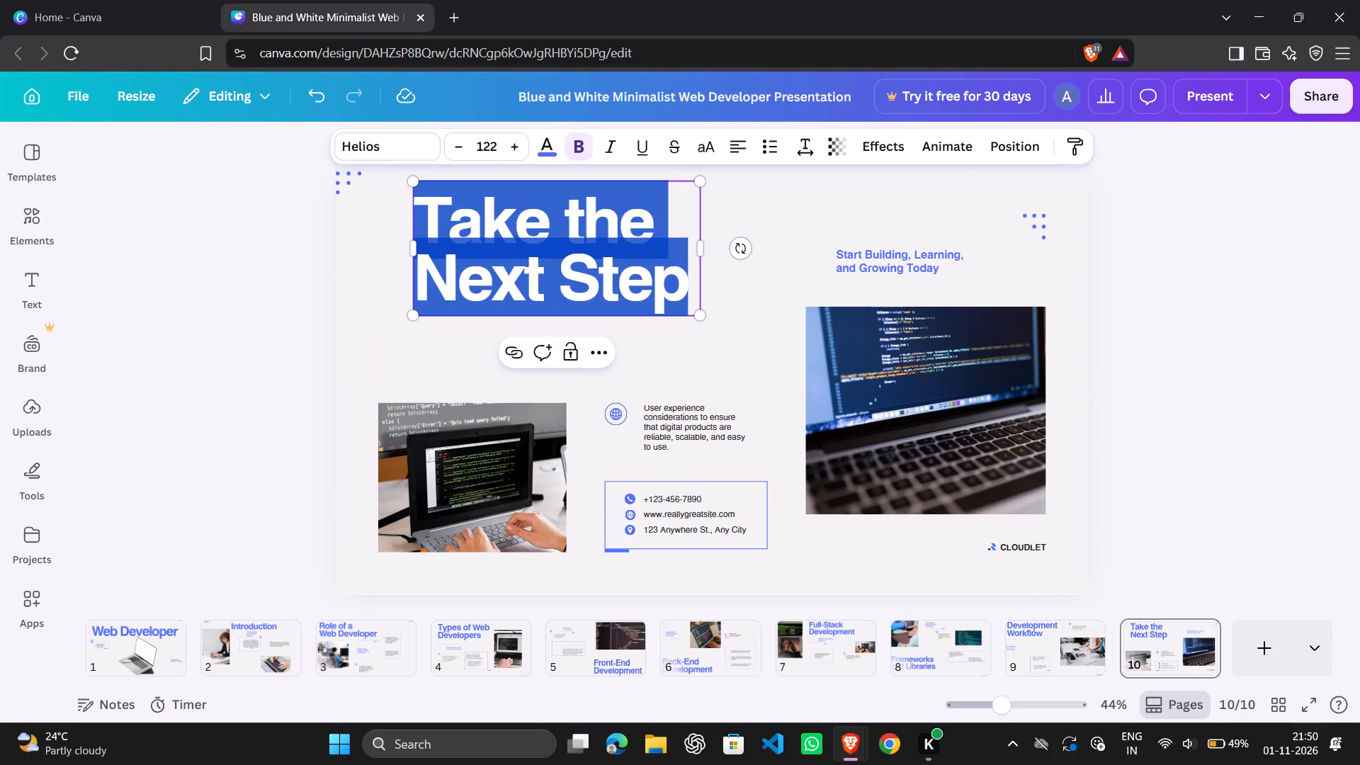
left_click(511, 289)
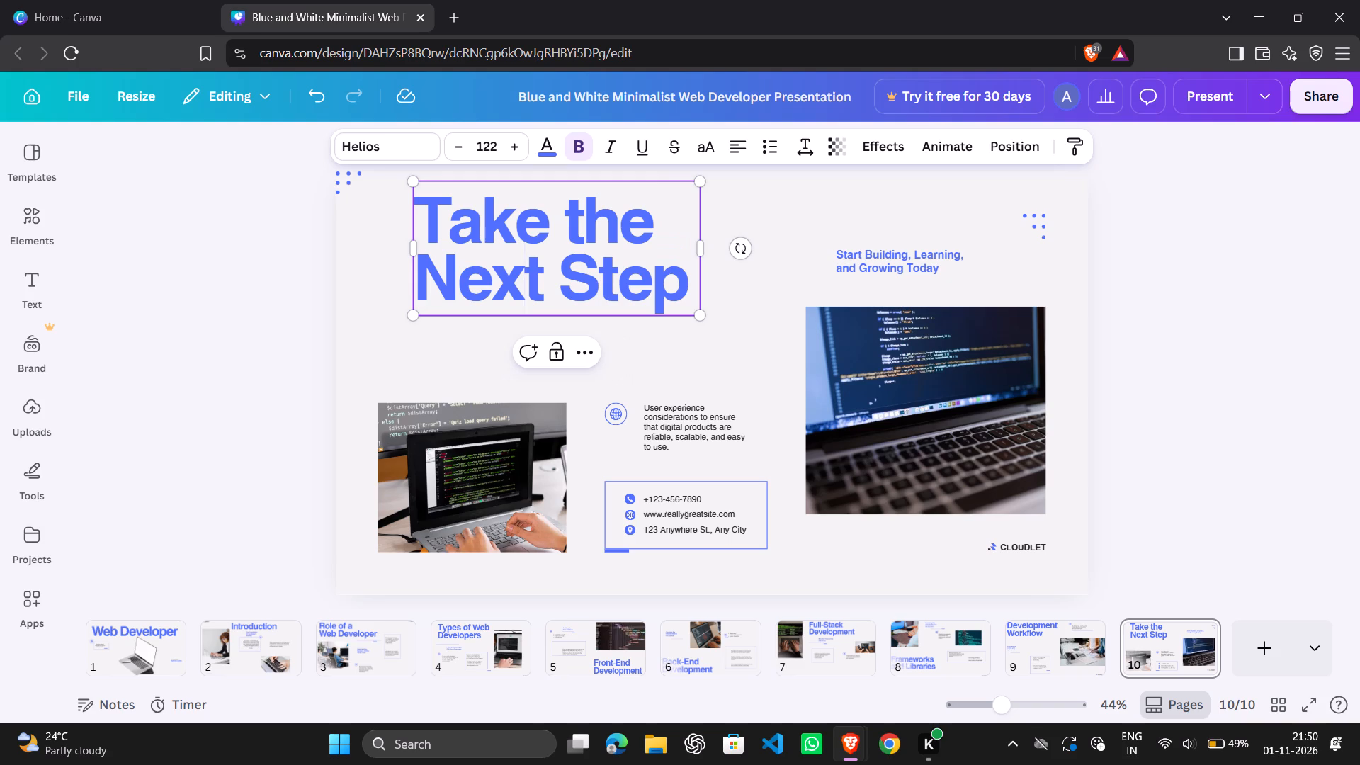
Shift page 10's smaller laptop photo left, closer to the slide's left edge.
left_click_drag(429, 415, 400, 418)
Move page 10's "User experience" paragraph and its globe icon up to just below the title.
left_click_drag(679, 438, 666, 401)
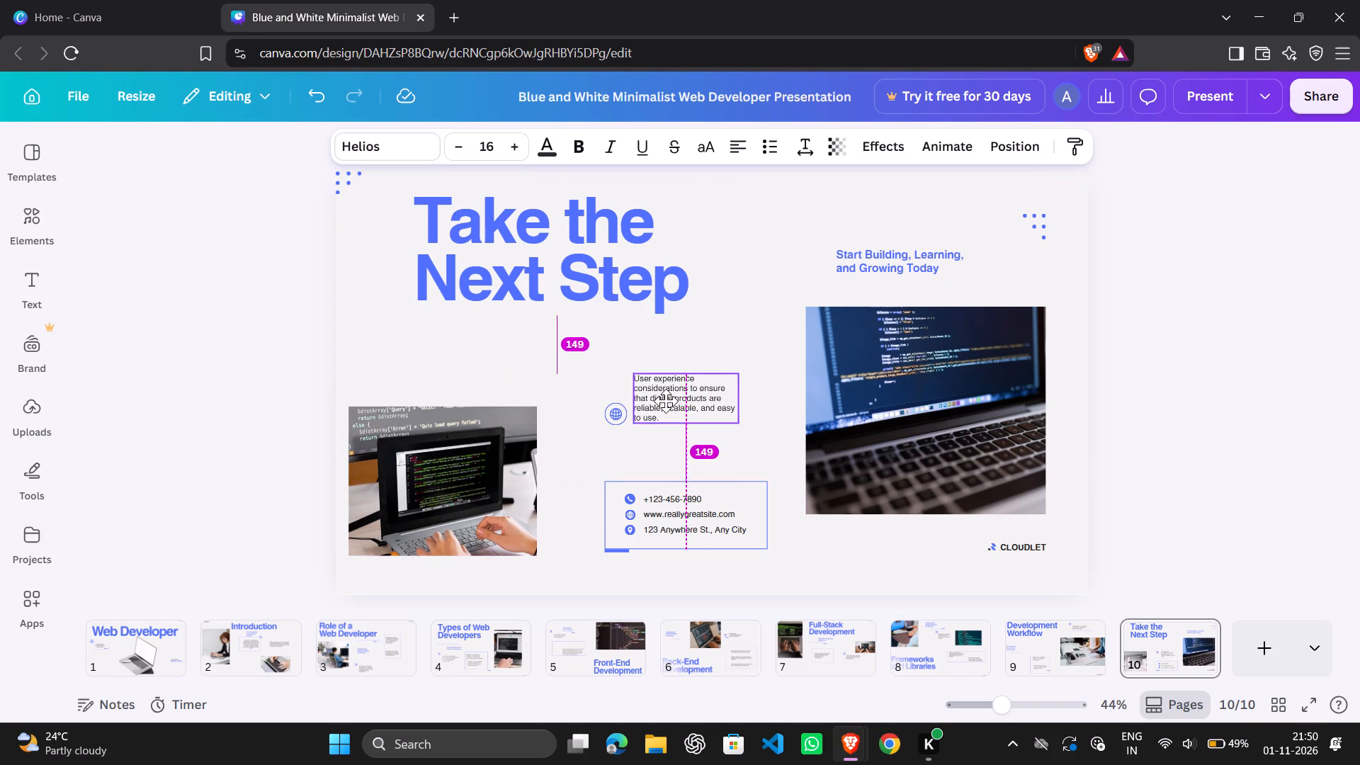
left_click_drag(666, 401, 665, 377)
left_click_drag(621, 413, 620, 331)
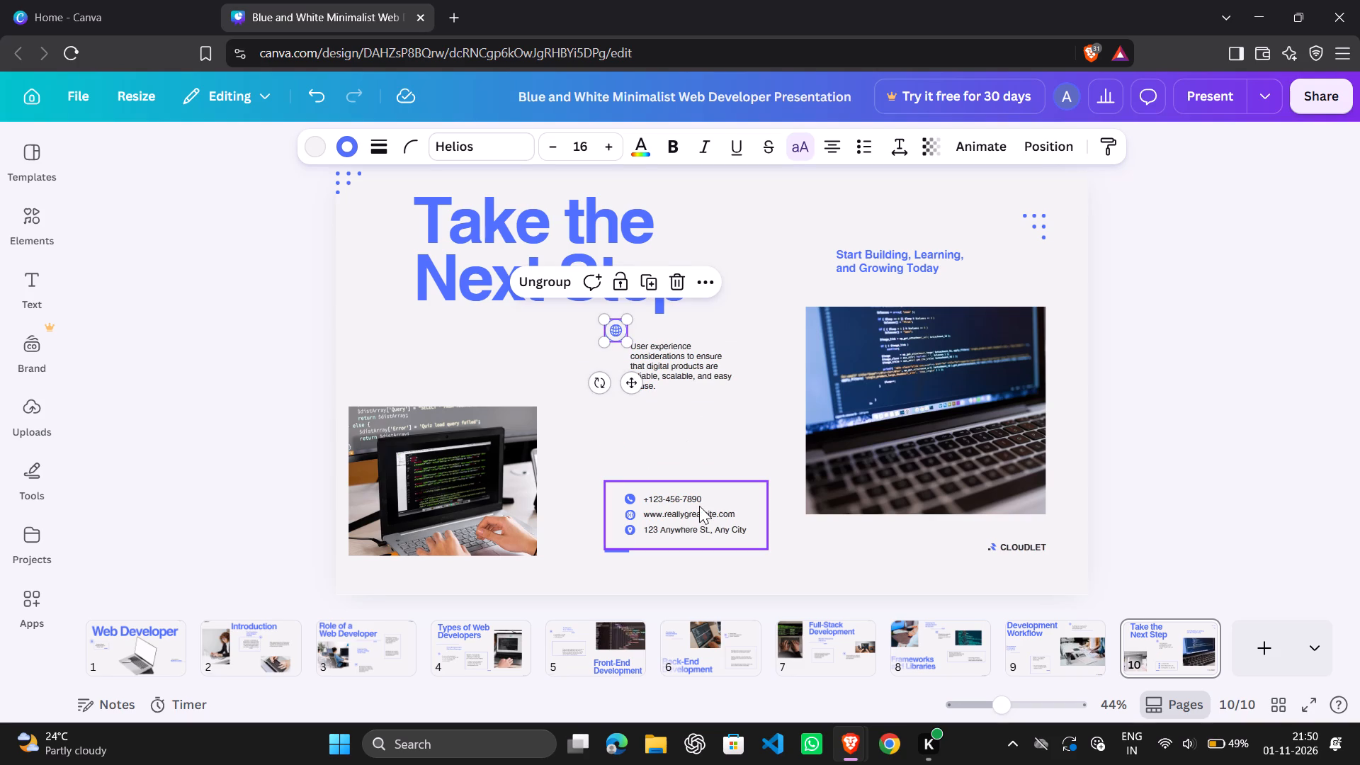
Move page 10's outlined contact box up and bring its phone, website and address lines with their icons back inside it.
left_click_drag(732, 490, 723, 450)
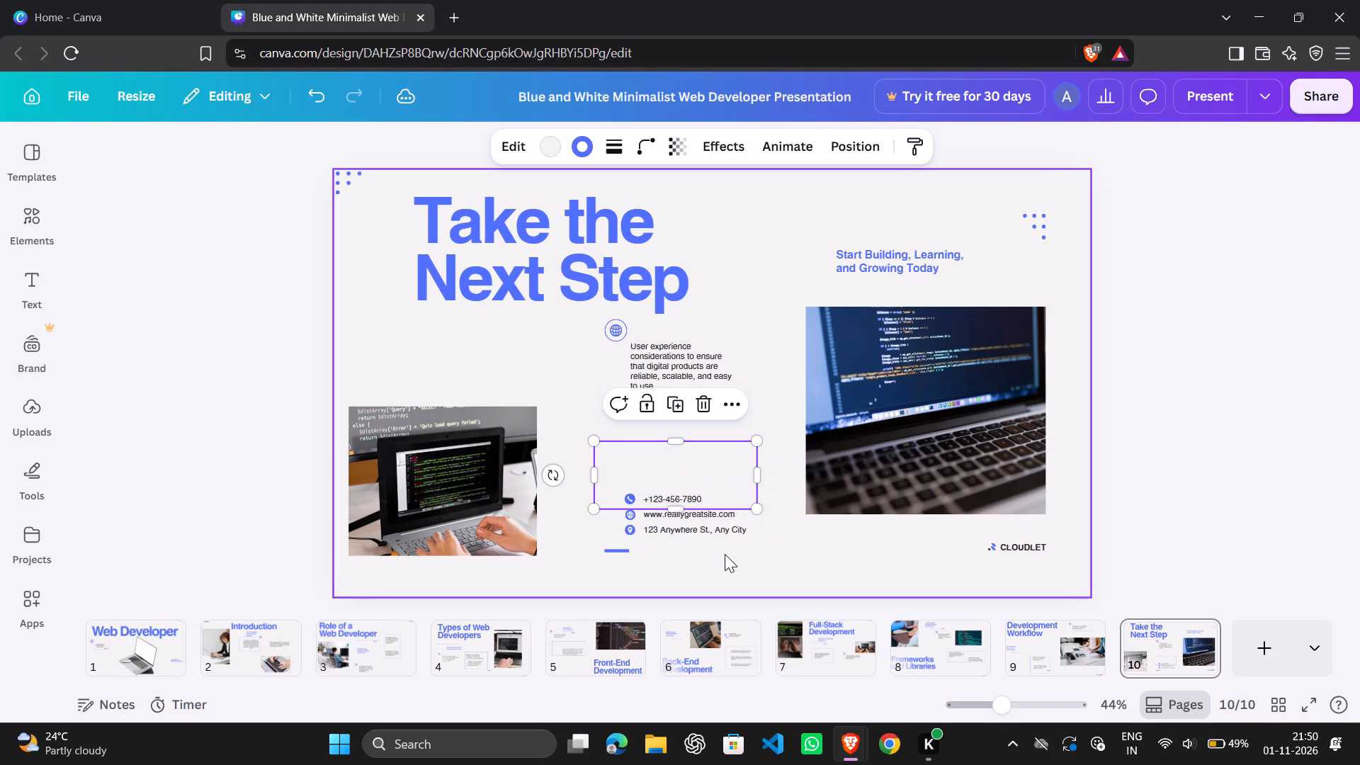
left_click_drag(692, 497, 685, 454)
left_click_drag(633, 496, 630, 453)
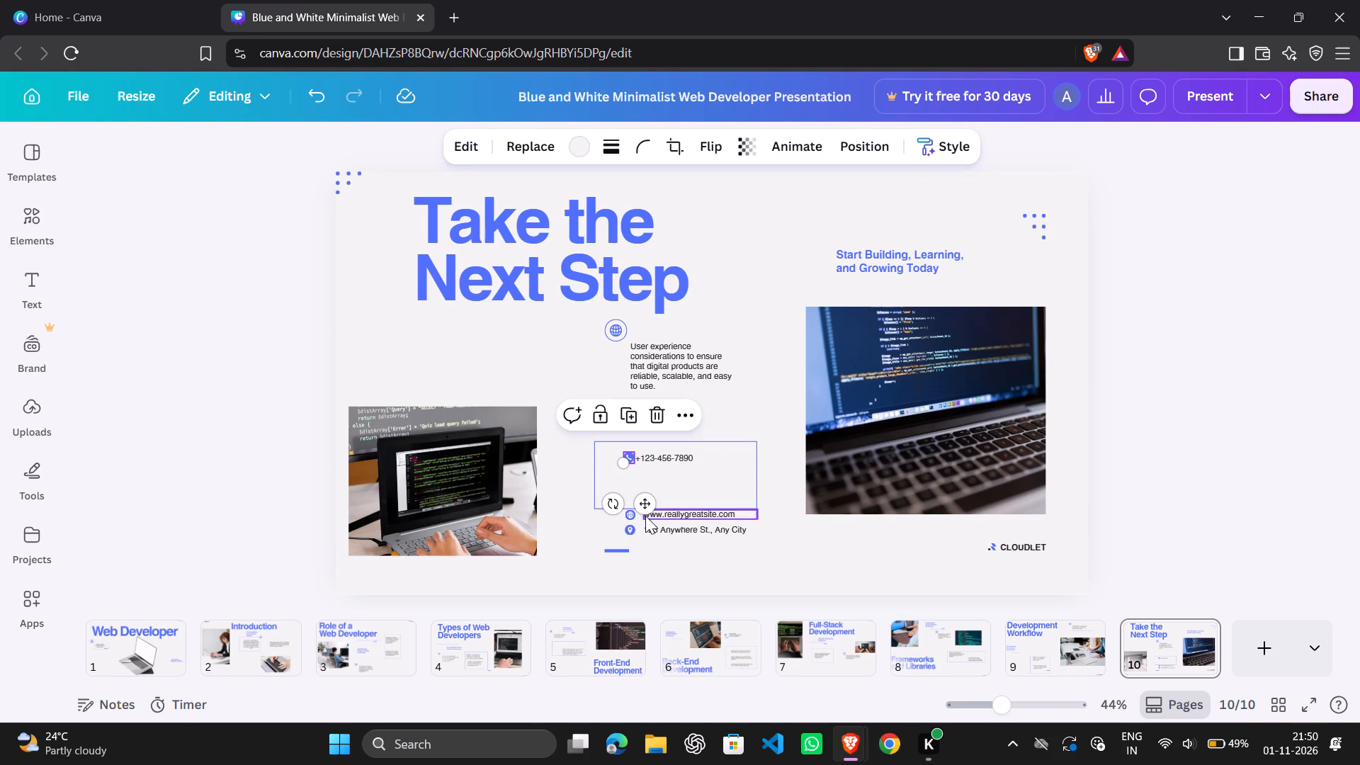
left_click(647, 514)
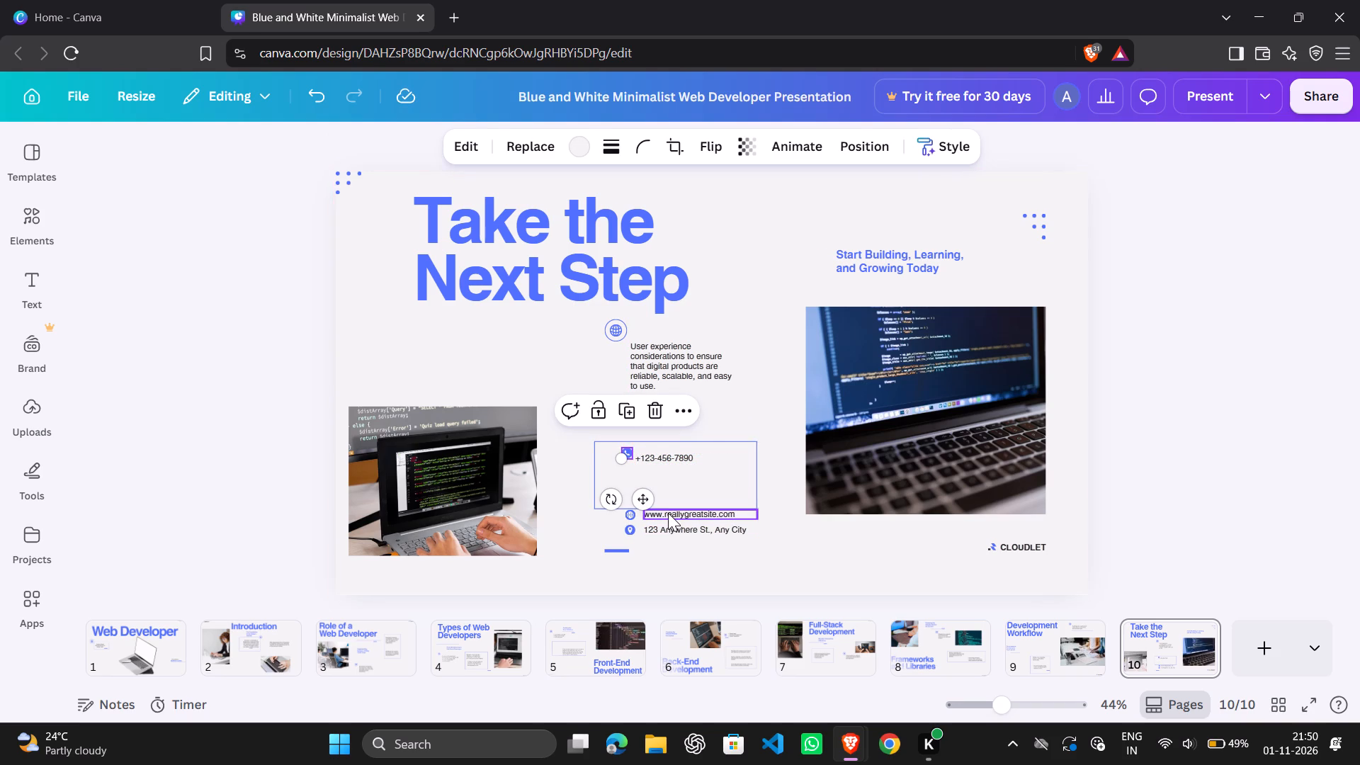
left_click(667, 513)
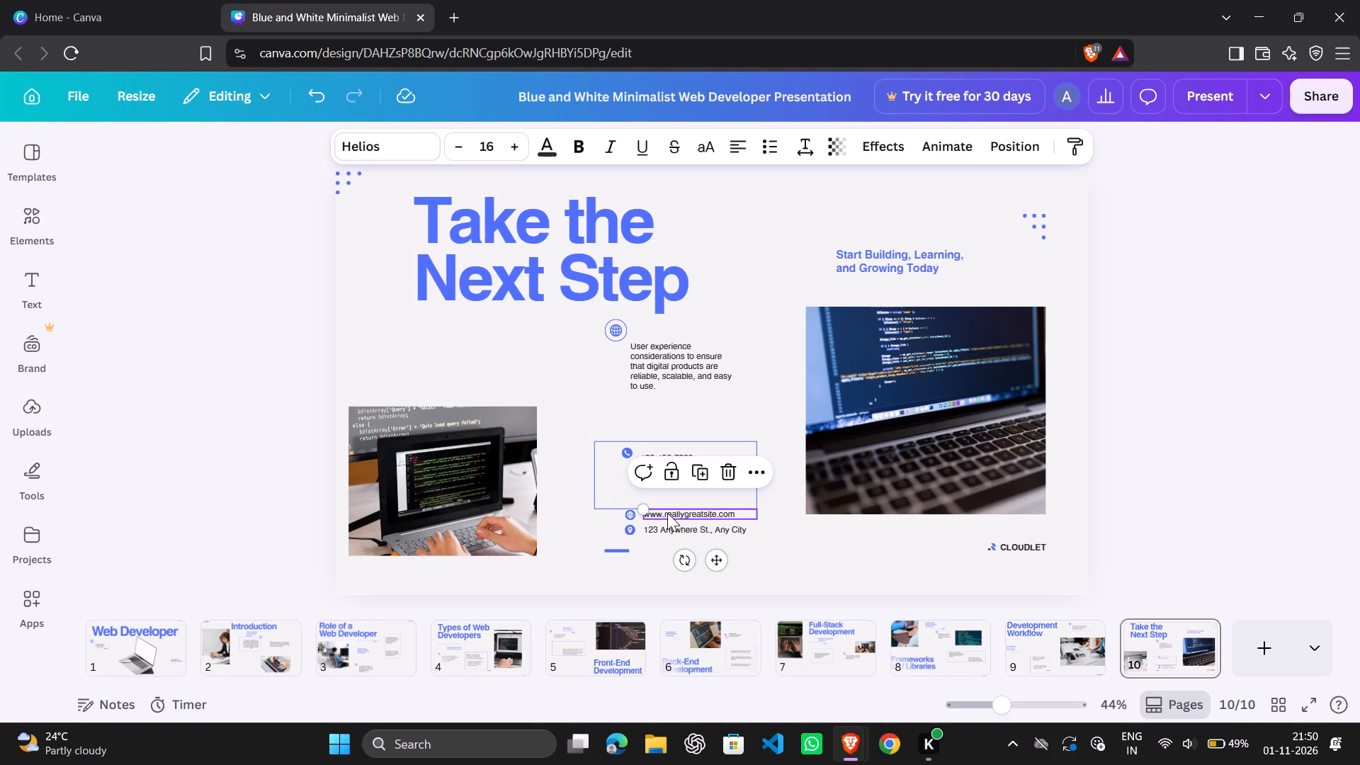
left_click_drag(667, 513, 671, 471)
left_click_drag(632, 518, 632, 487)
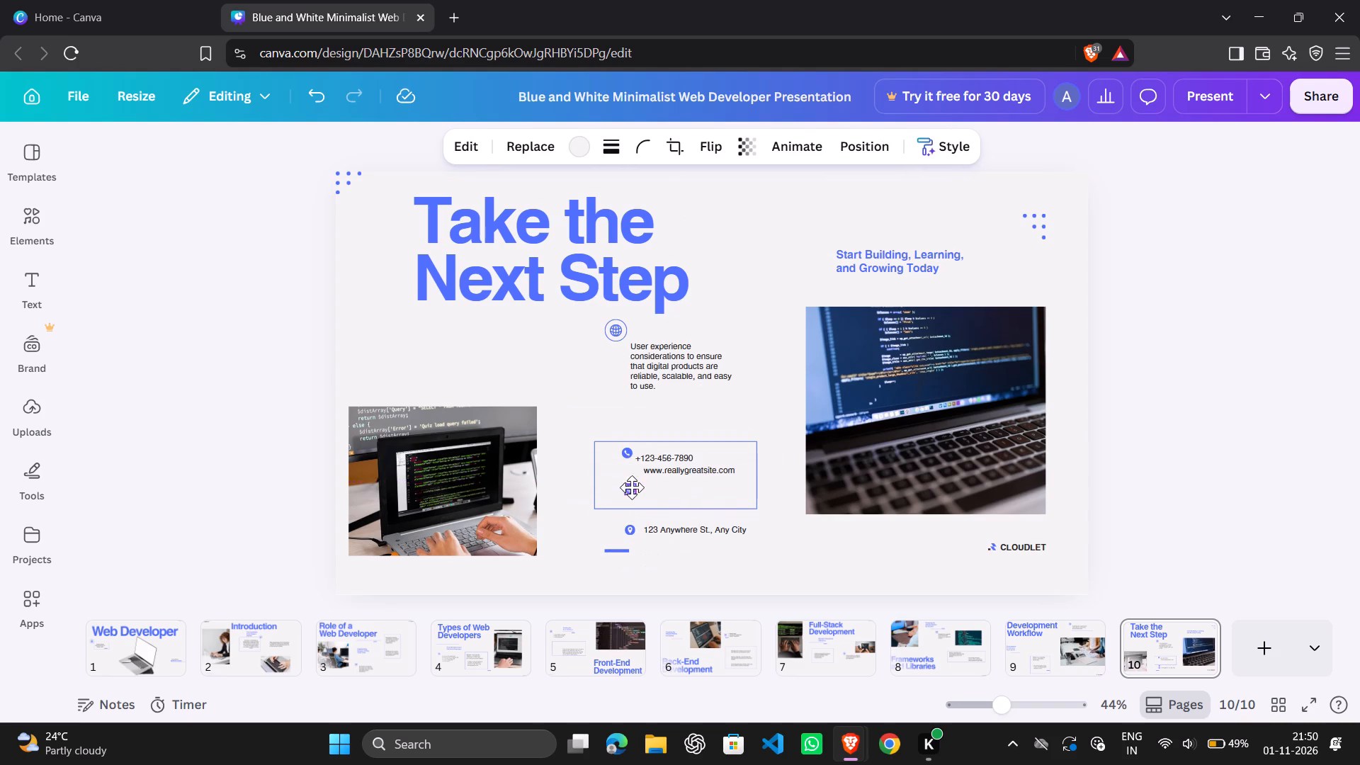
left_click_drag(632, 487, 632, 475)
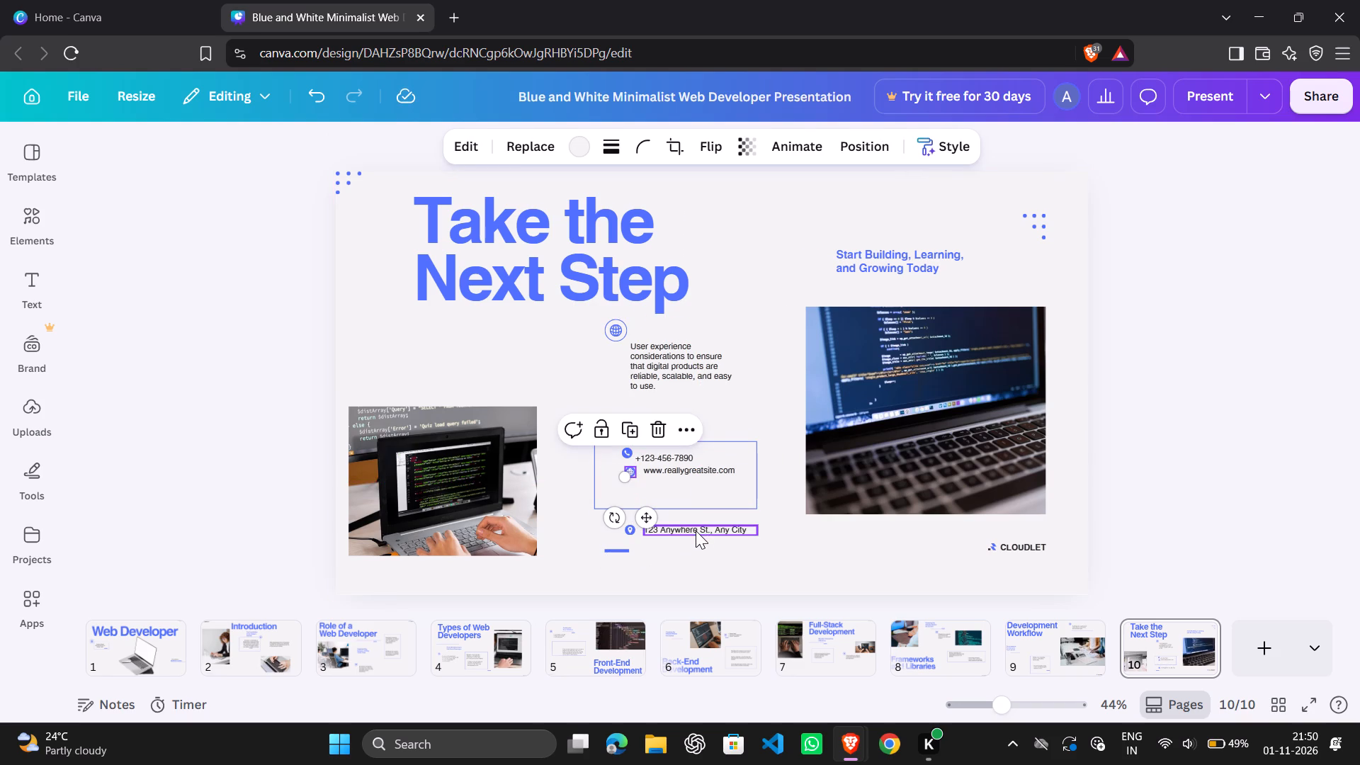
left_click_drag(696, 531, 693, 492)
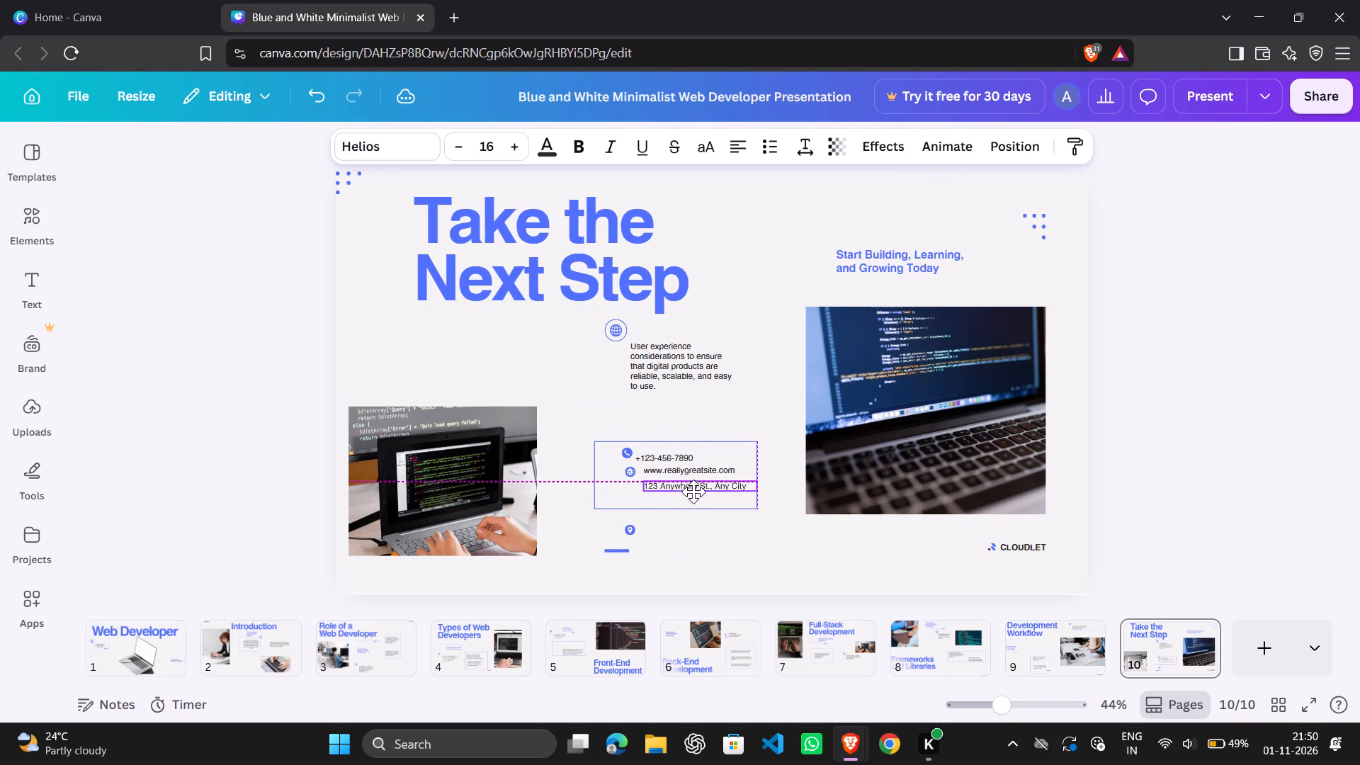
left_click_drag(693, 492, 693, 493)
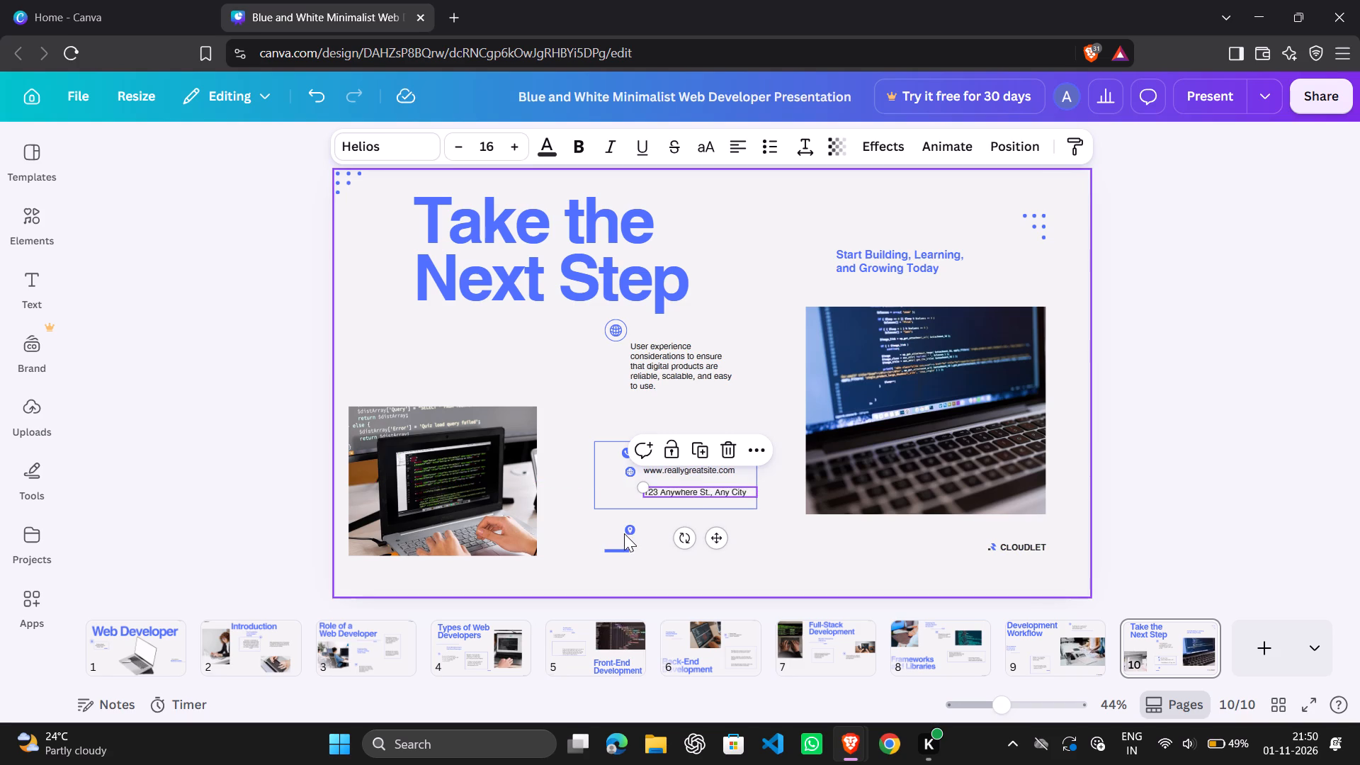
left_click_drag(628, 530, 625, 493)
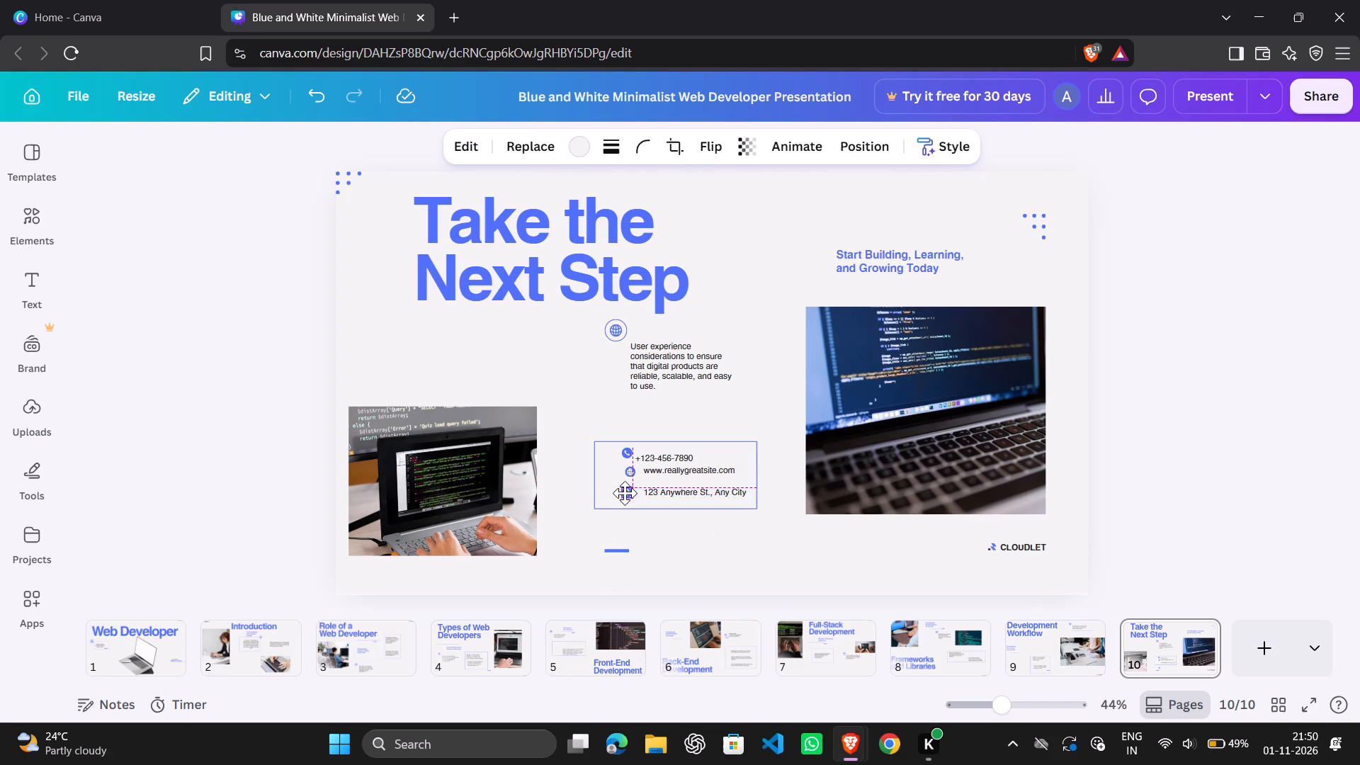
left_click_drag(625, 493, 630, 492)
left_click_drag(630, 492, 632, 492)
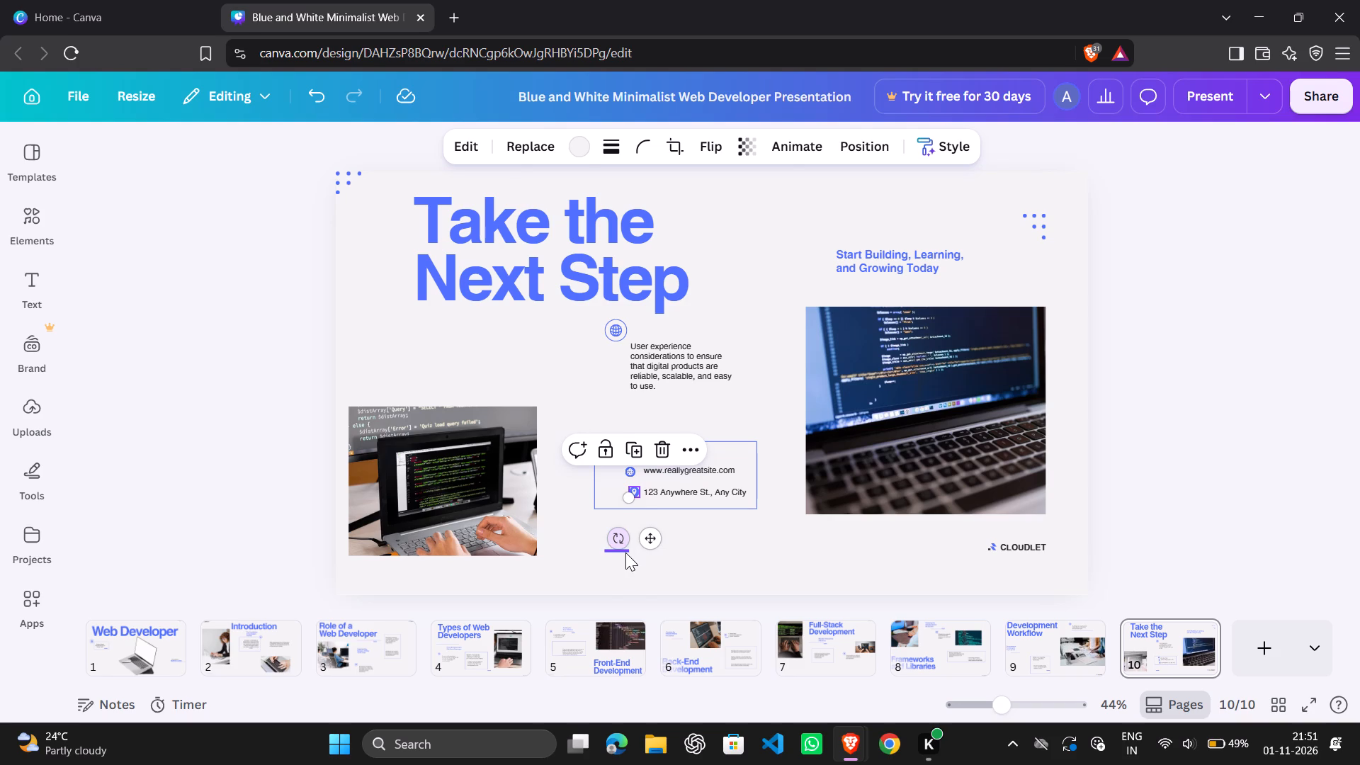
Place page 10's short blue accent line just under the contact box's bottom-right corner.
left_click_drag(625, 552, 620, 465)
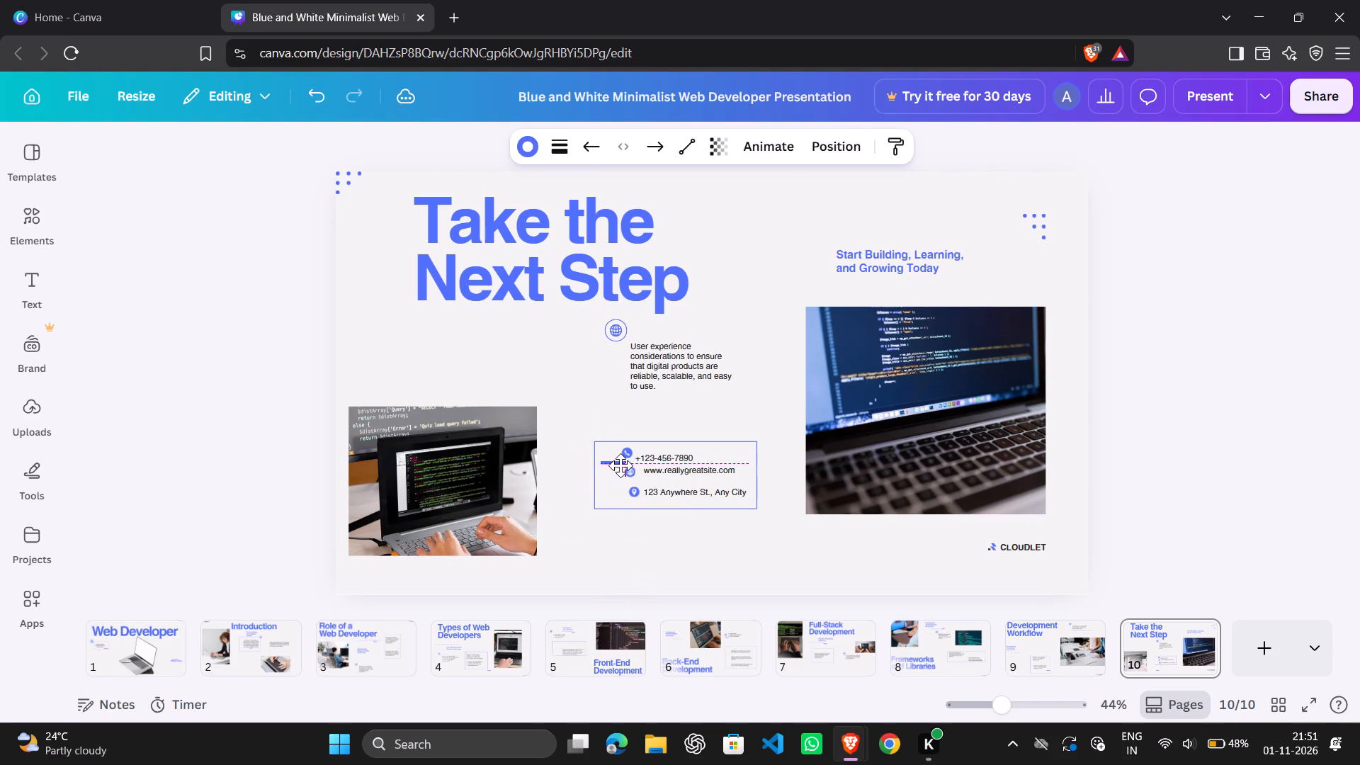
left_click_drag(620, 465, 624, 465)
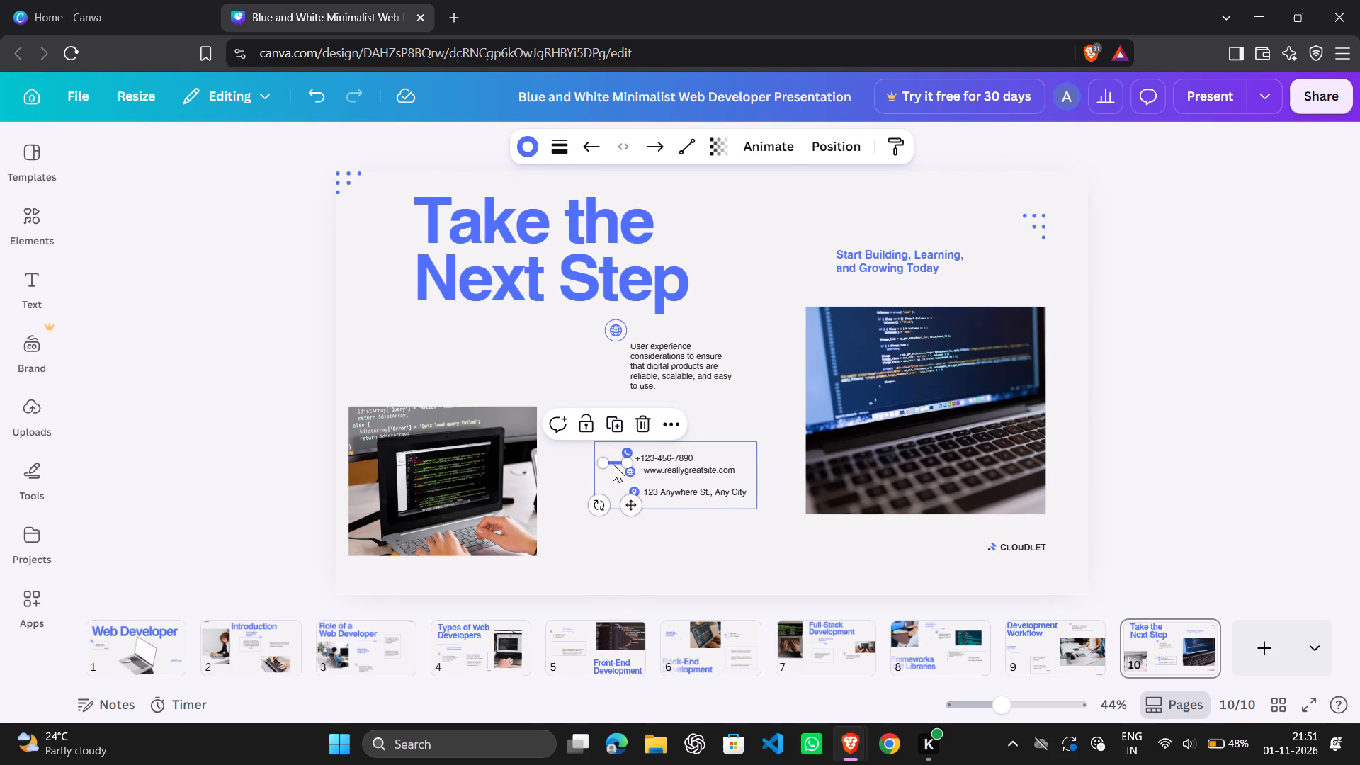
left_click_drag(613, 463, 729, 512)
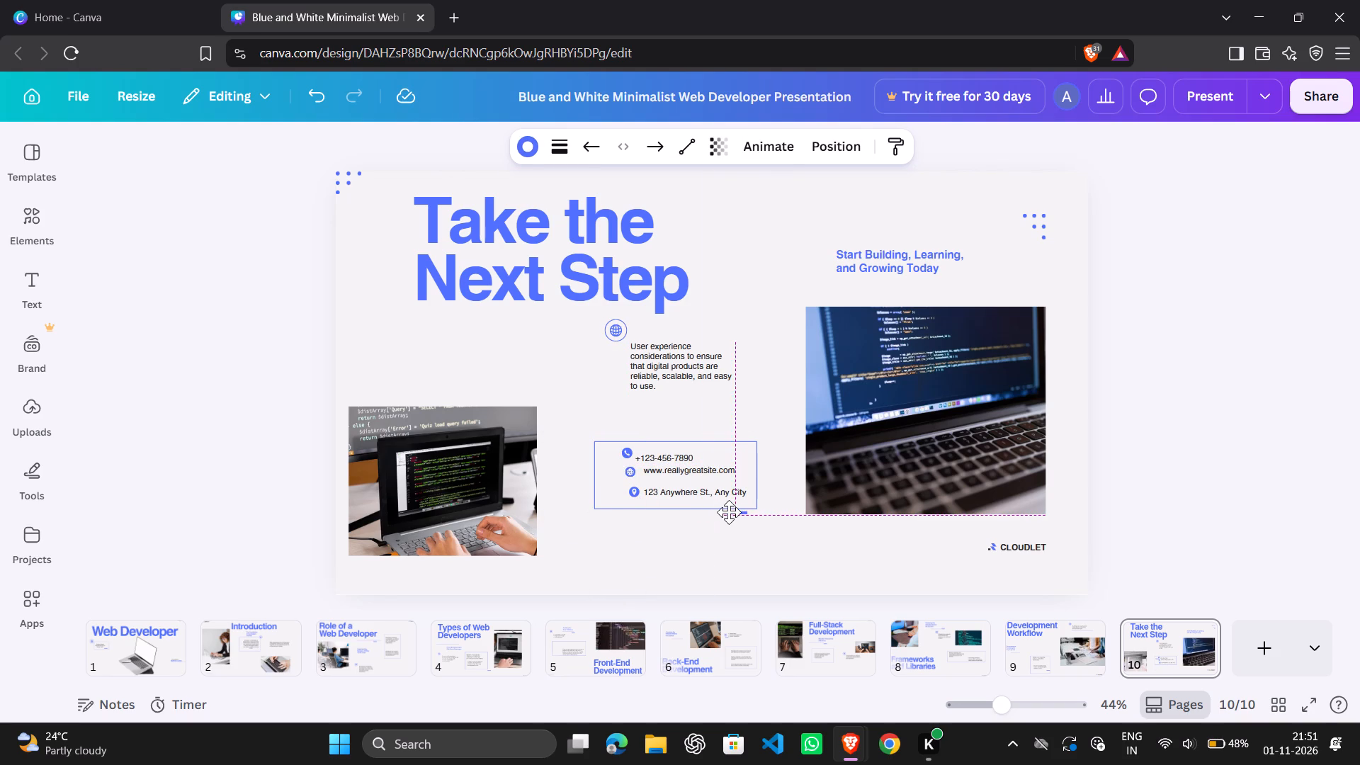
left_click_drag(729, 512, 742, 512)
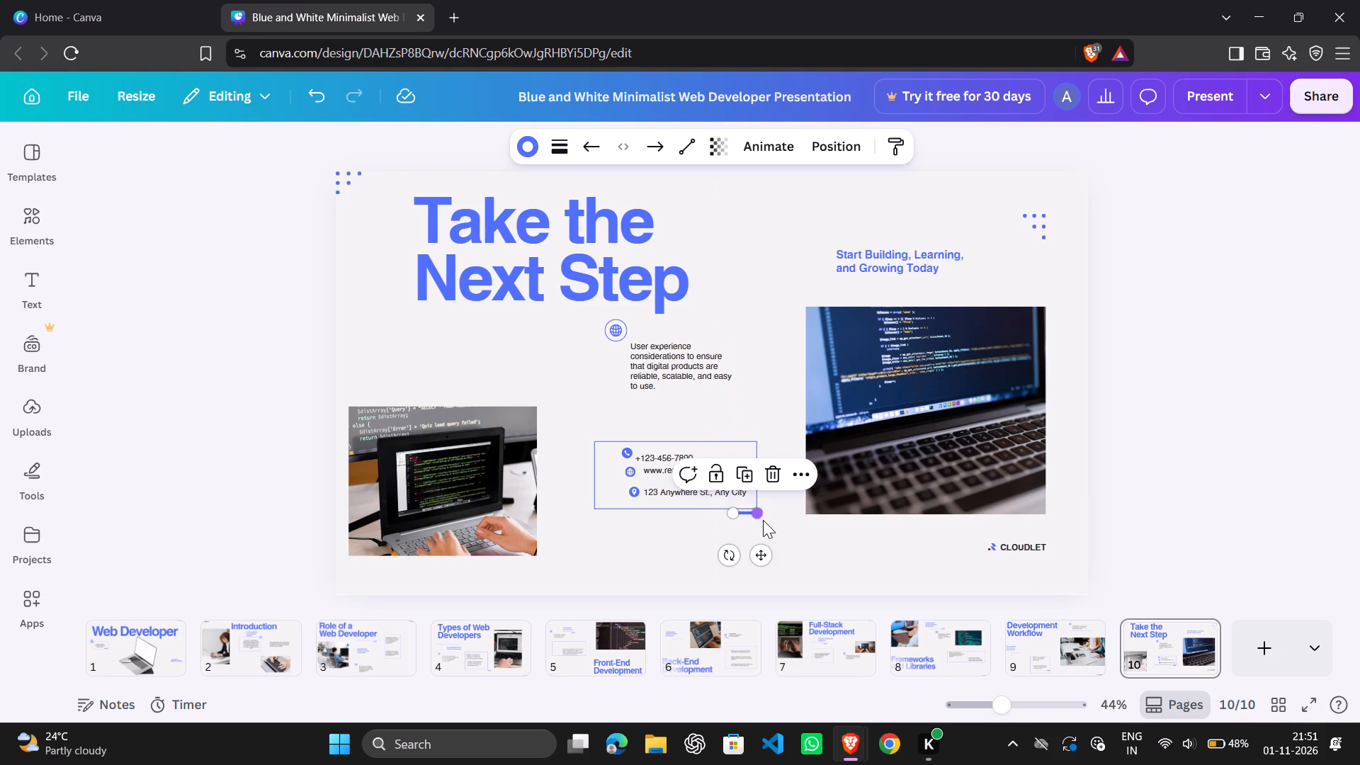
left_click(763, 520)
left_click(763, 520)
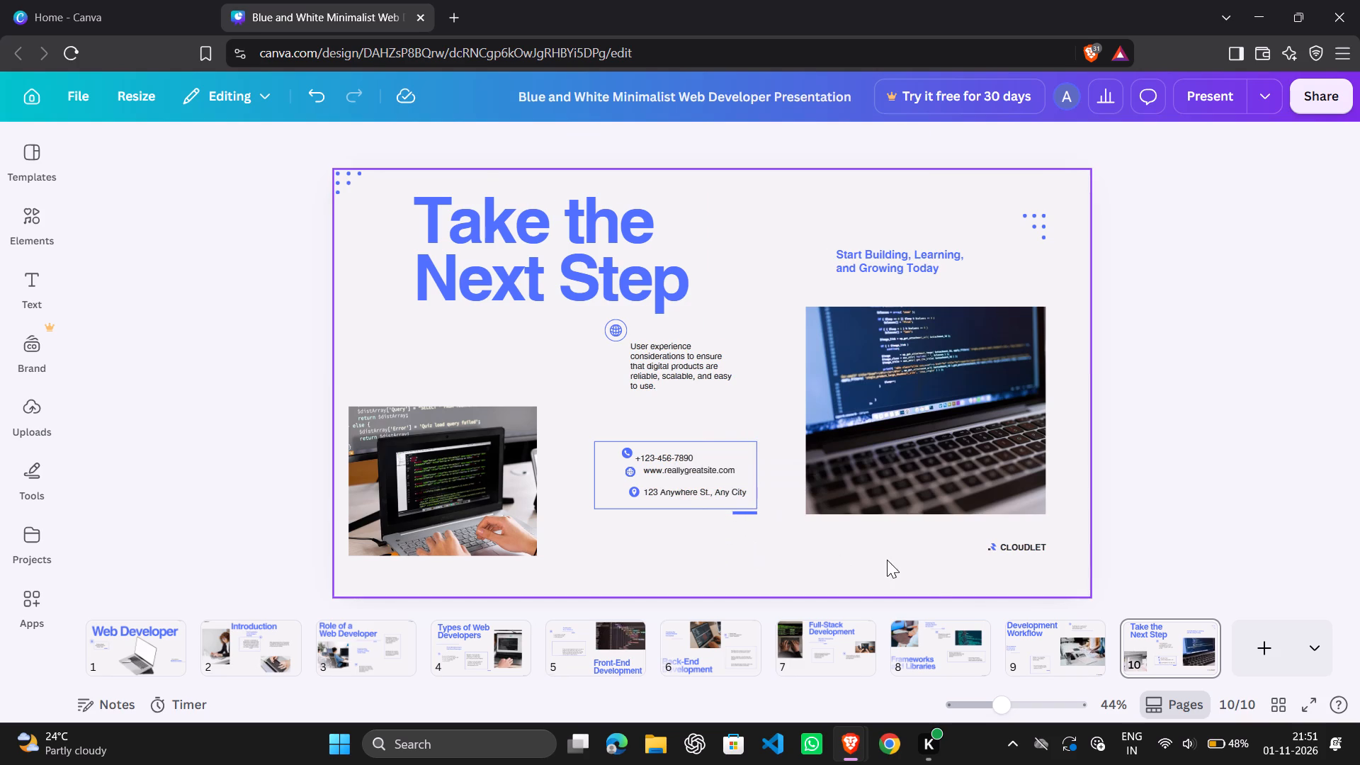
Move page 10's CLOUDLET logo to the slide's bottom-right corner.
left_click_drag(1011, 545, 1025, 560)
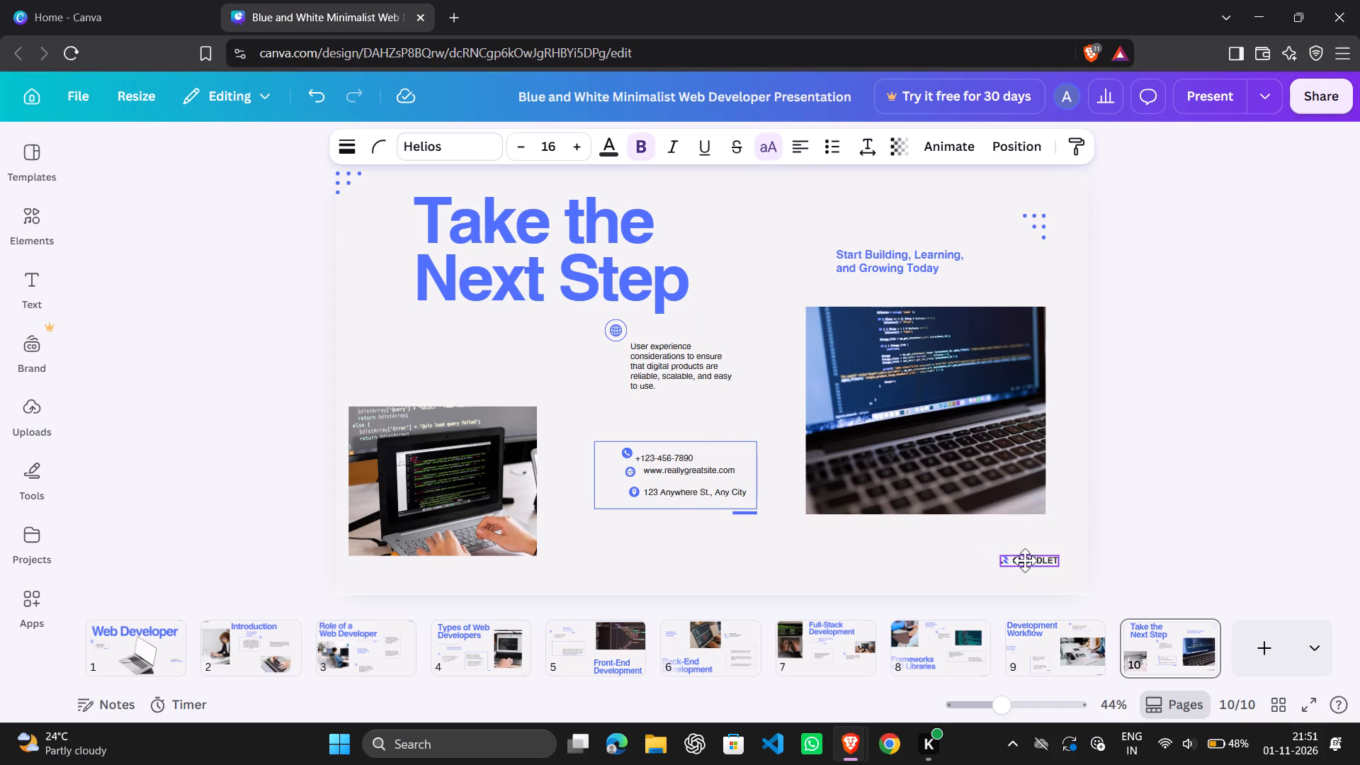
left_click_drag(1025, 560, 1052, 584)
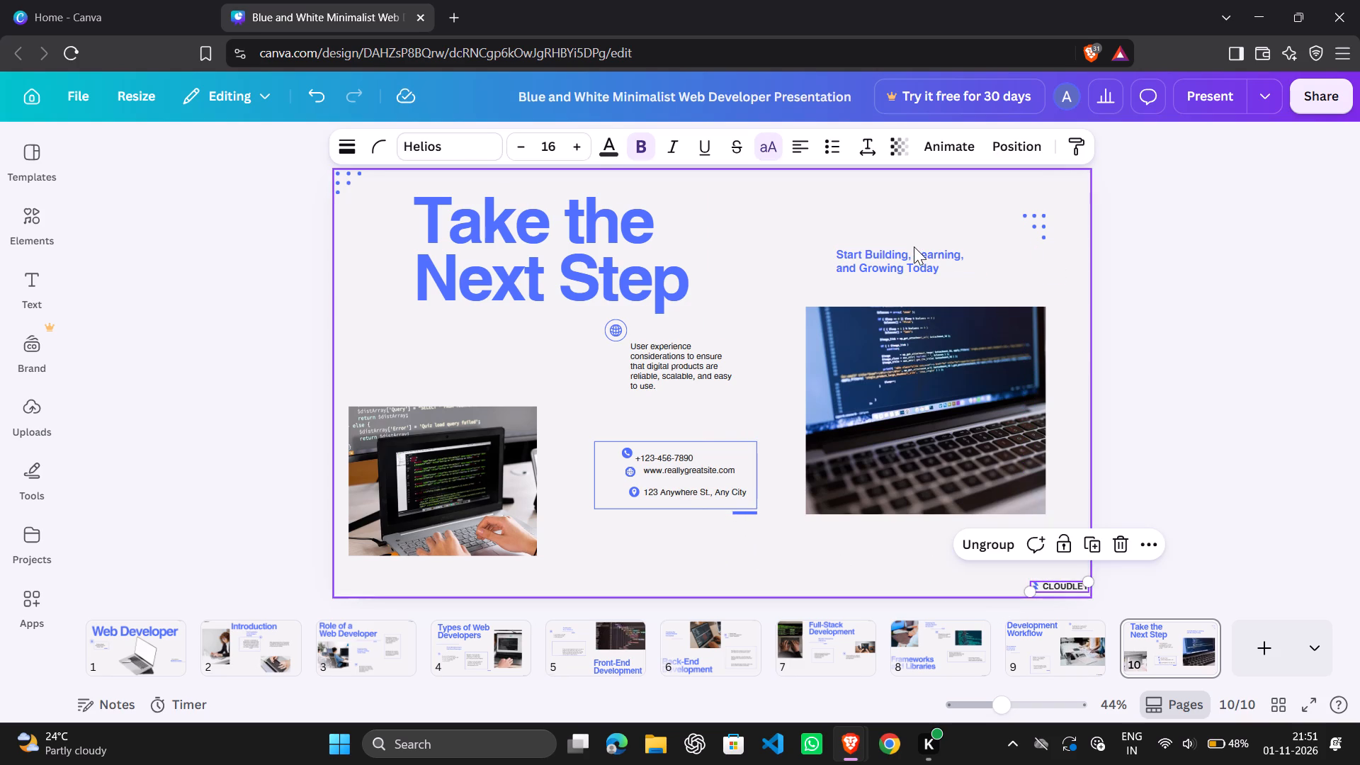
Move page 10's "Start Building, Learning, and Growing Today" subheading up and left, level with the title's first line.
left_click_drag(916, 261, 857, 198)
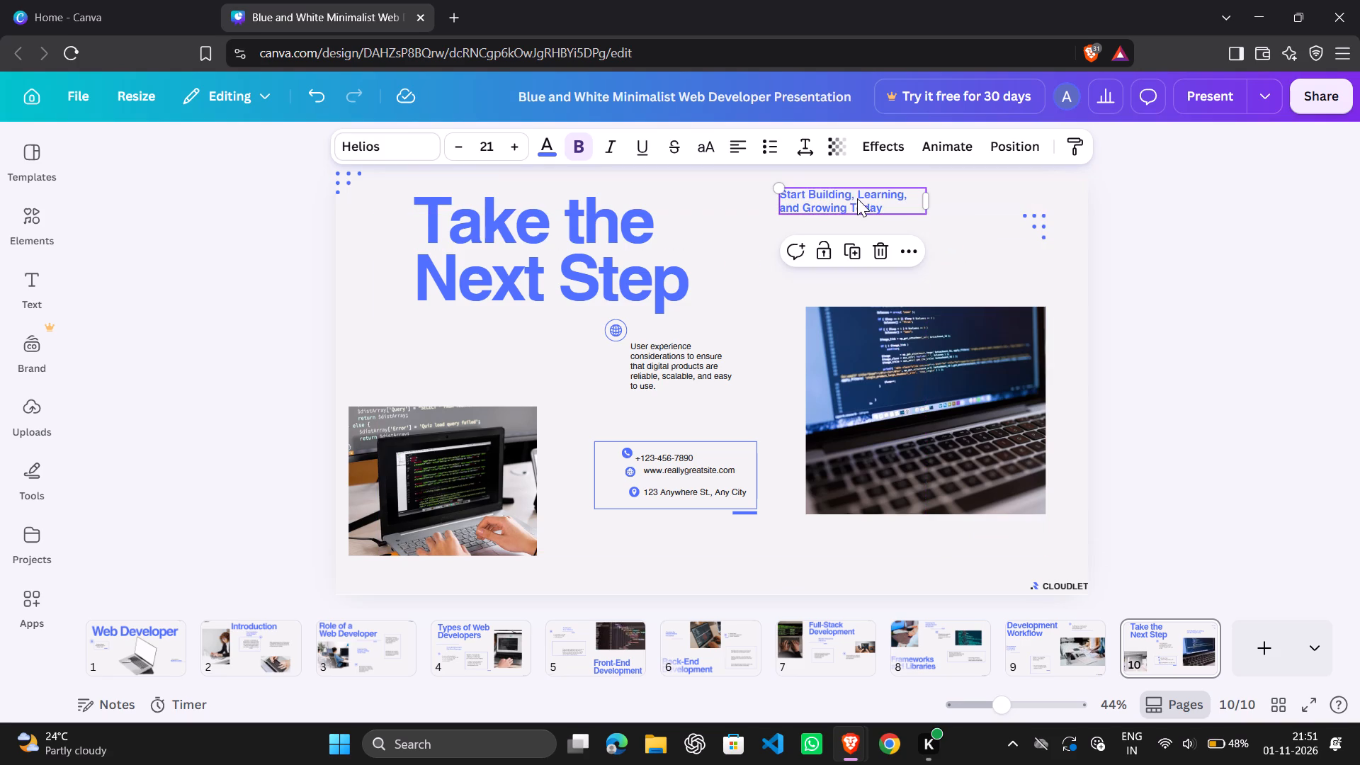
Move page 10's right-hand dot pattern up and right, near the slide's top-right corner.
left_click_drag(1042, 227, 1053, 211)
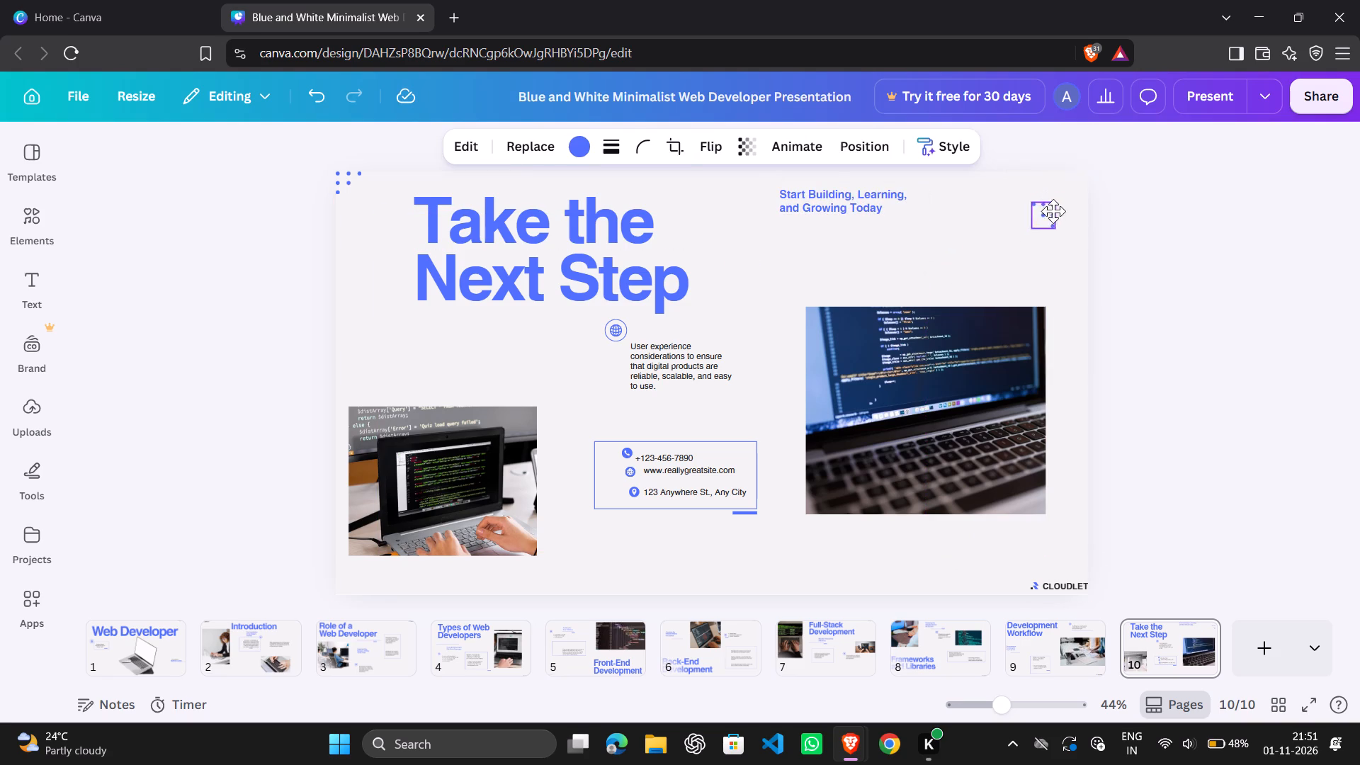
left_click_drag(1053, 211, 1078, 193)
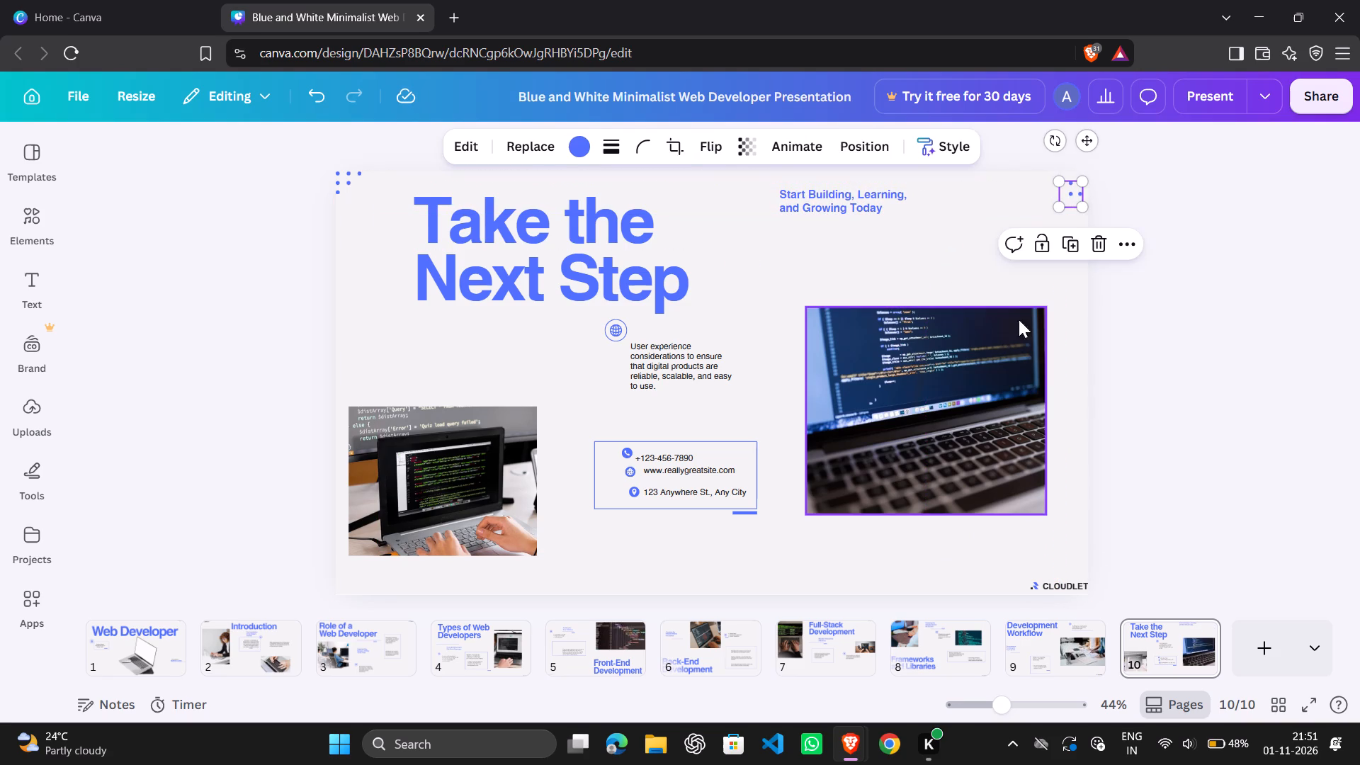
Move page 10's larger laptop photo up and slightly right, beneath the subheading.
left_click_drag(1010, 339, 1029, 302)
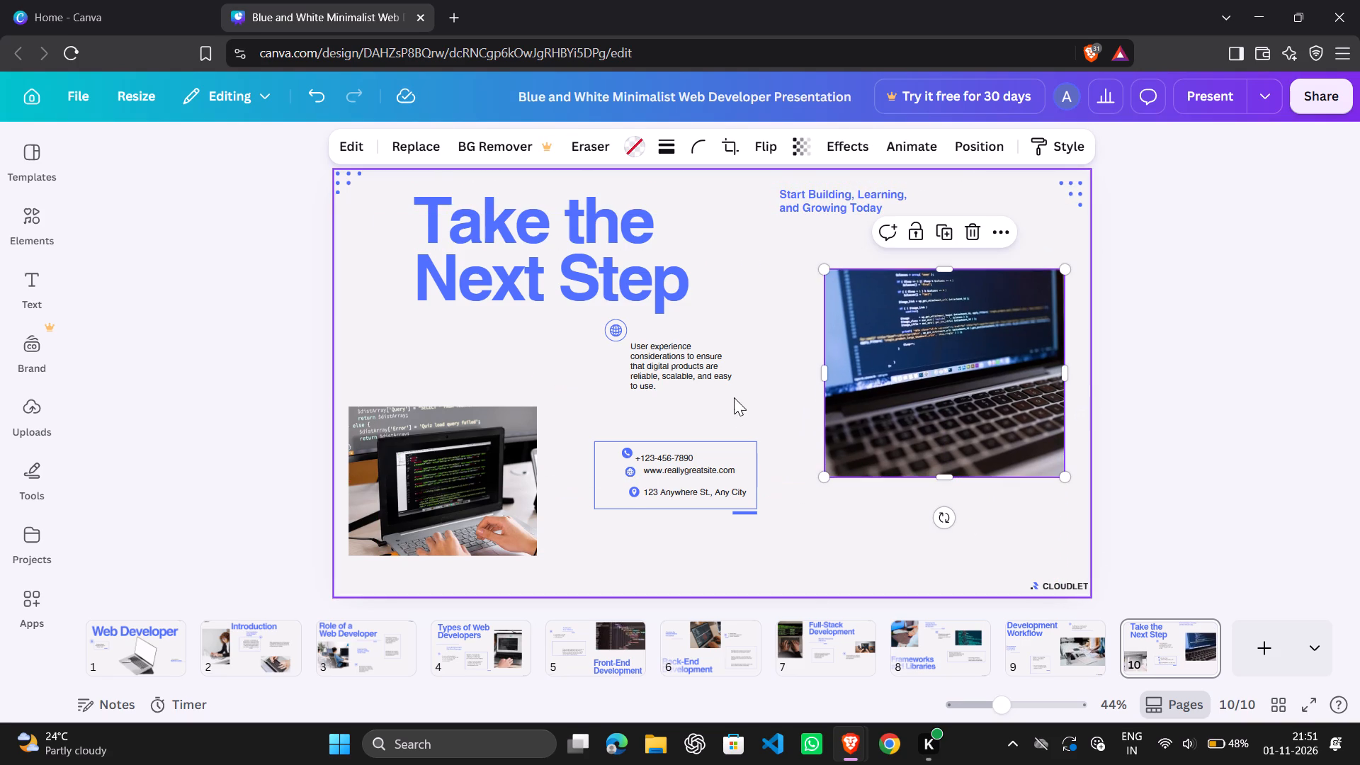
Move page 10's smaller laptop photo down and left, into the slide's bottom-left corner.
left_click_drag(522, 486, 509, 509)
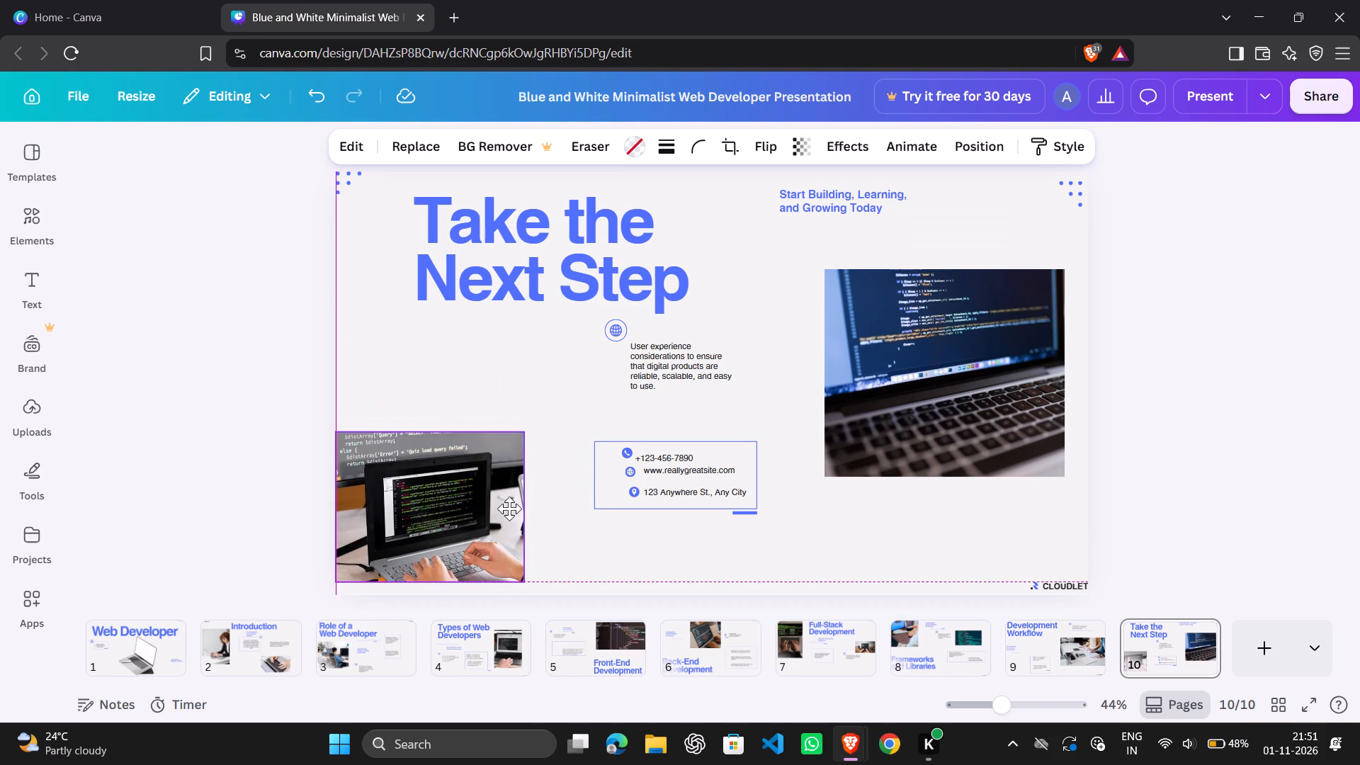
left_click_drag(509, 509, 512, 509)
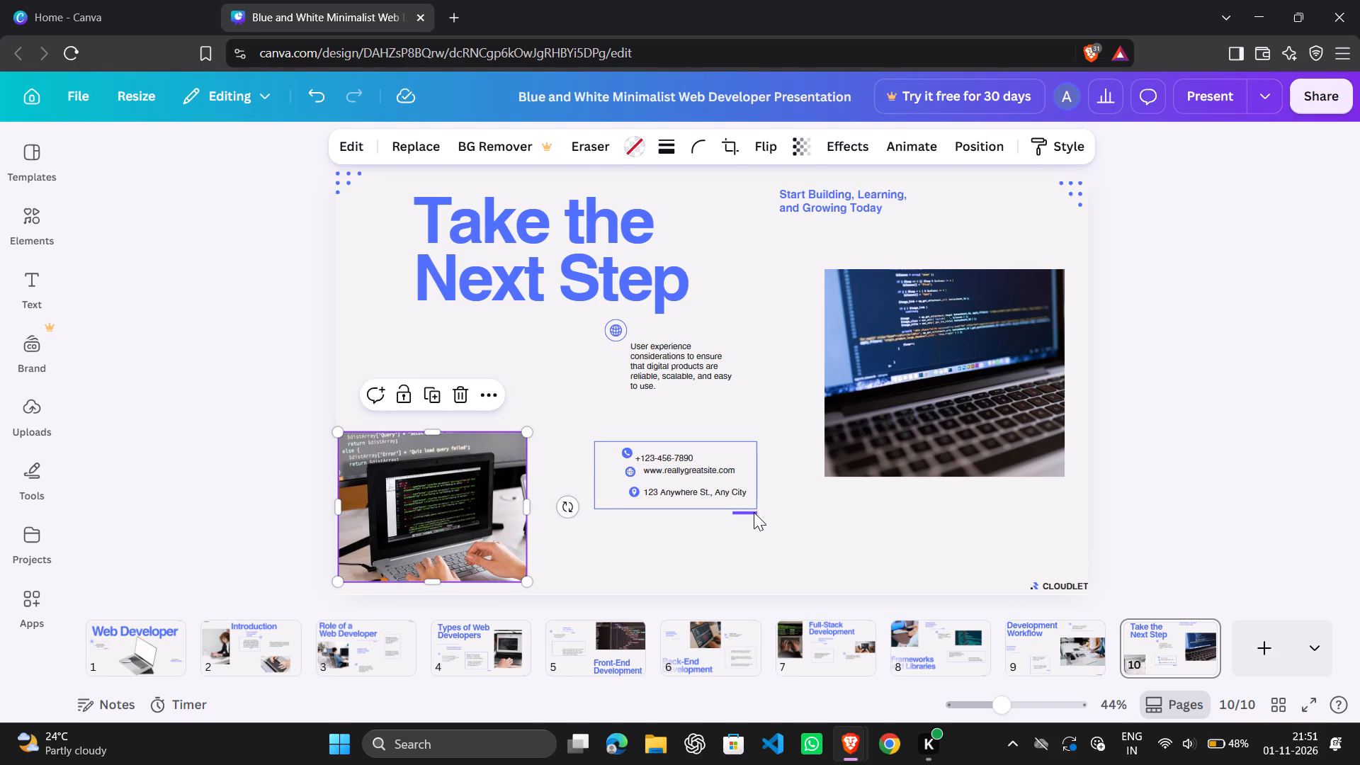
Move page 10's short blue accent line from the contact box to just beneath the end of the "Start Building, Learning, and Growing Today" subheading.
left_click(754, 510)
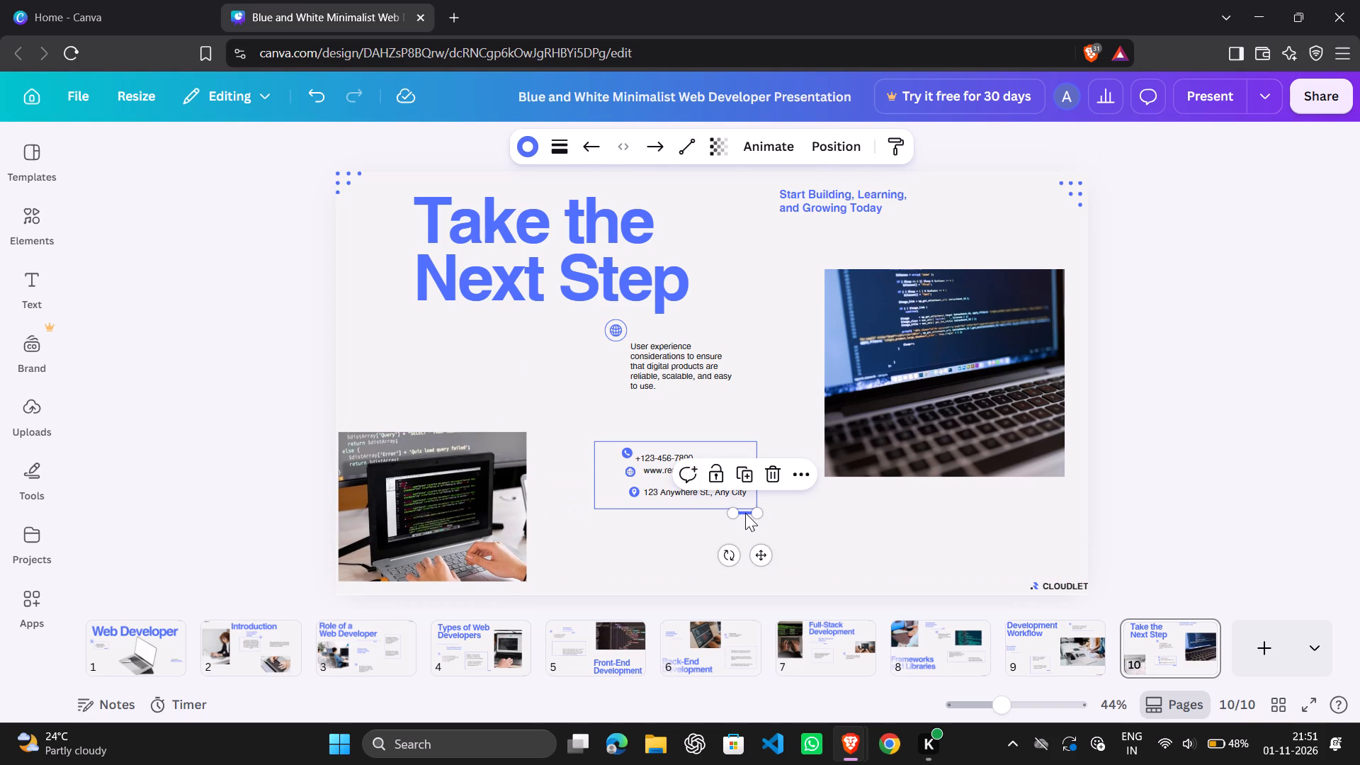
left_click_drag(745, 513, 929, 186)
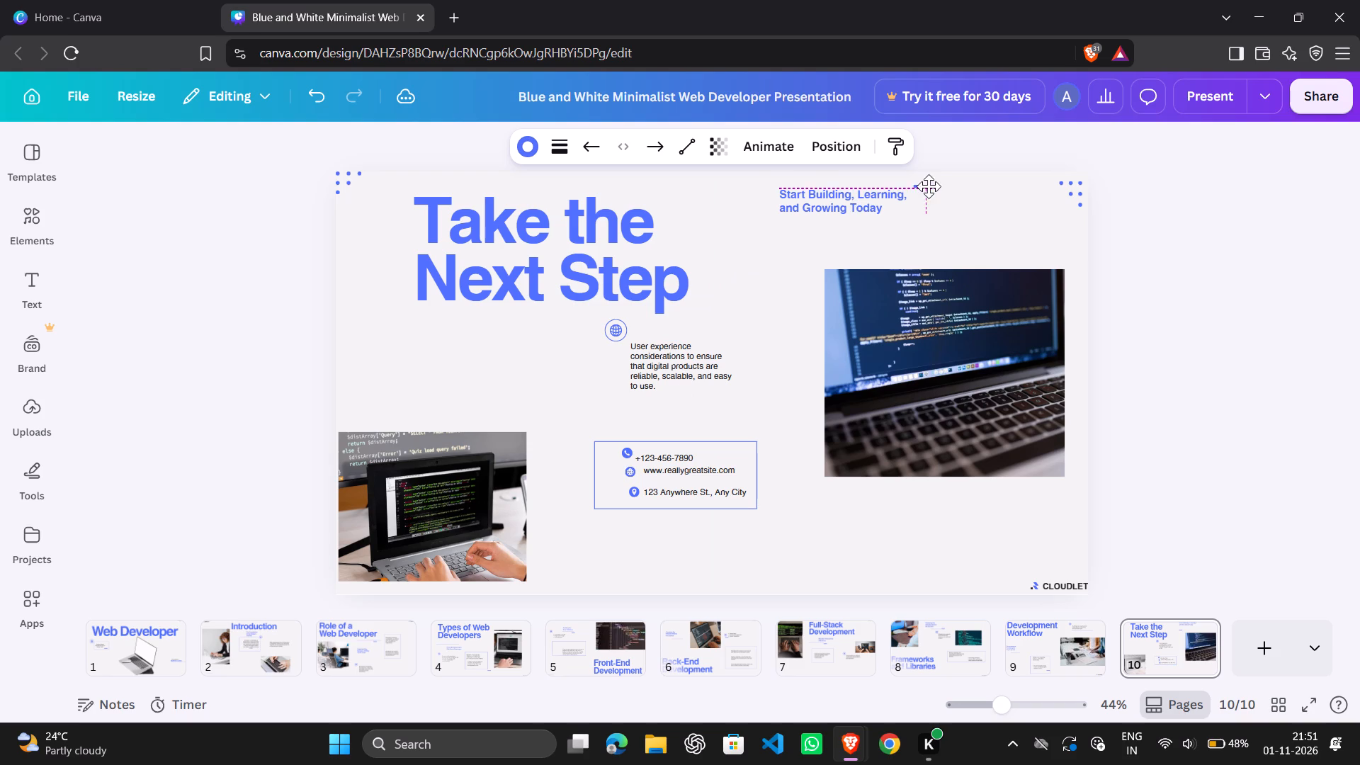
left_click_drag(929, 186, 890, 225)
left_click_drag(890, 225, 890, 222)
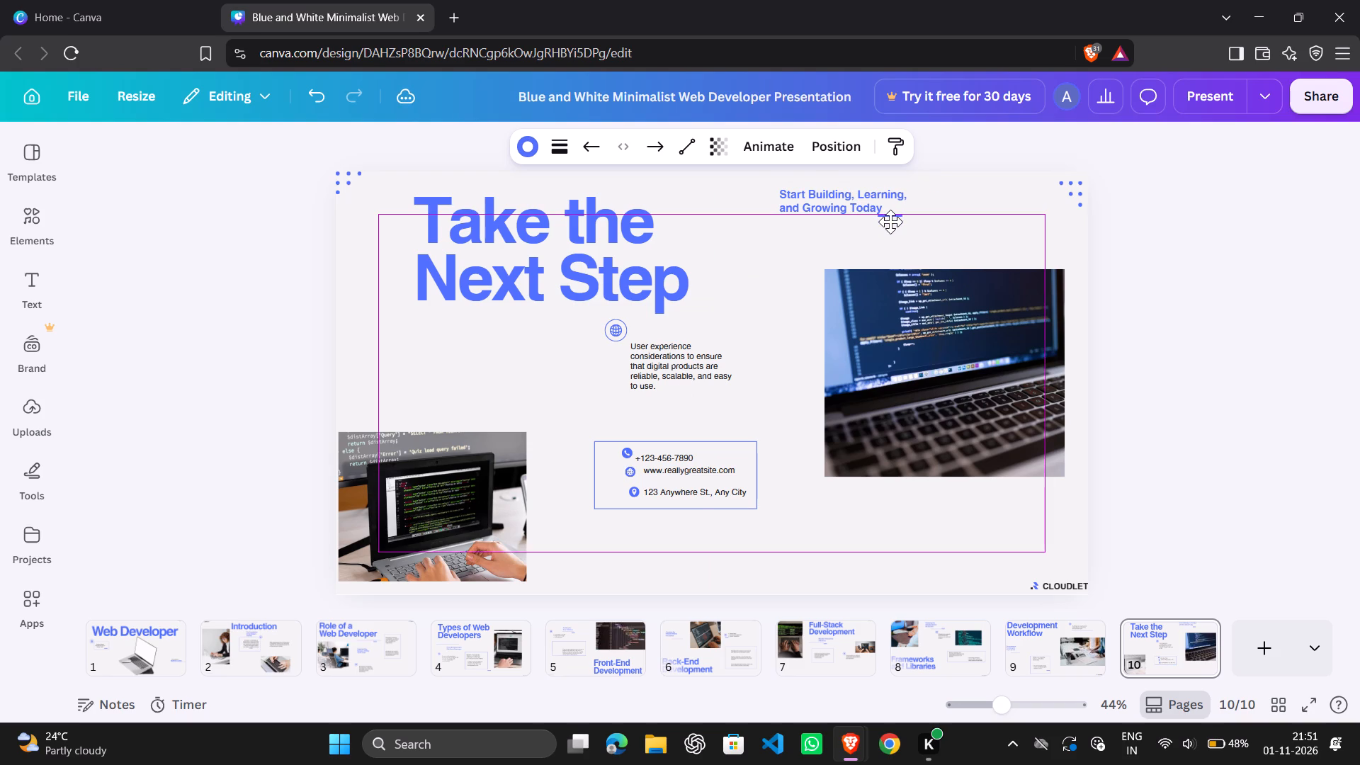
left_click_drag(890, 222, 891, 222)
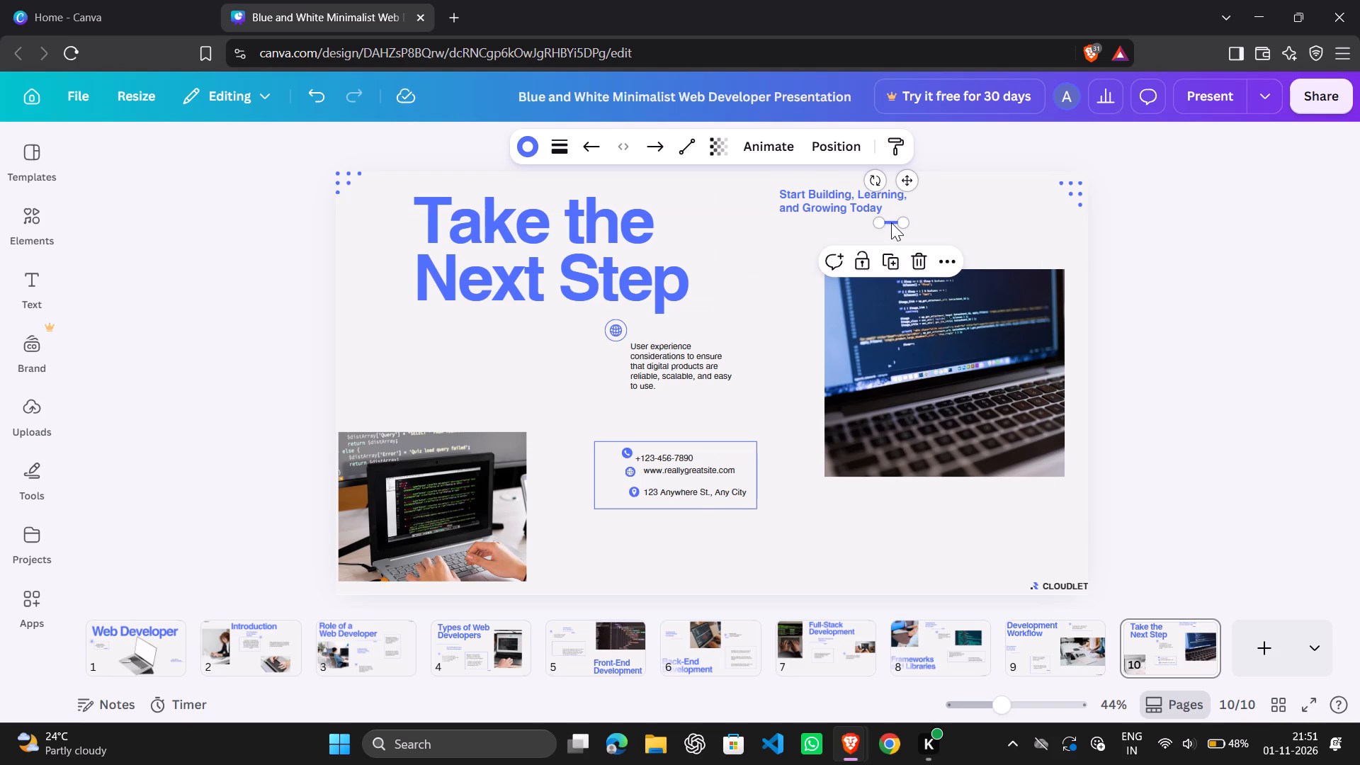
left_click(783, 231)
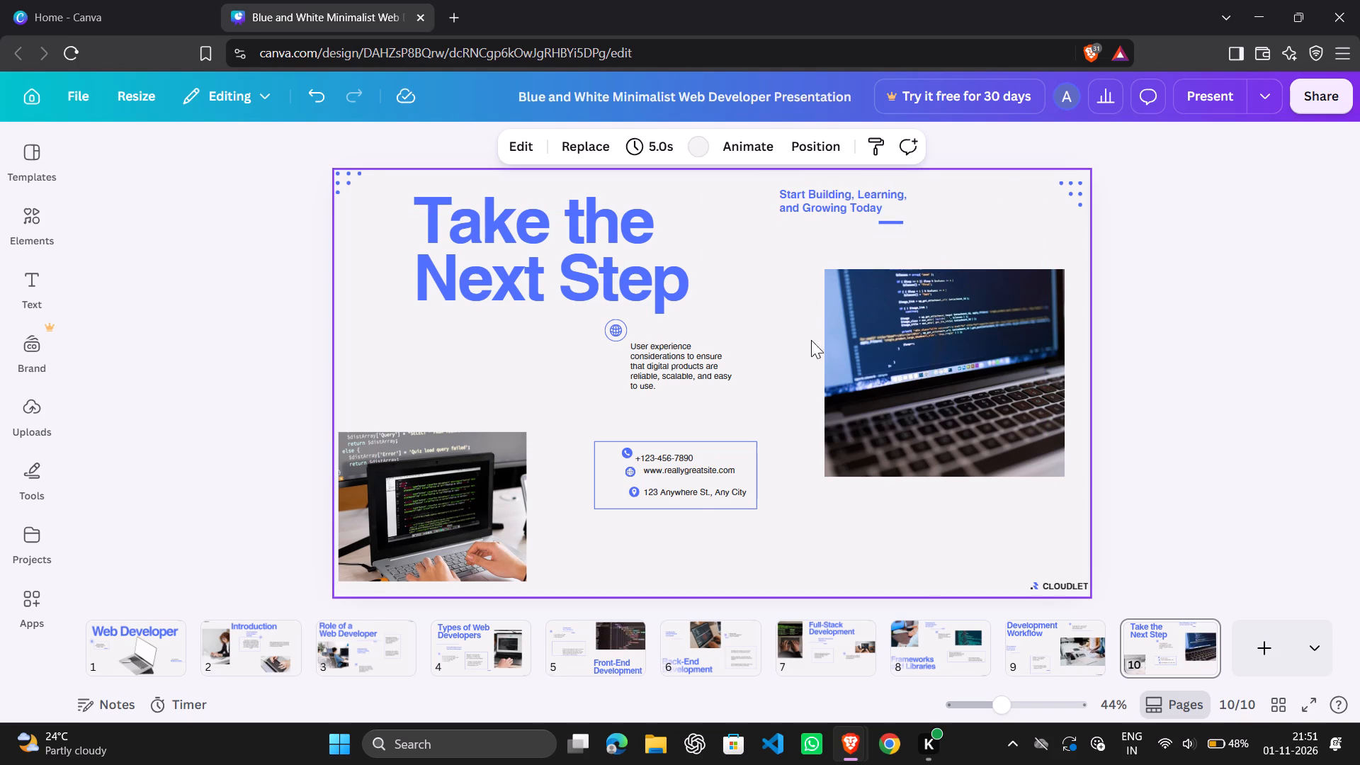
Return to page 1 and move its "Web Developer" title slightly up.
scroll(1023, 657, "left", 2)
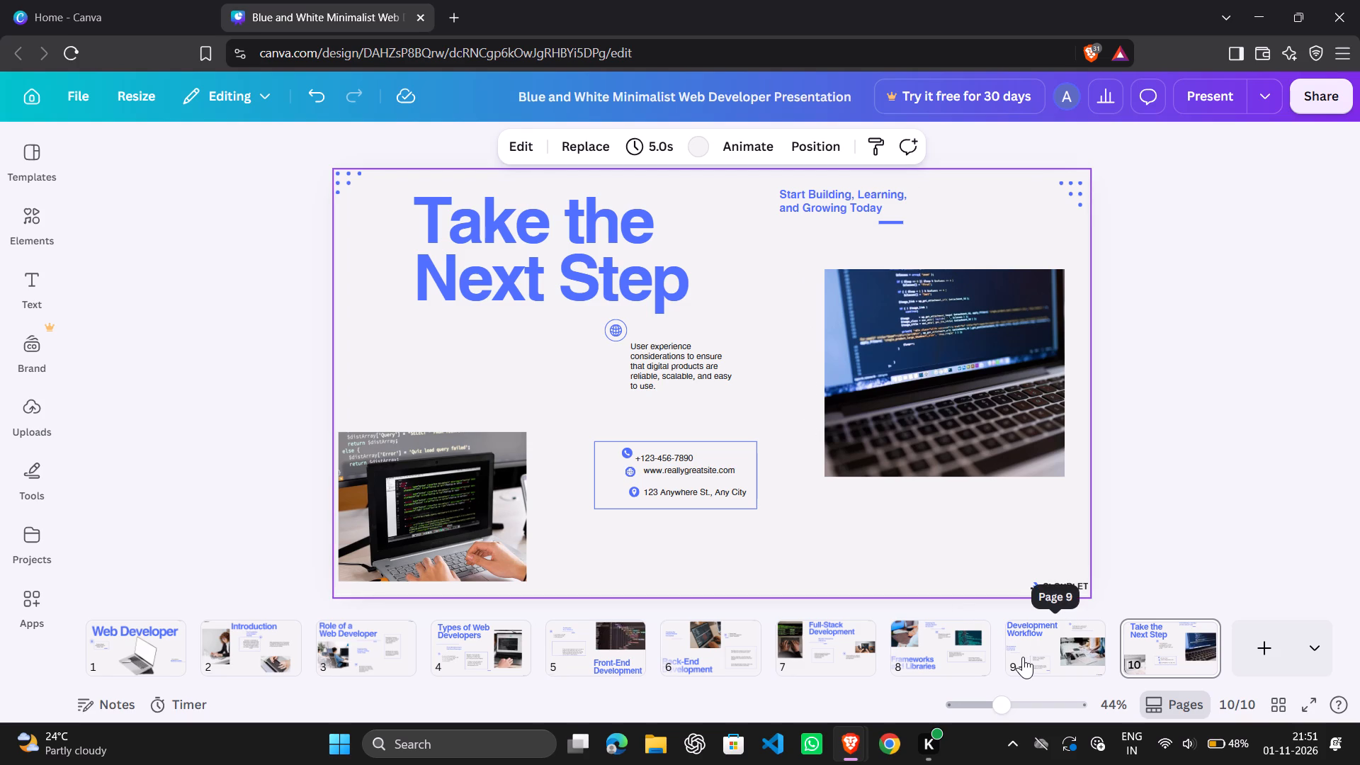
scroll(1023, 657, "left", 4)
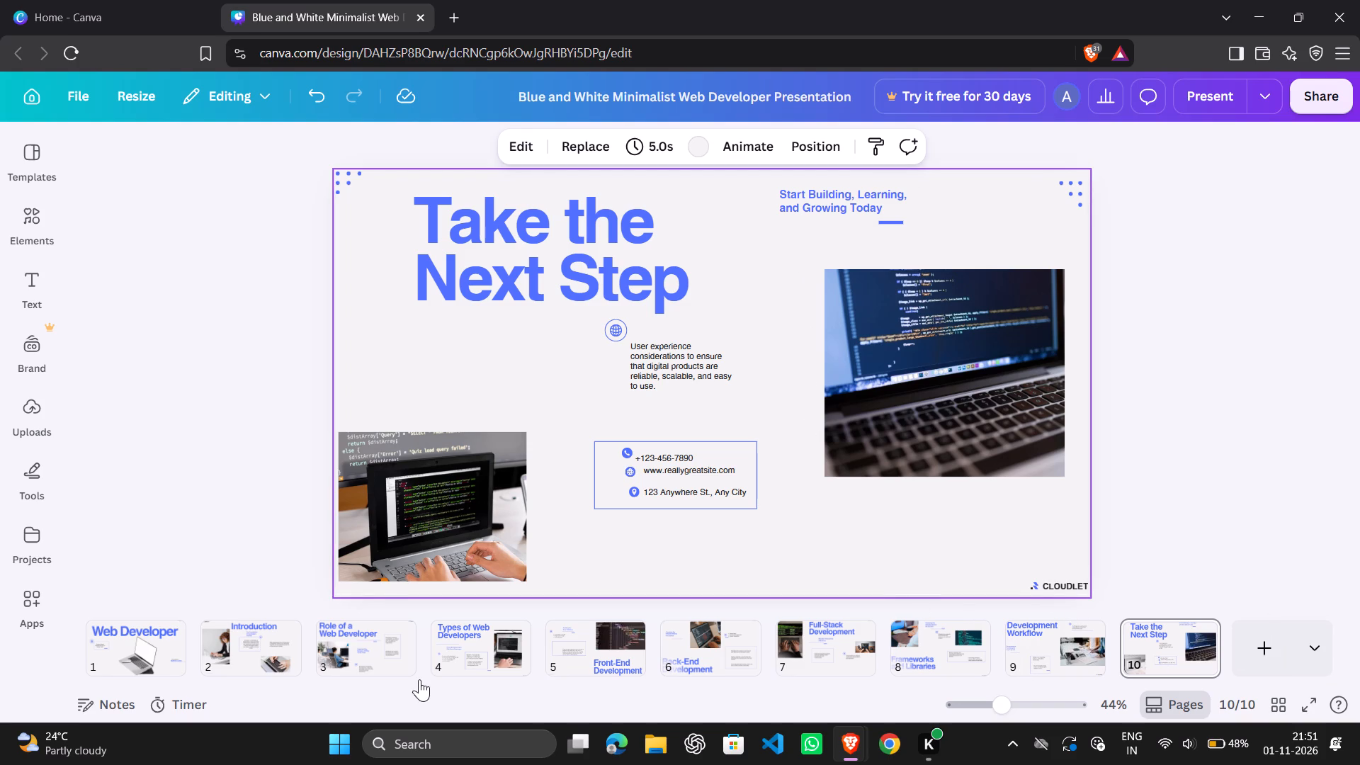
left_click(143, 650)
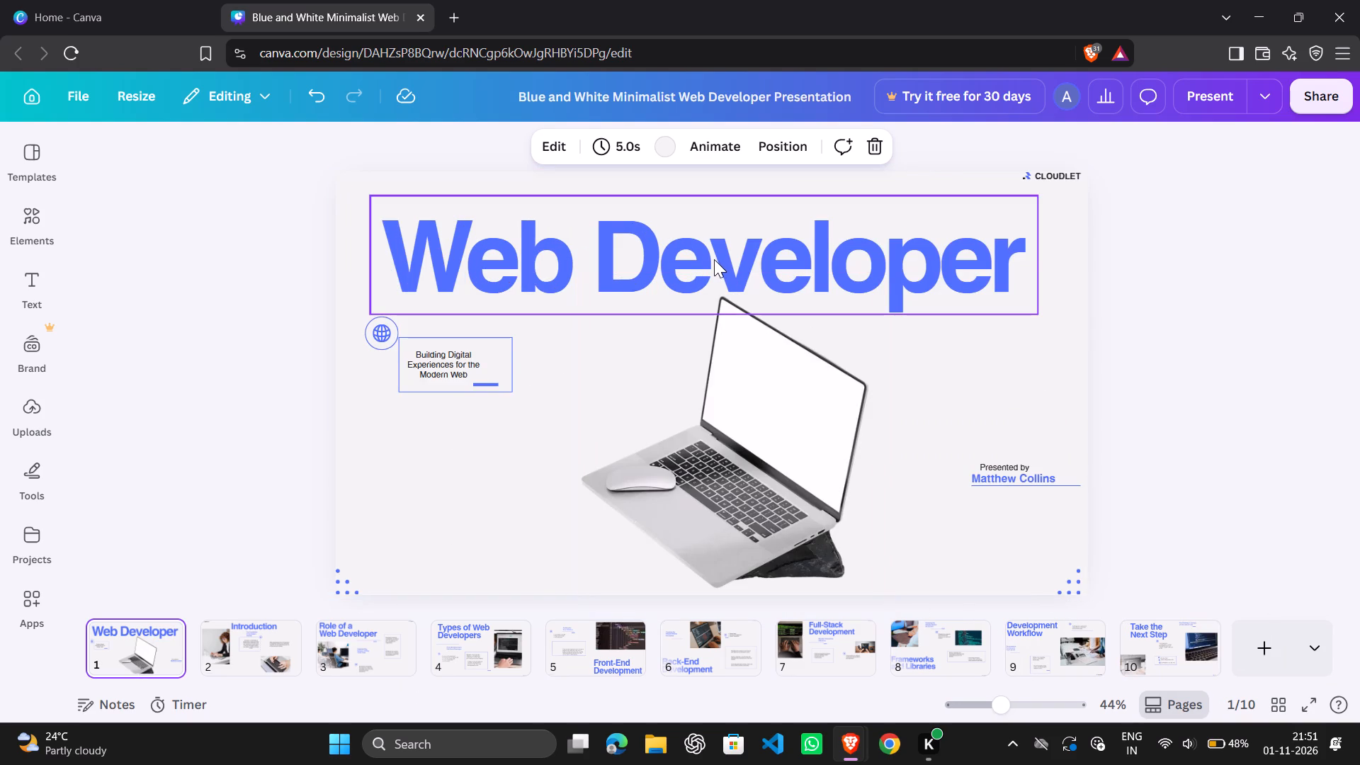
left_click_drag(713, 259, 713, 245)
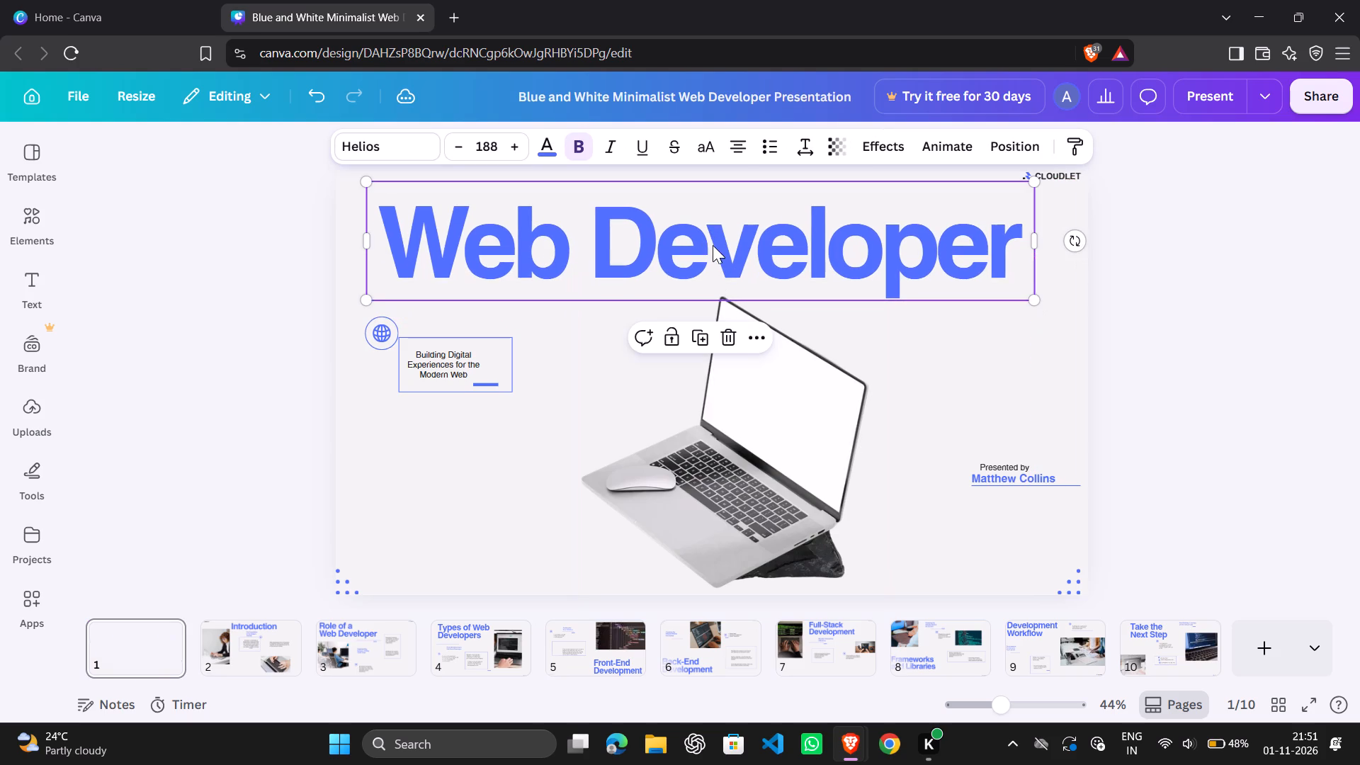
Move page 1's laptop image slightly down and right, beneath the title.
left_click_drag(739, 348, 741, 364)
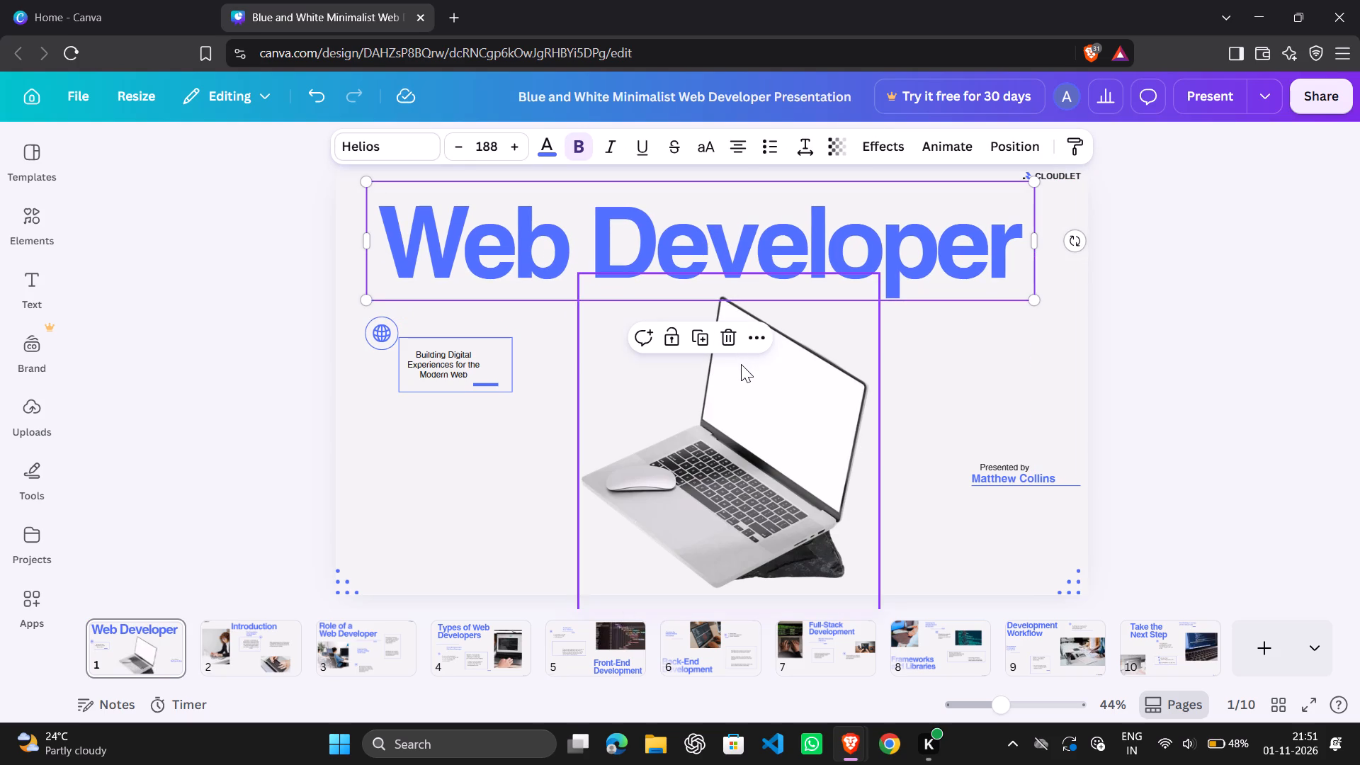
left_click_drag(741, 364, 743, 363)
left_click_drag(689, 456, 720, 471)
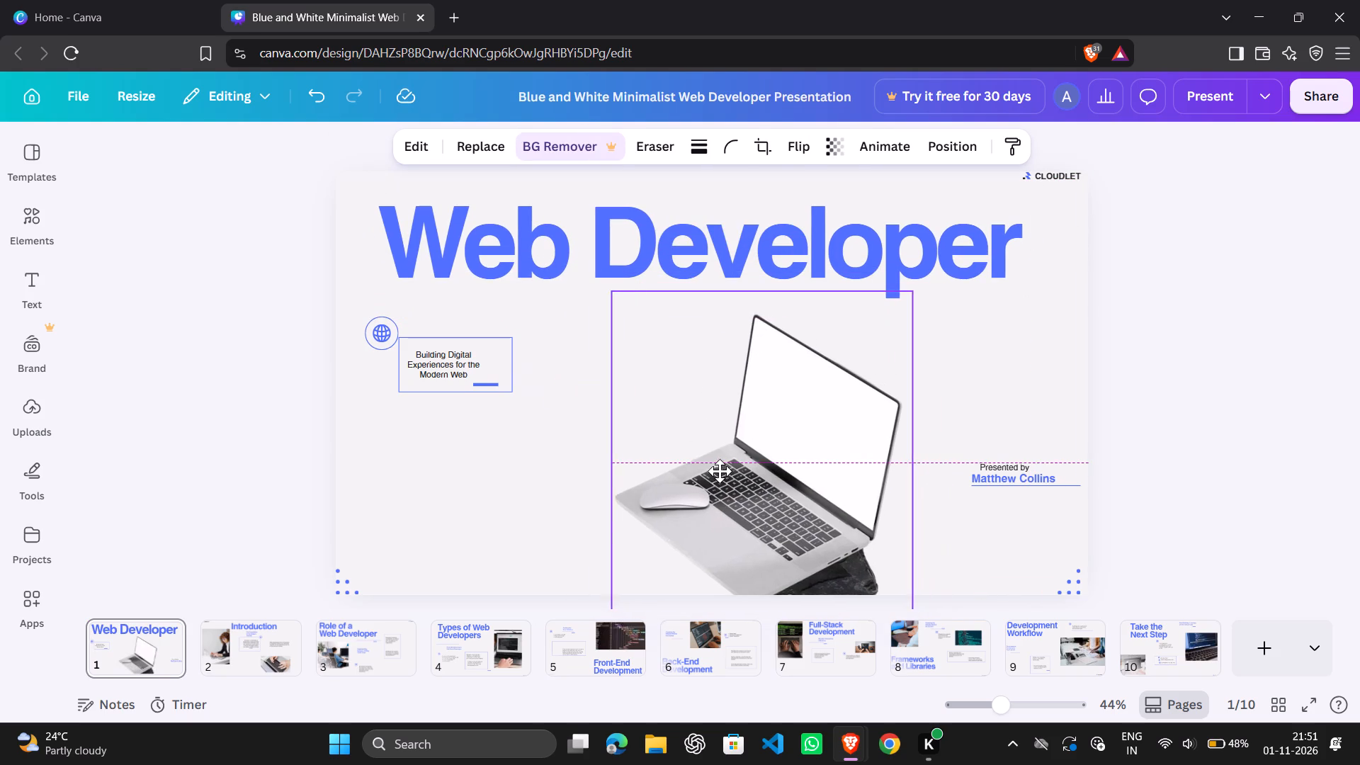
left_click_drag(720, 471, 698, 463)
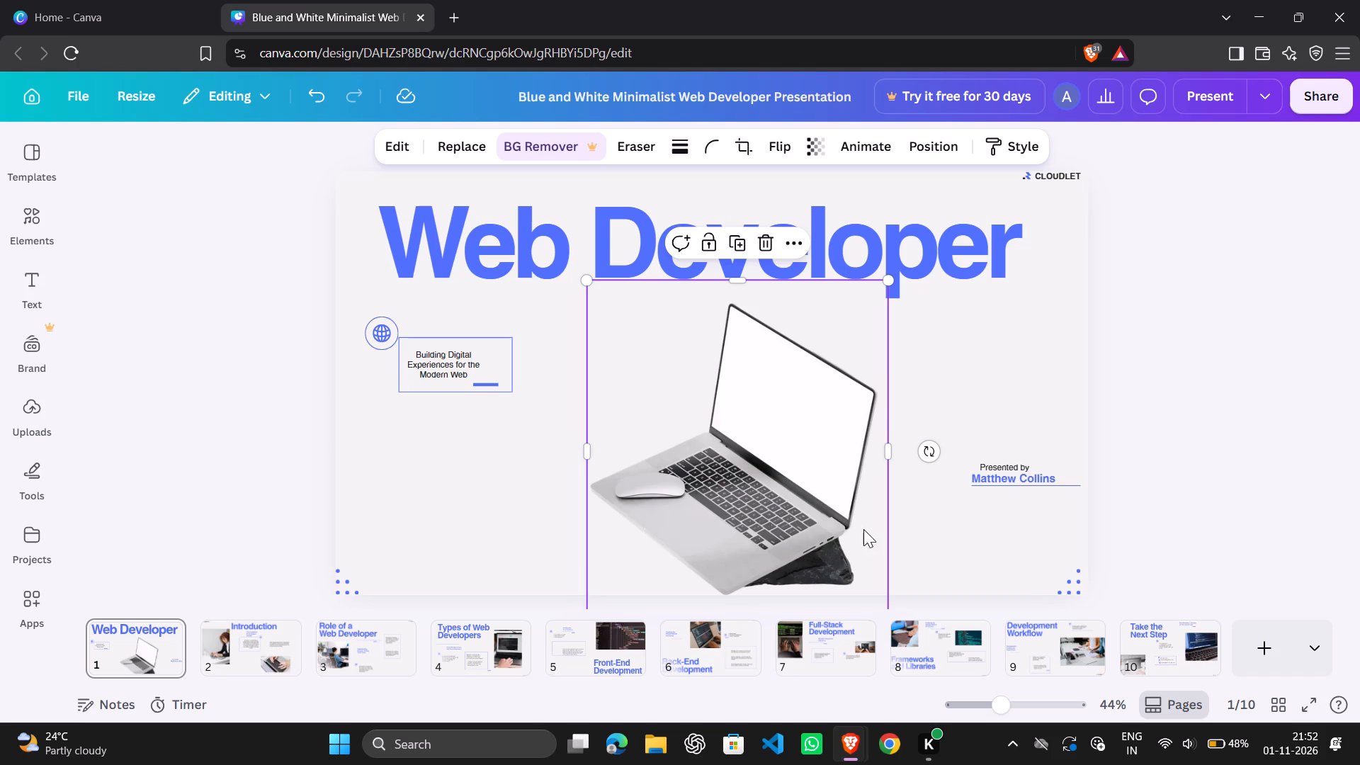
On page 2, move the photo of the woman at the laptop down and slightly left, near the slide's left edge.
left_click(229, 641)
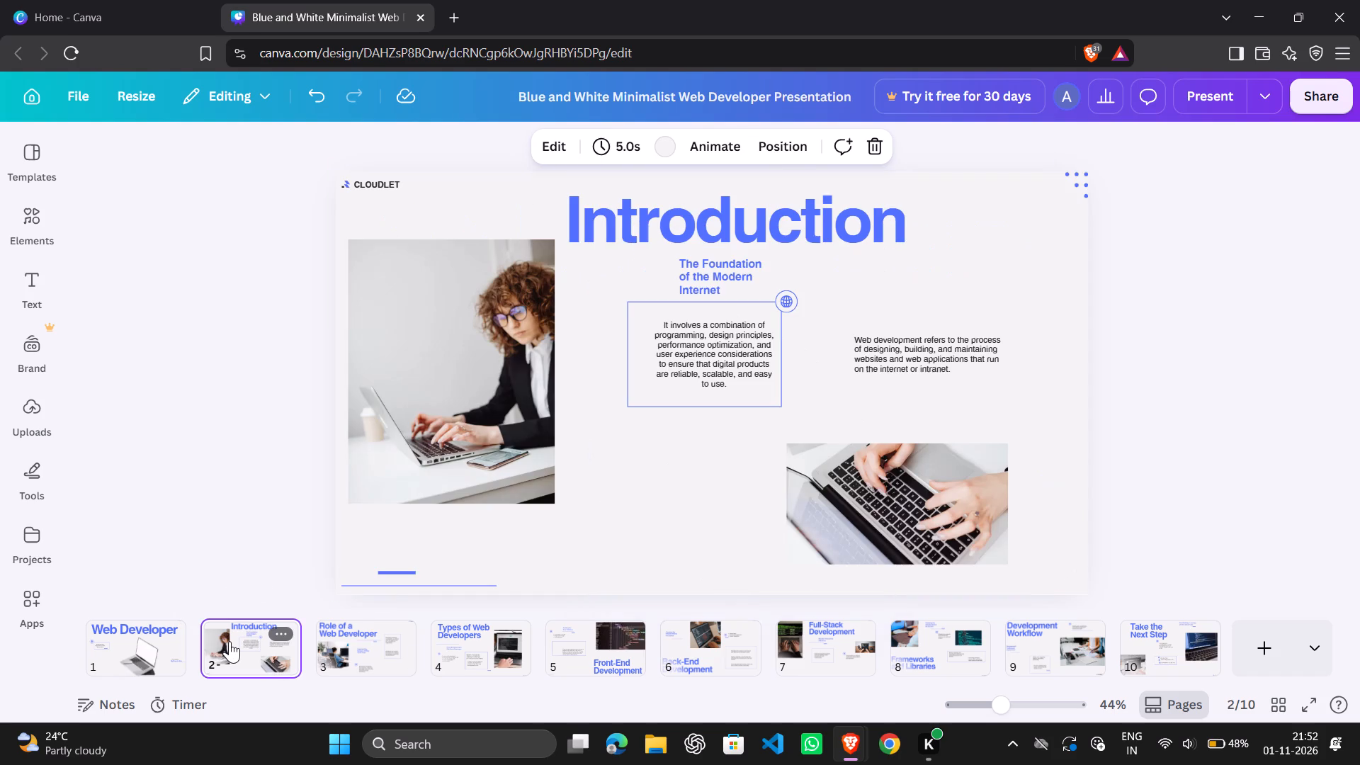
left_click_drag(501, 362, 500, 381)
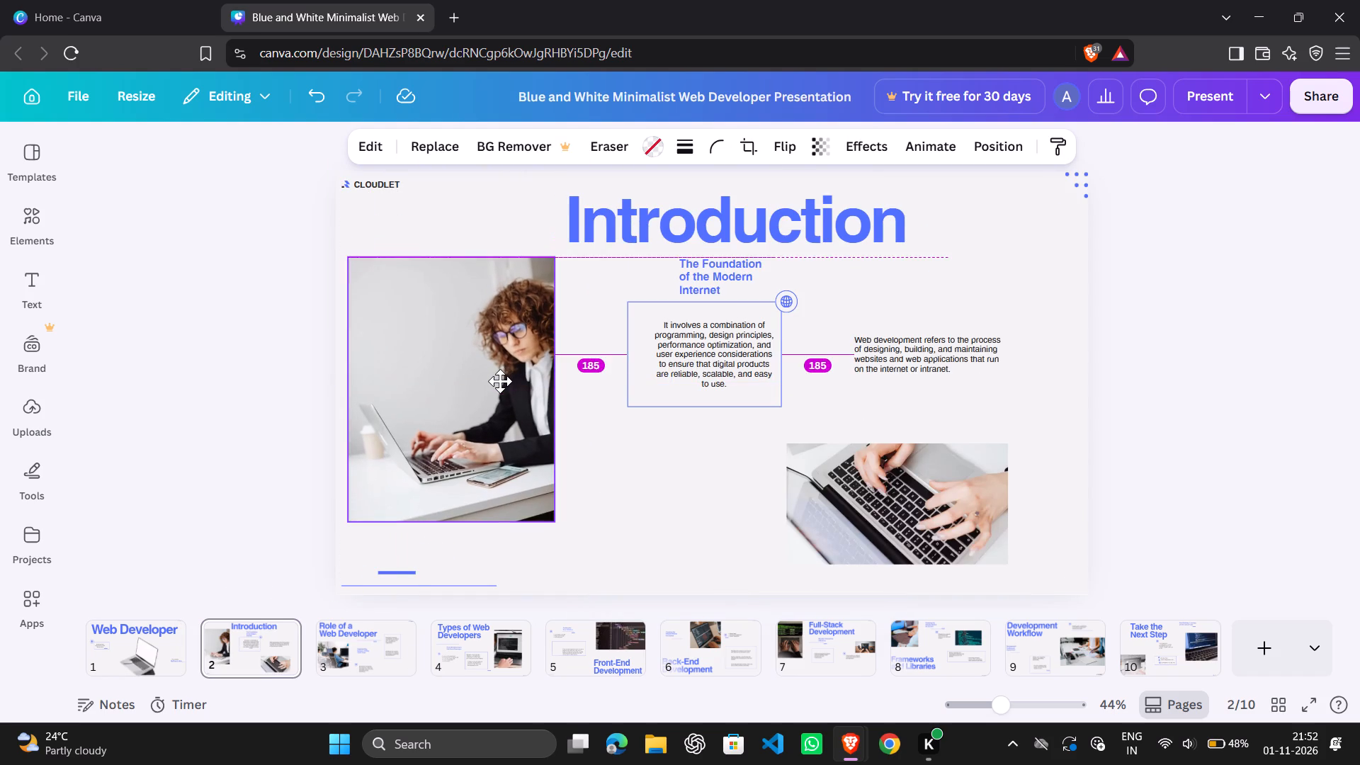
left_click_drag(500, 381, 493, 395)
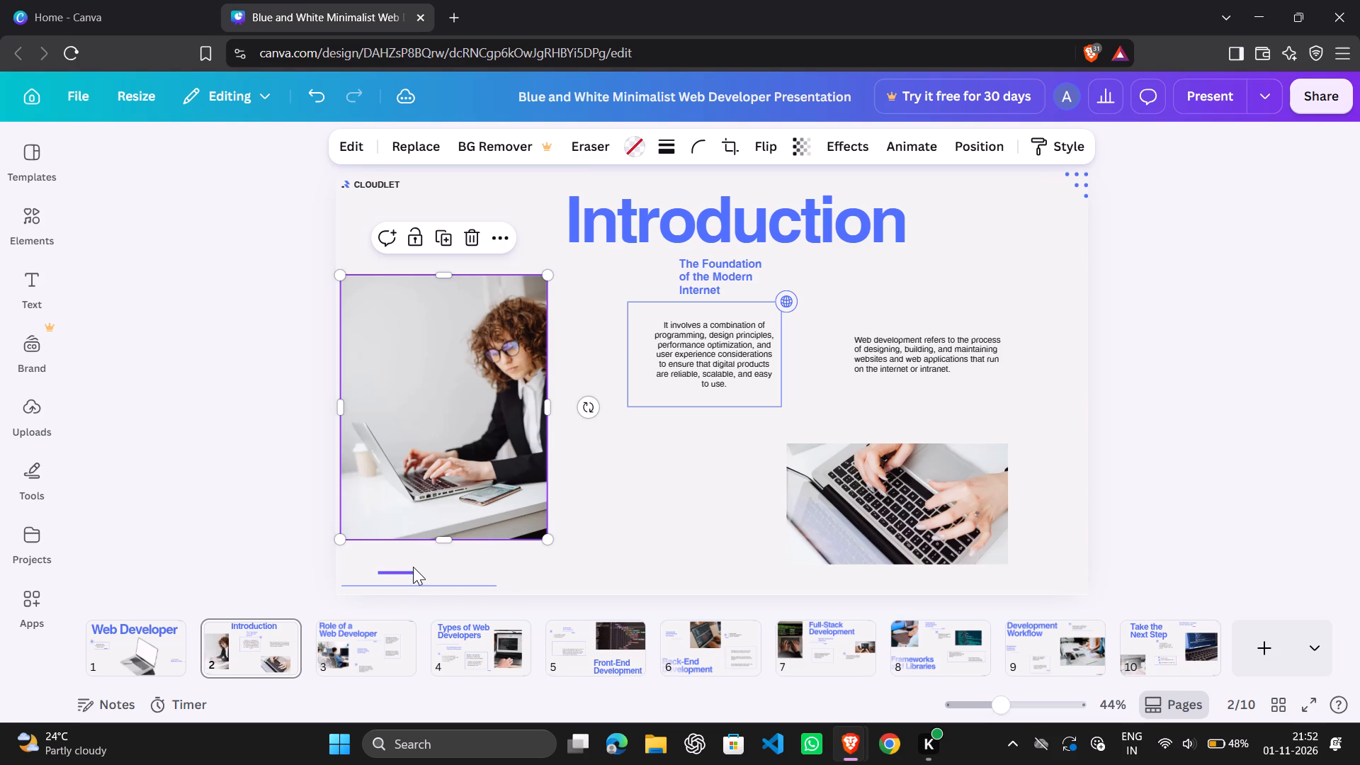
Move page 2's short thick accent line right, just above the right end of the long thin line.
left_click_drag(408, 569, 477, 576)
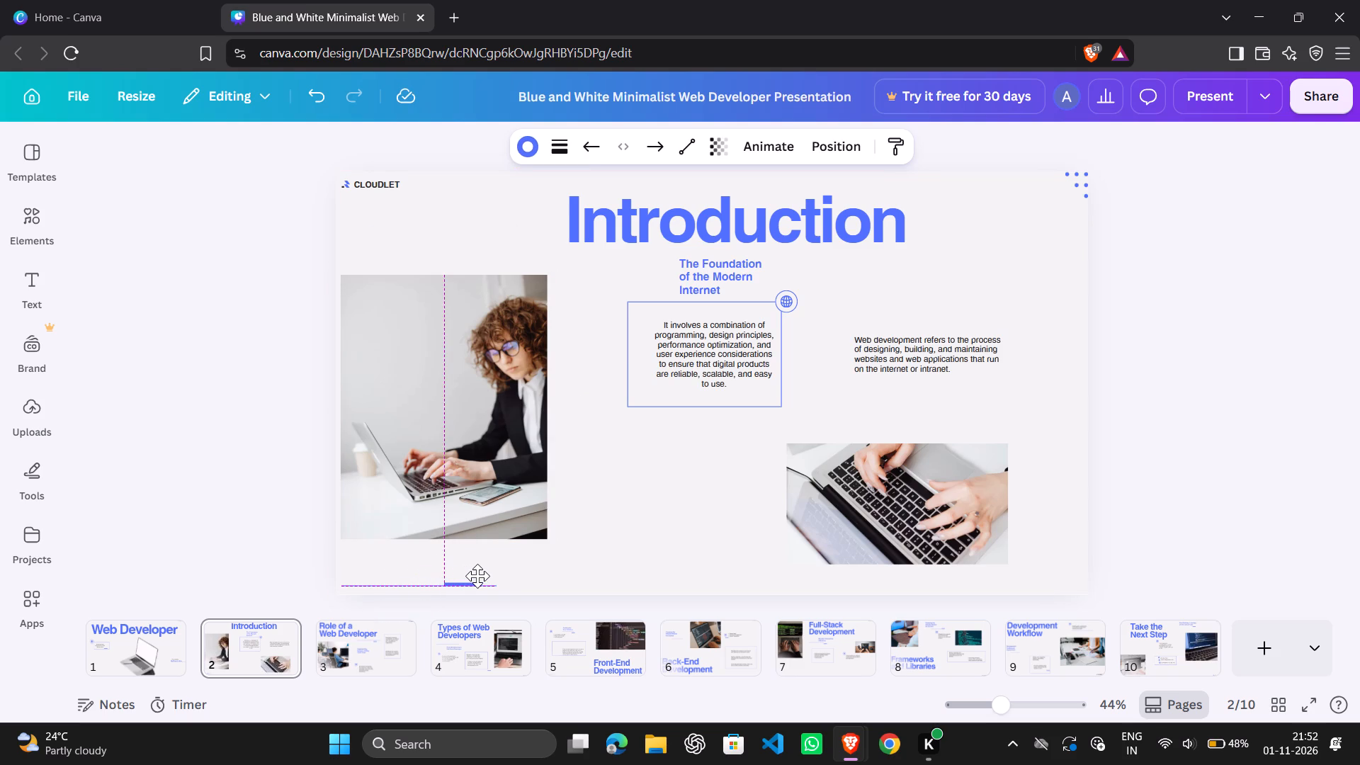
left_click_drag(477, 576, 485, 570)
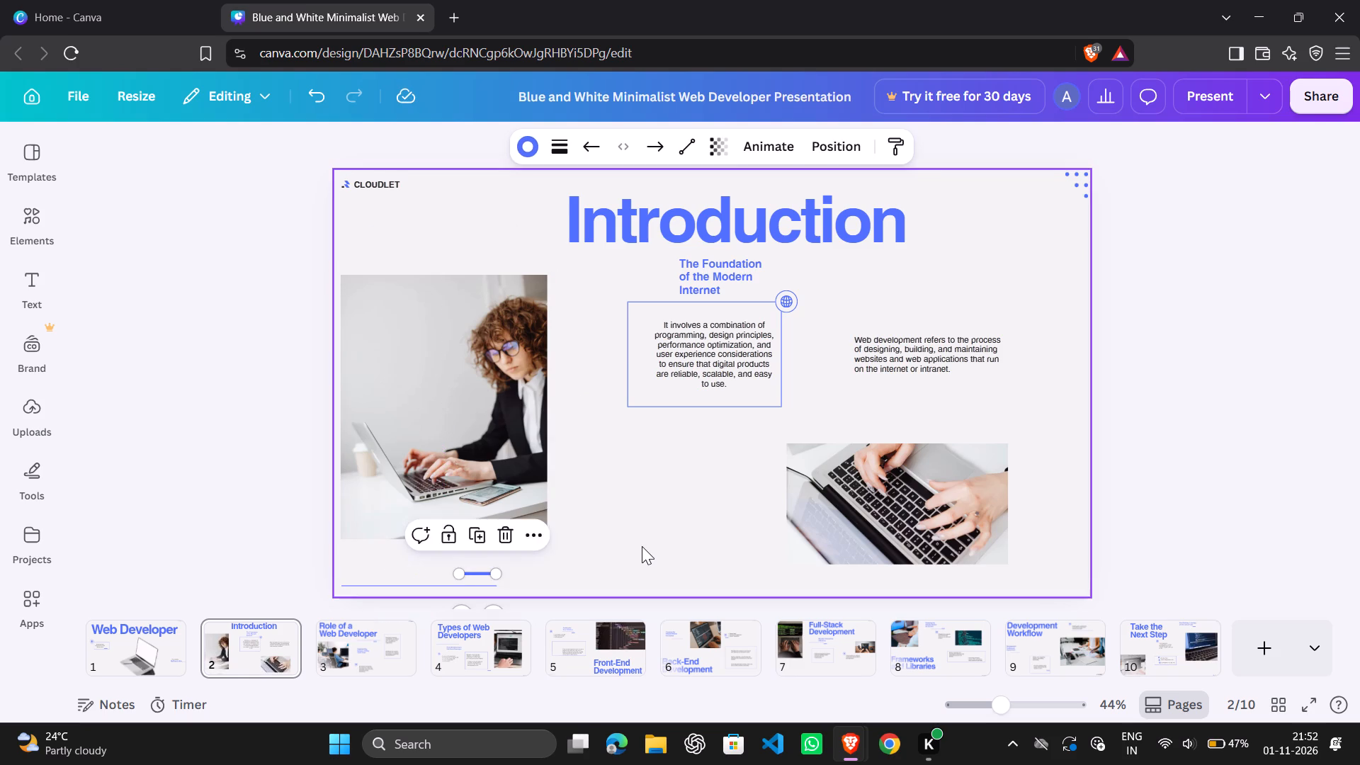
left_click(642, 546)
Present the design in full screen, starting from page 2.
left_click(1309, 98)
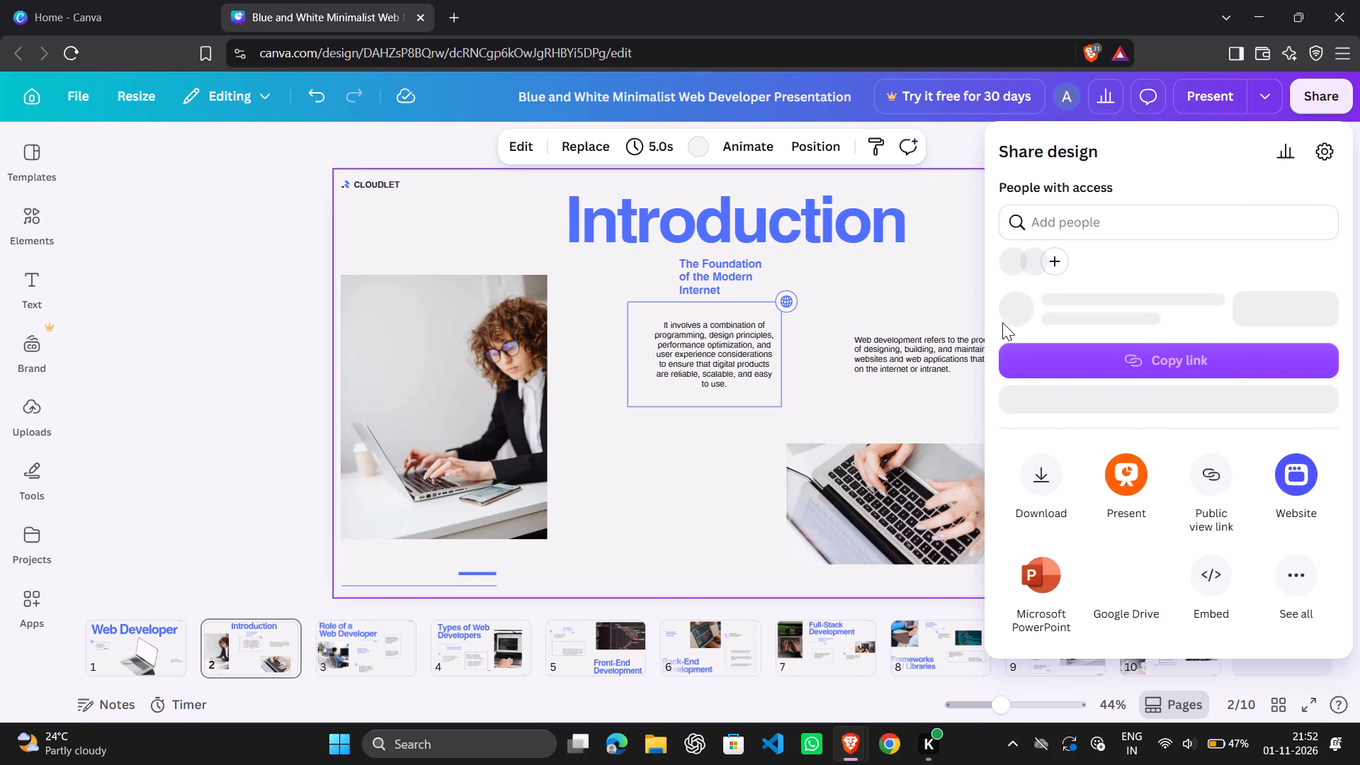
left_click(1065, 506)
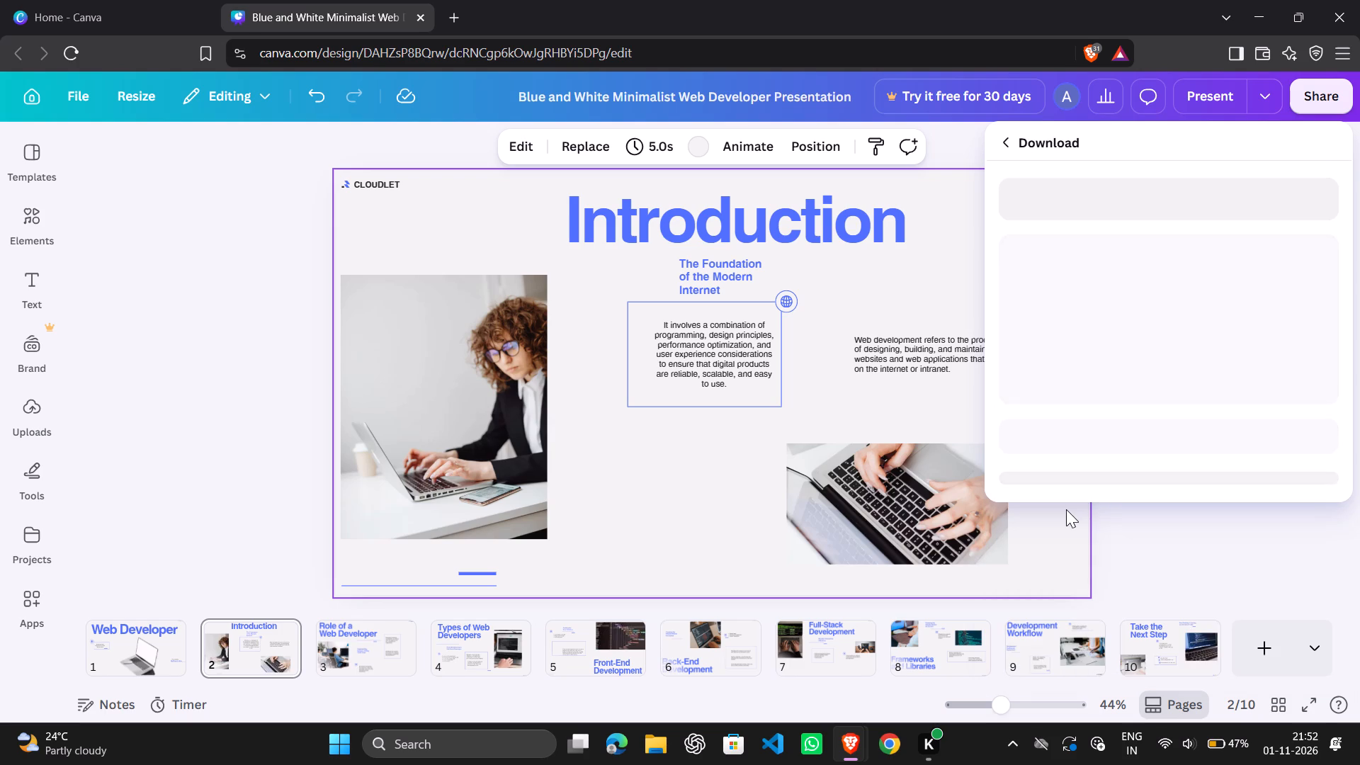
left_click(1003, 147)
left_click(1127, 512)
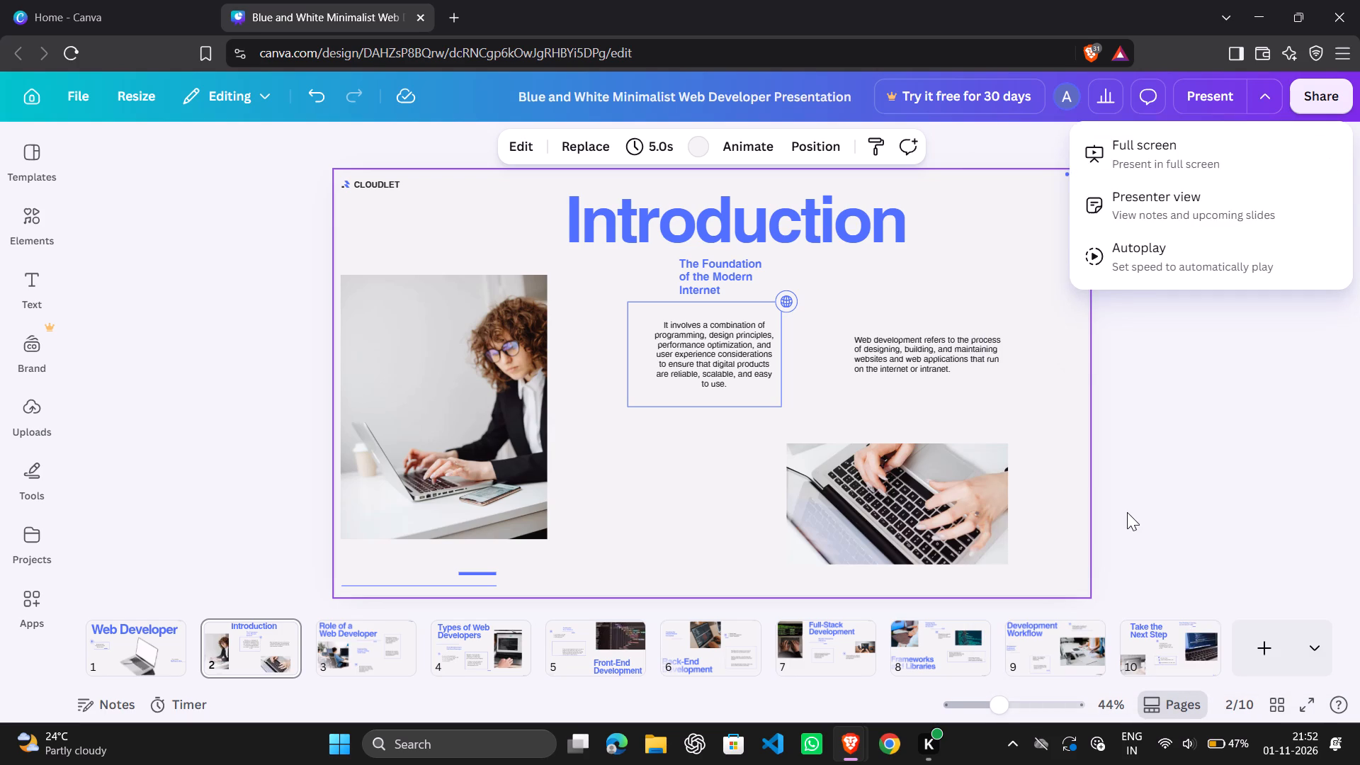
left_click(1235, 155)
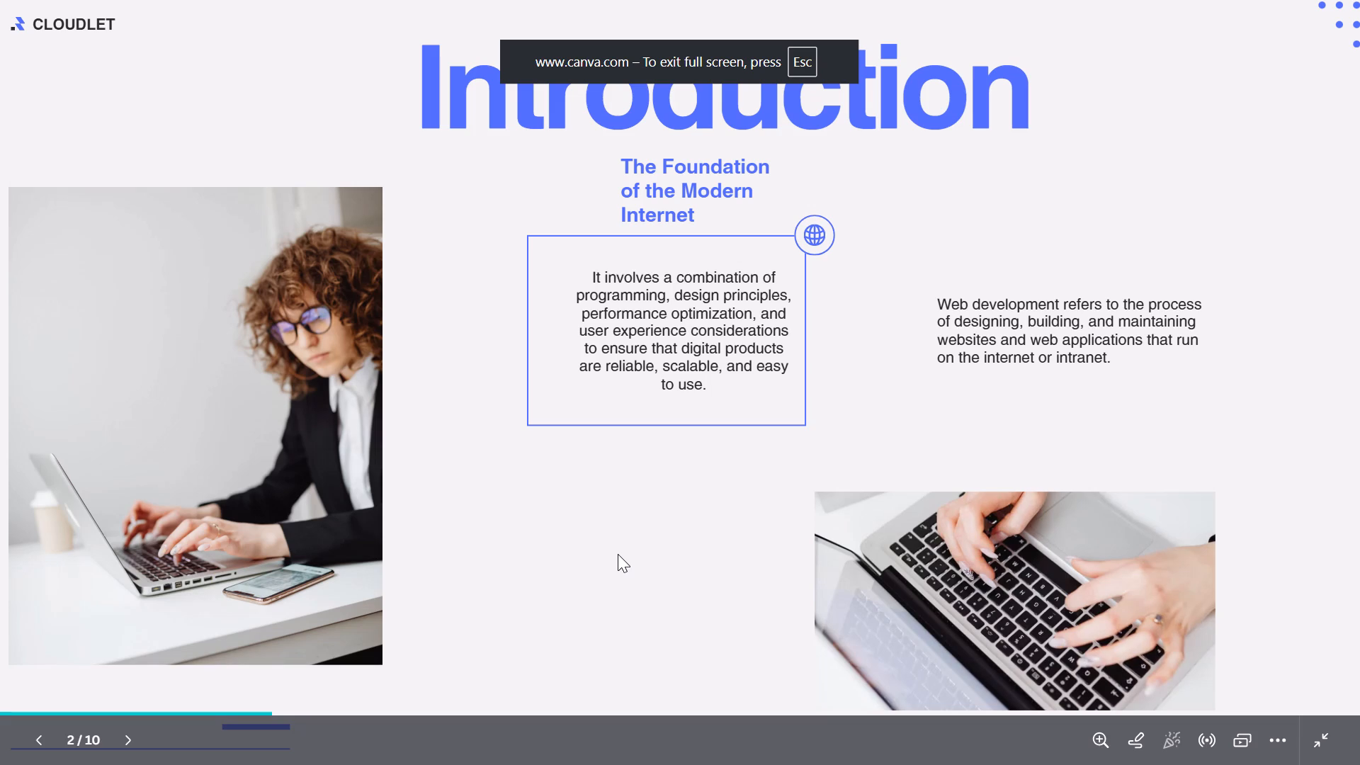
Page through the slides up to page 10 to review the layouts, and exit the full-screen presentation.
key("Right")
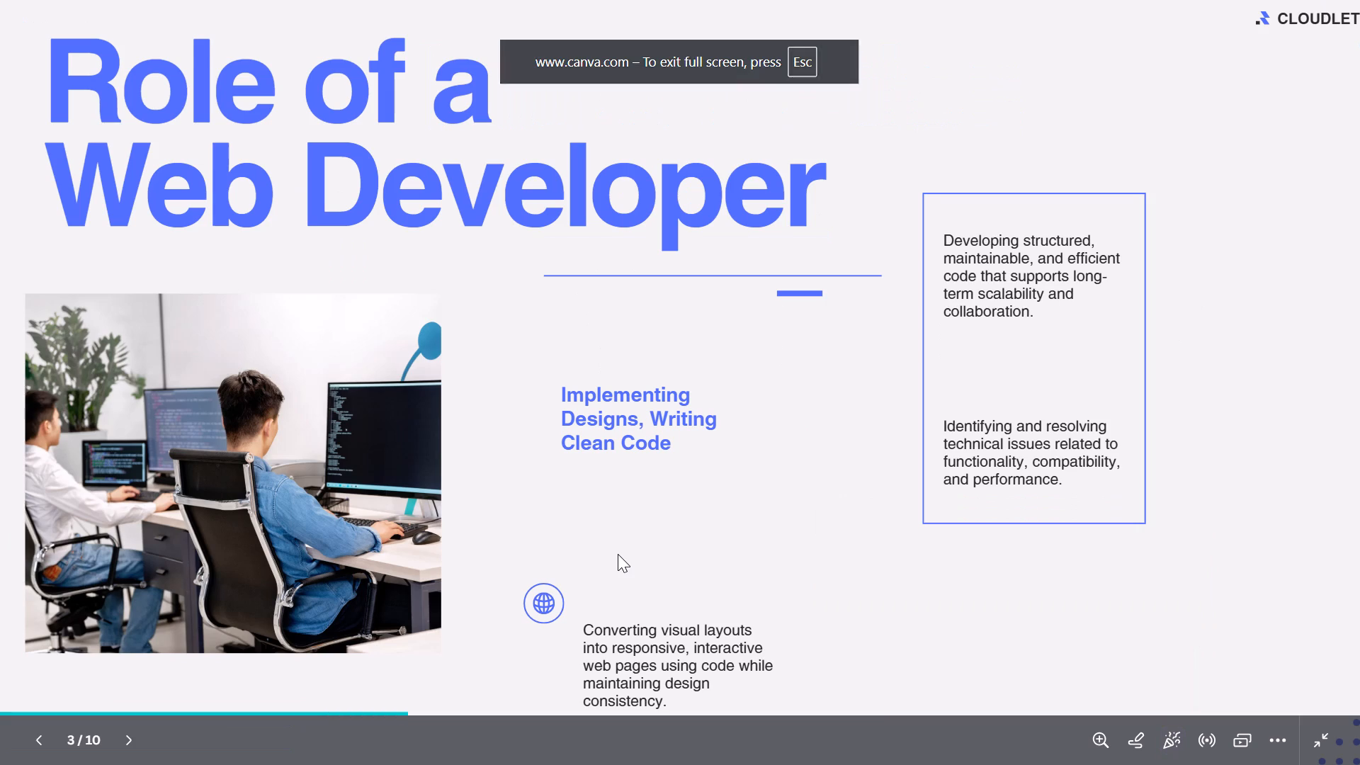
key("Right")
key("Right")
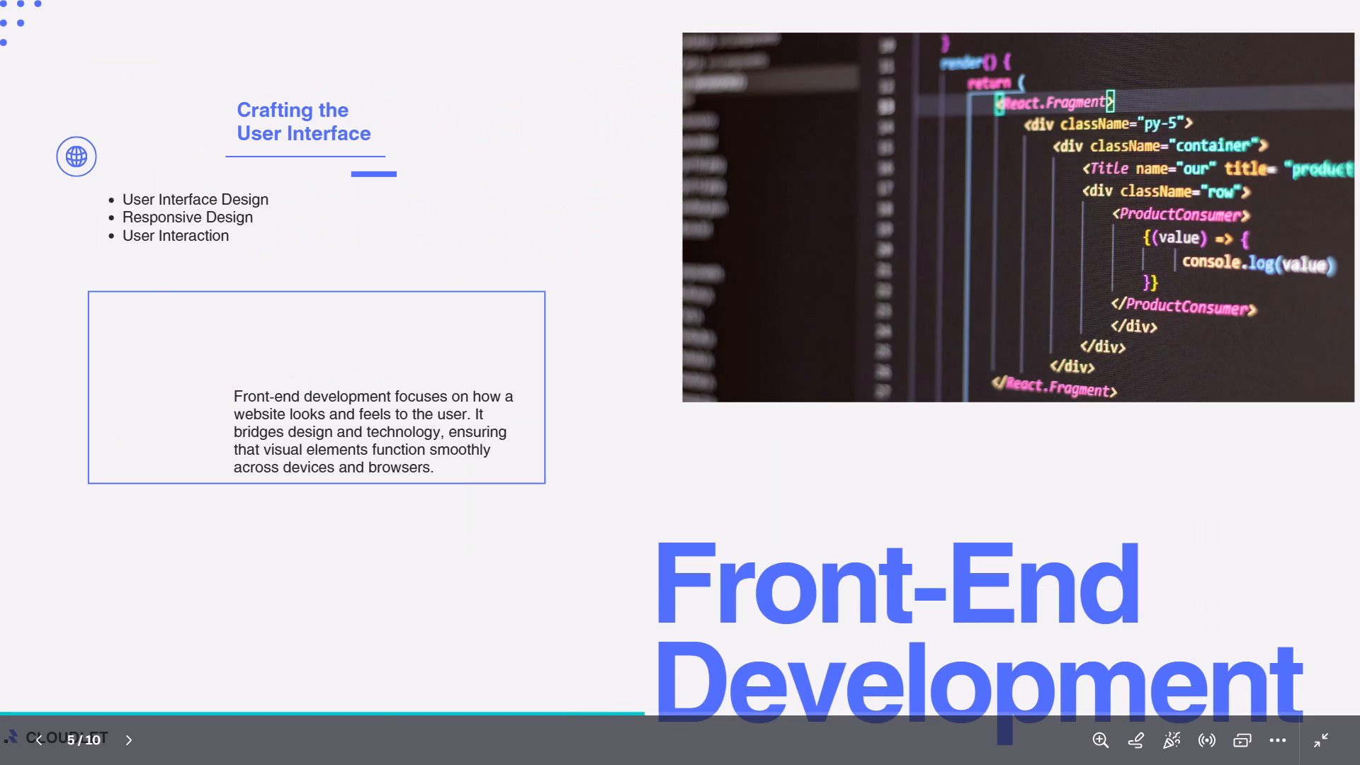
key("Right")
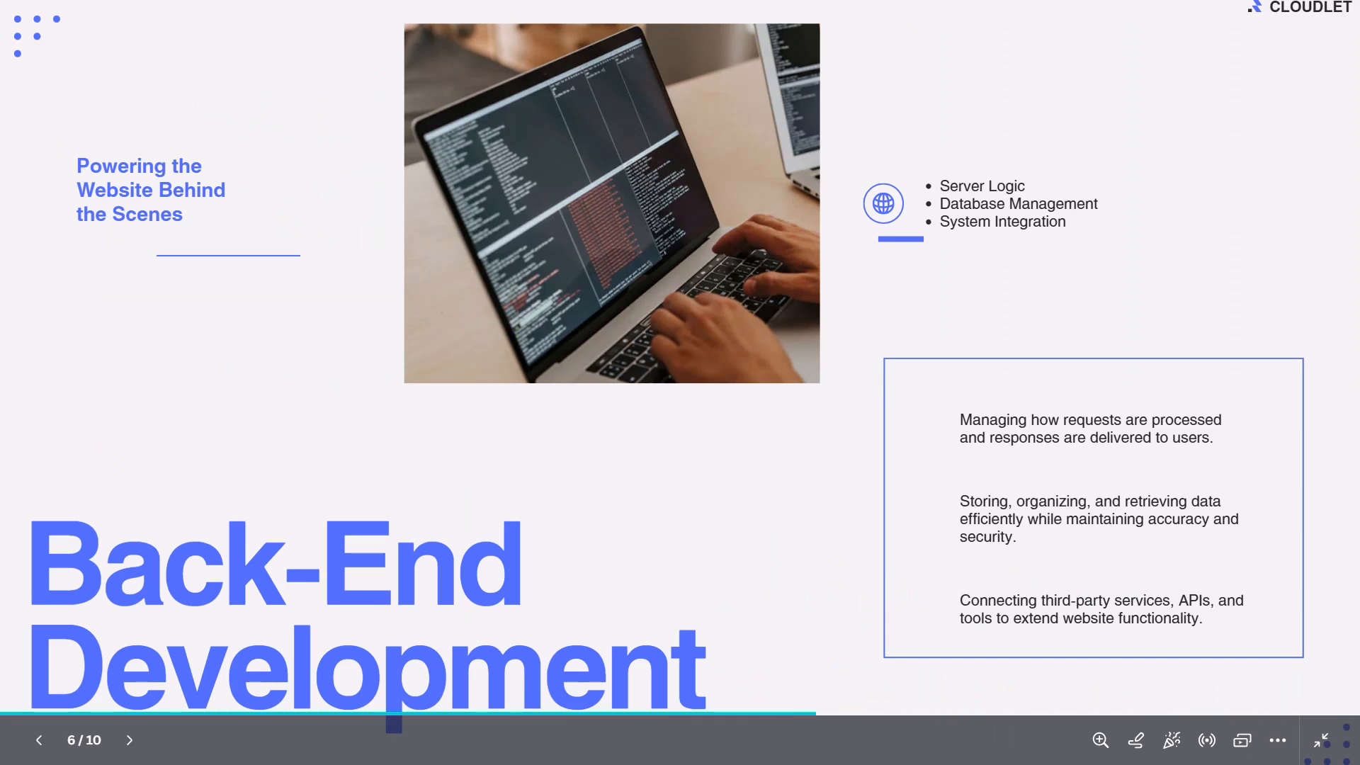
key("Right")
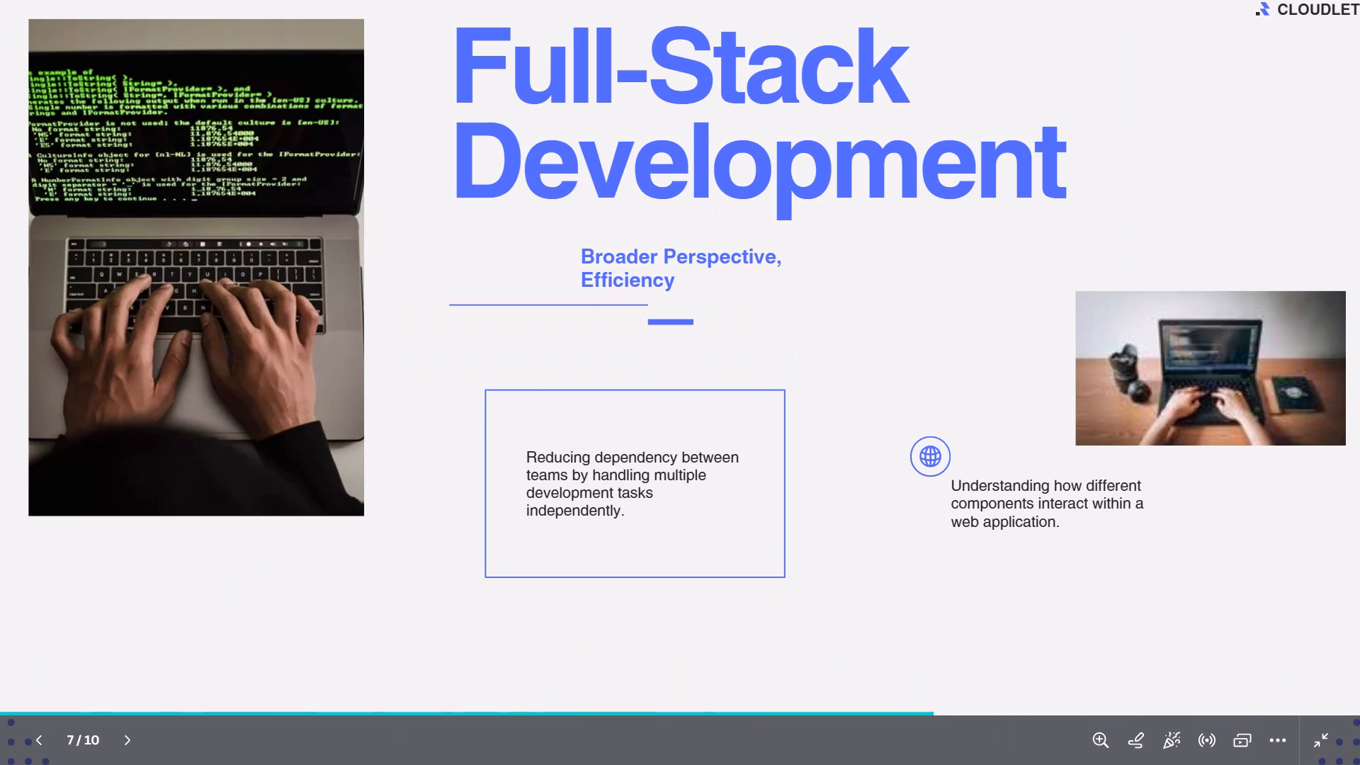
key("Right")
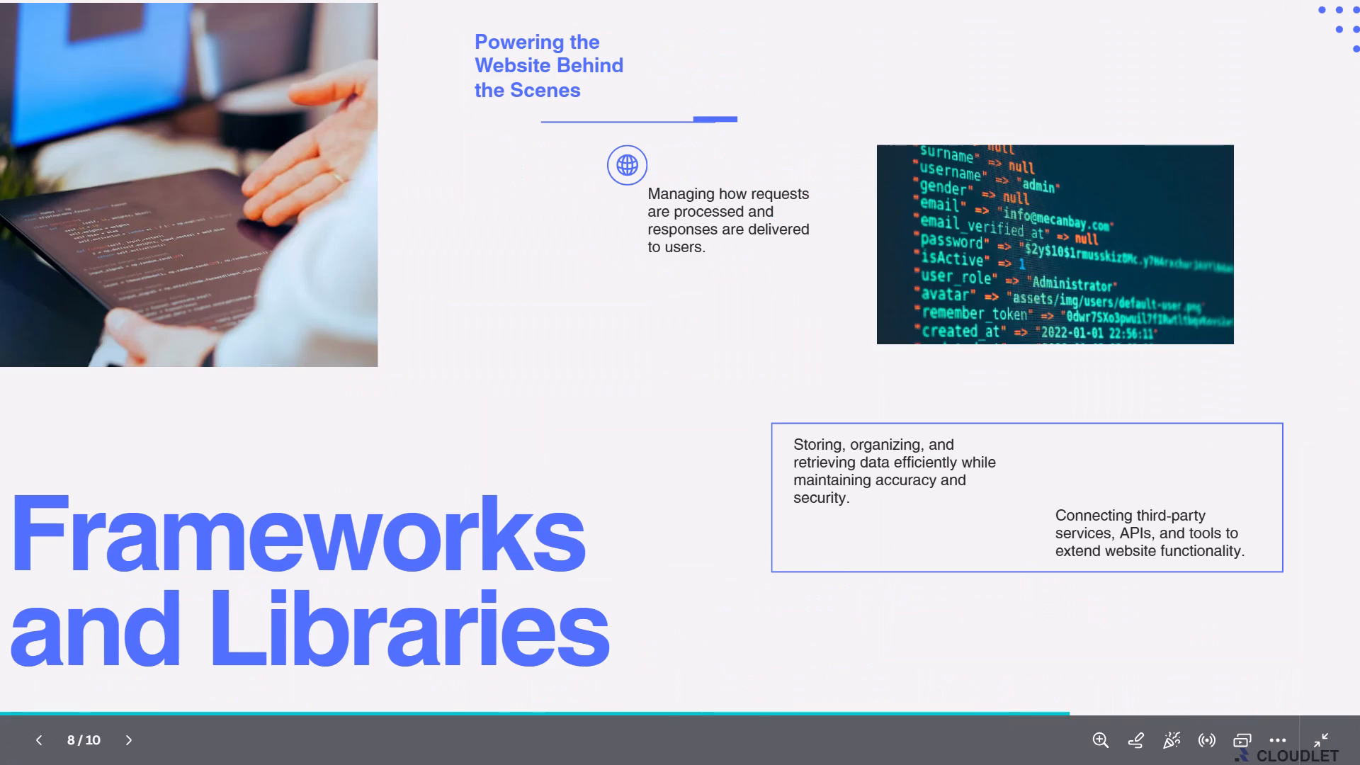
key("Right")
key("Right")
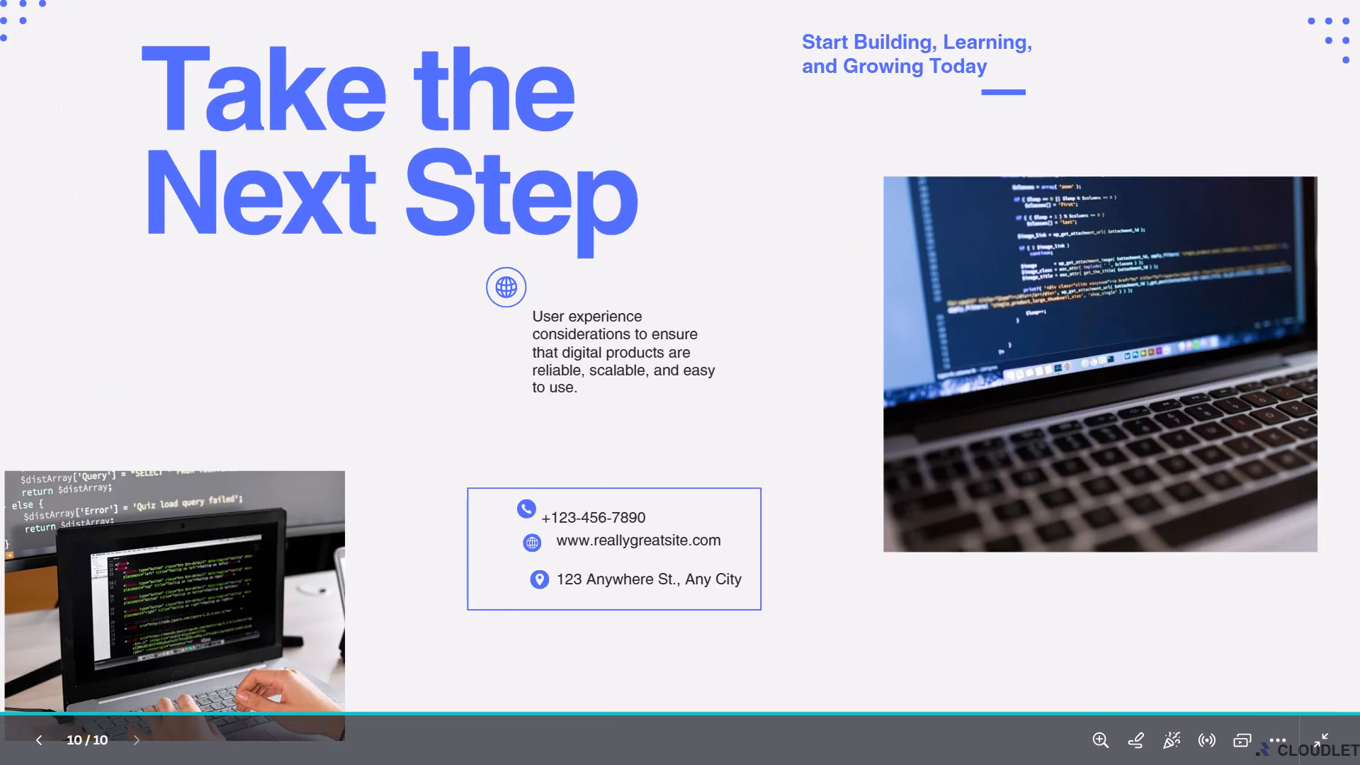
key("Right")
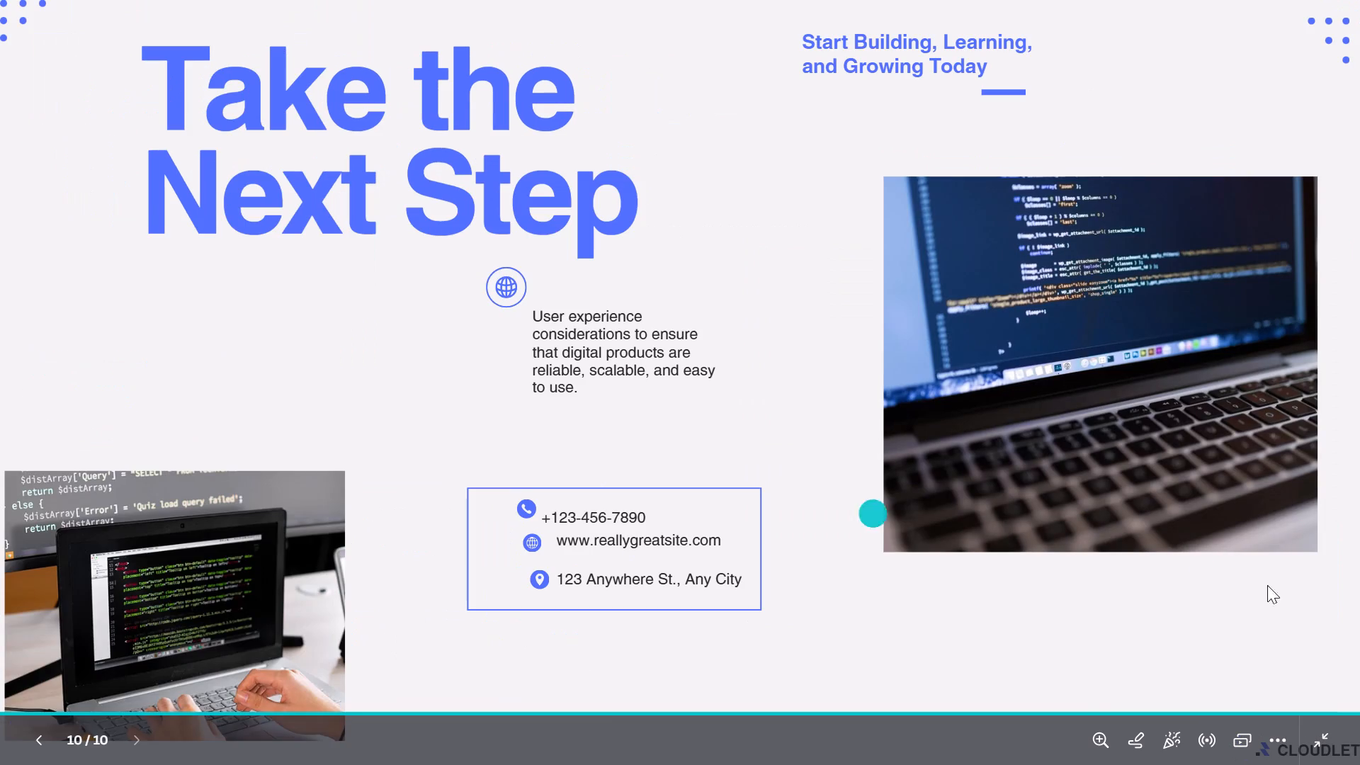
left_click(1325, 735)
left_click(1319, 733)
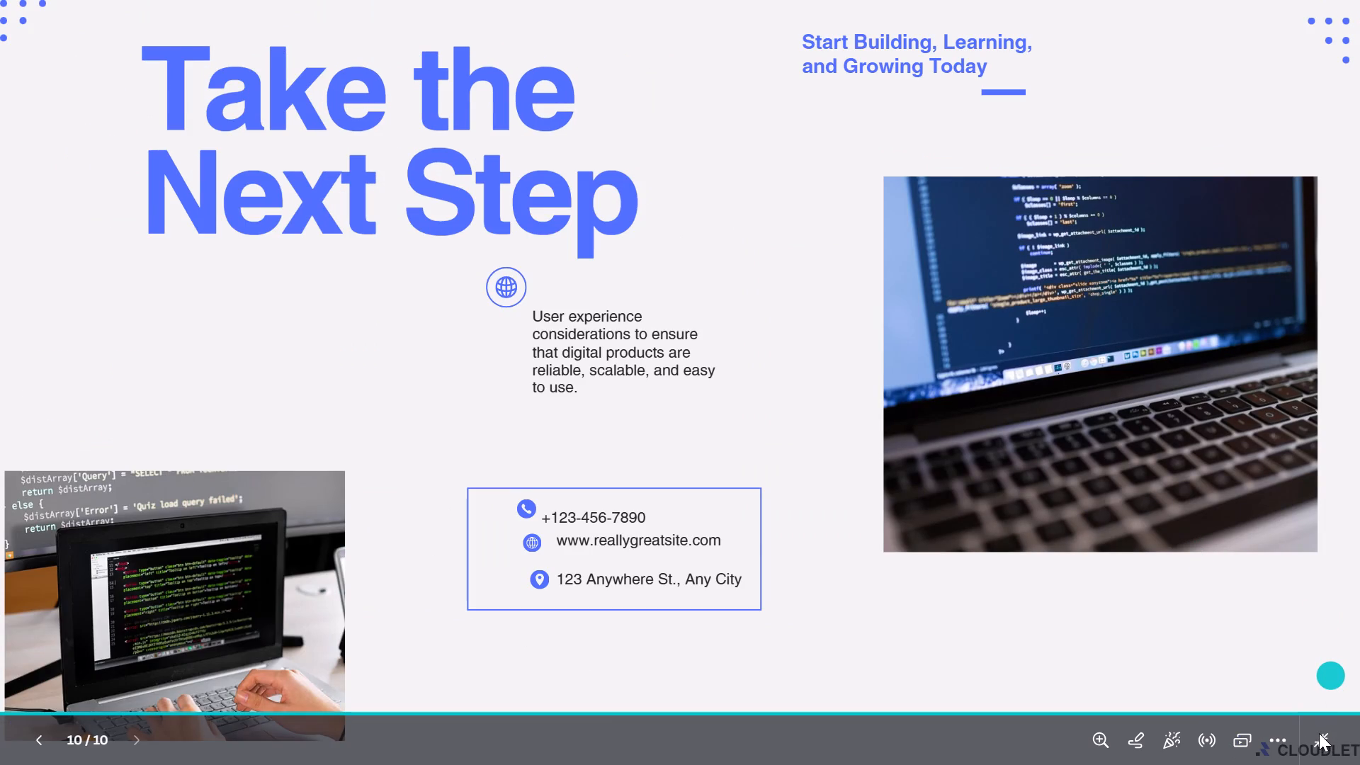
left_click(1319, 733)
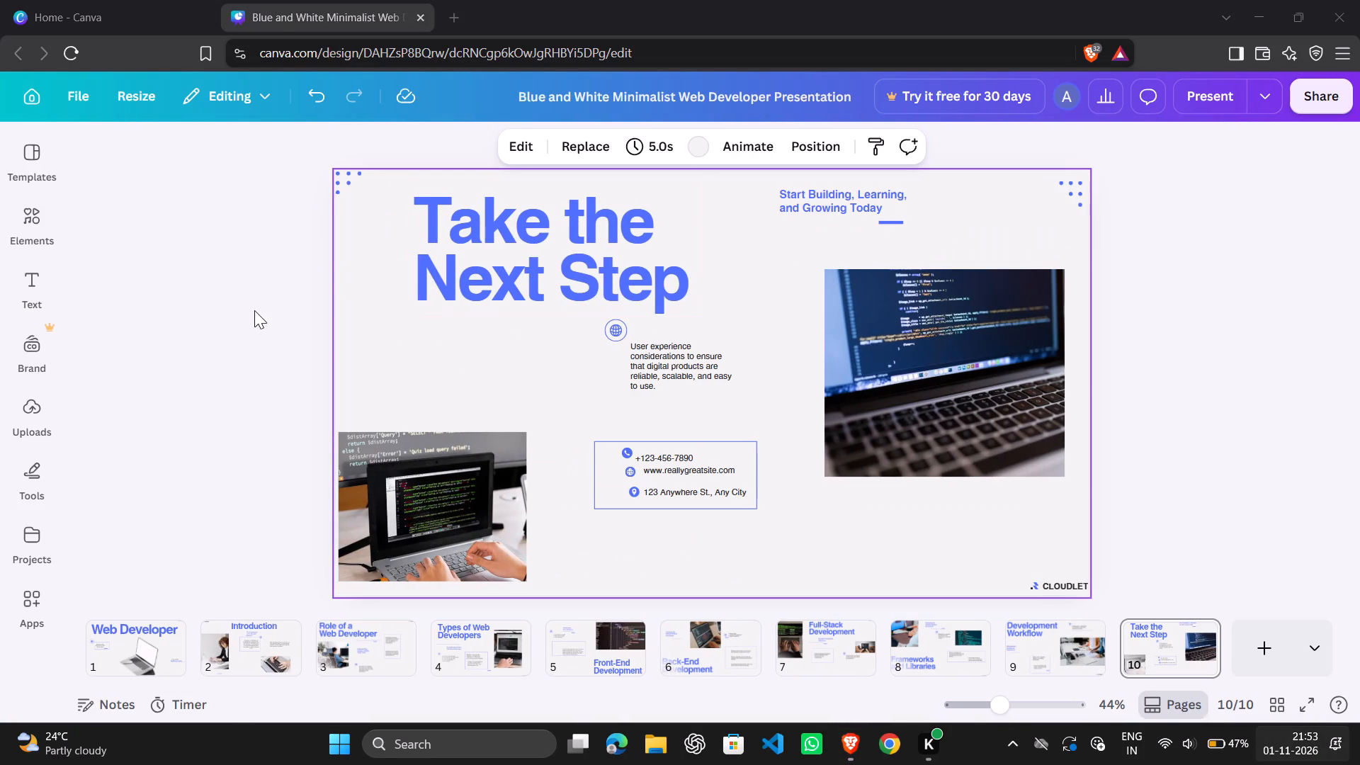
Preview the Sleek and Fun page animations, and apply Fun, set to animate on enter, to all pages.
left_click(530, 147)
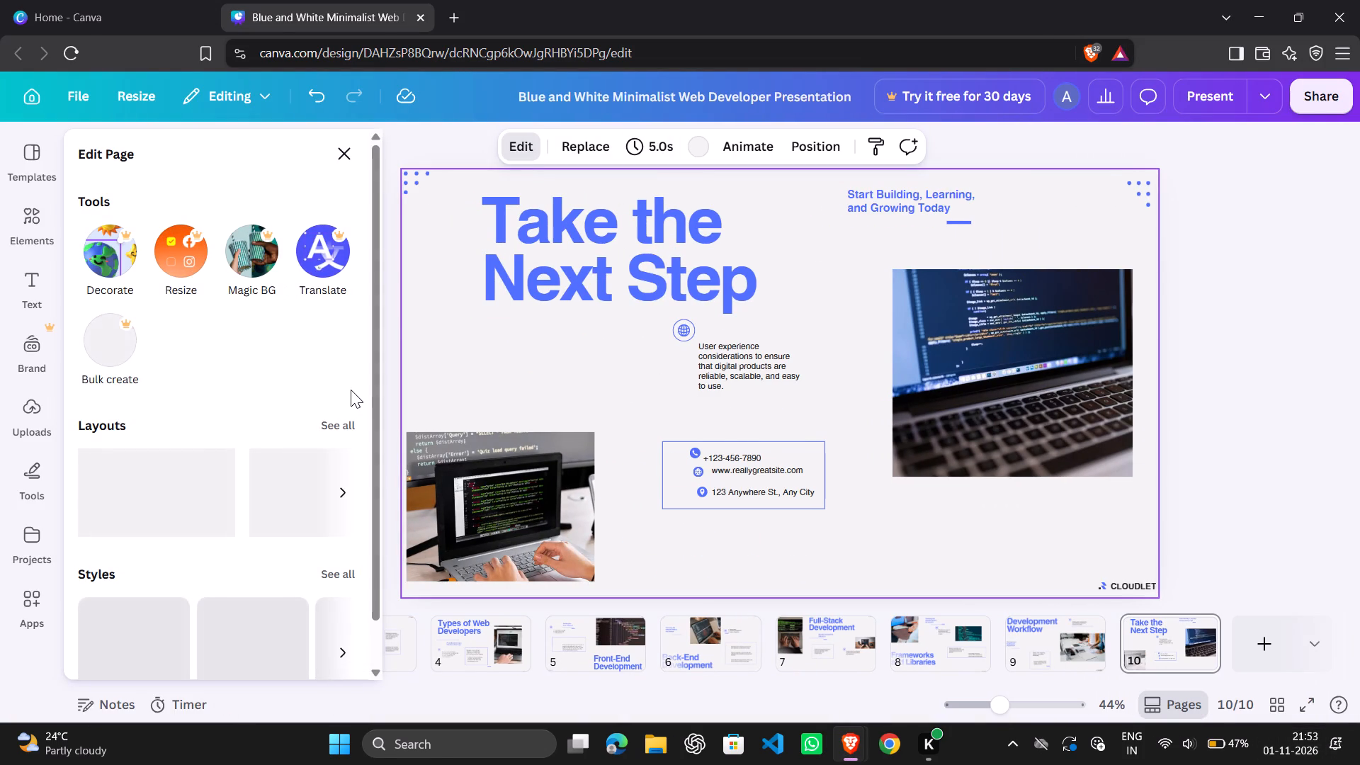
left_click(729, 142)
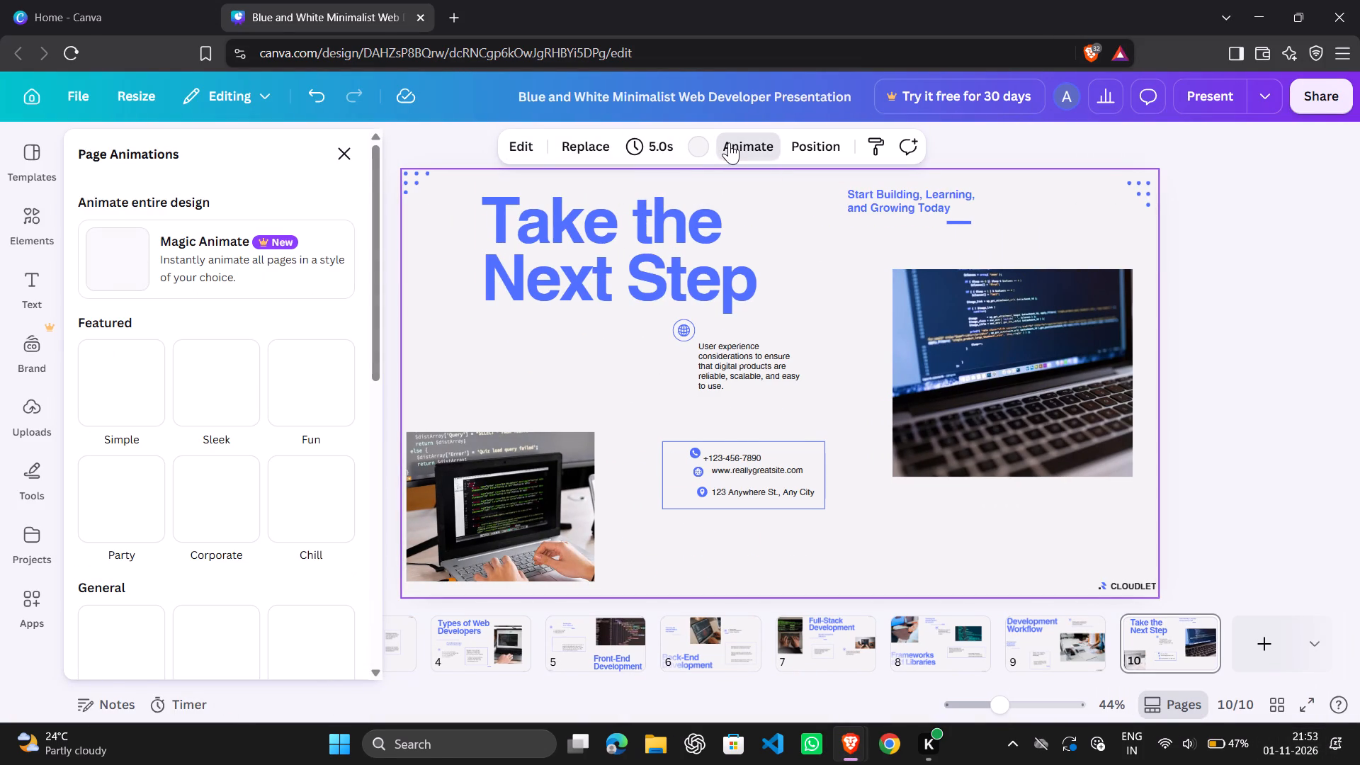
left_click(319, 369)
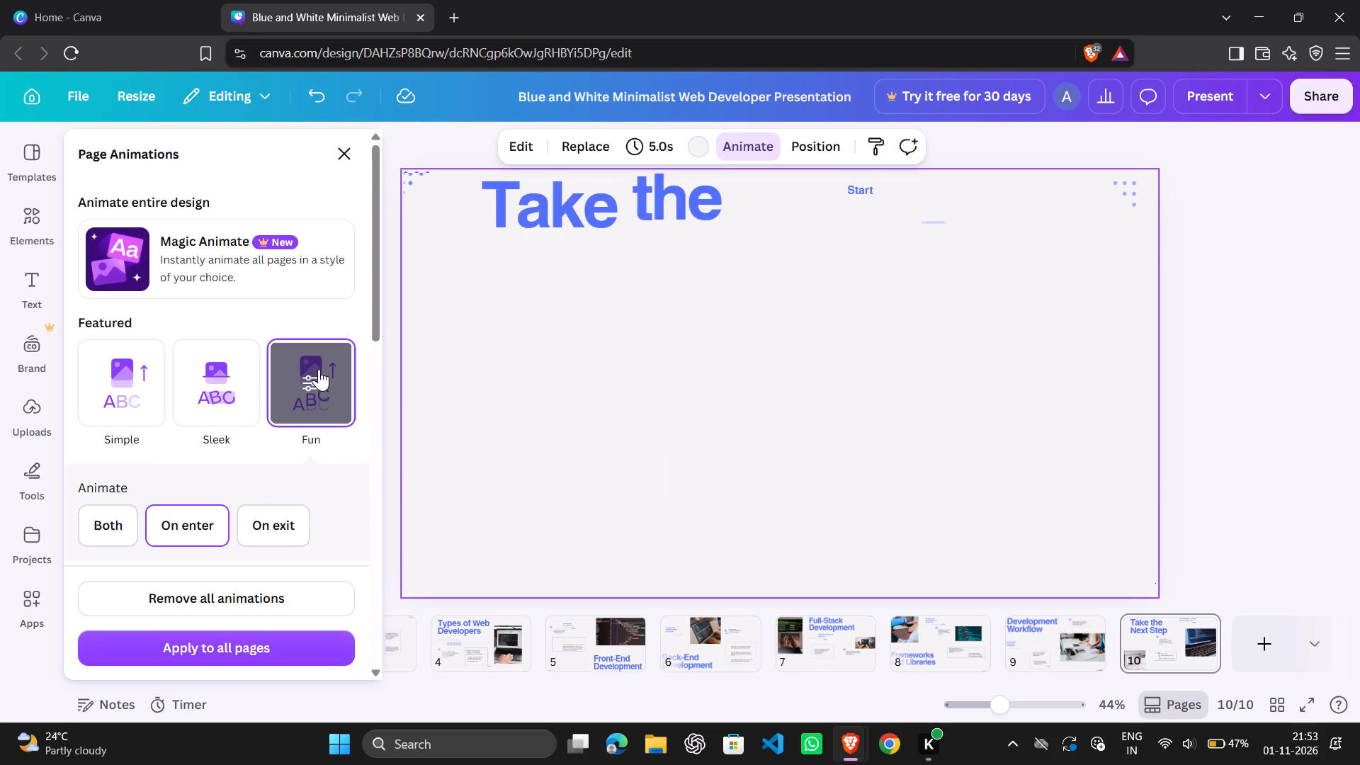
left_click(319, 369)
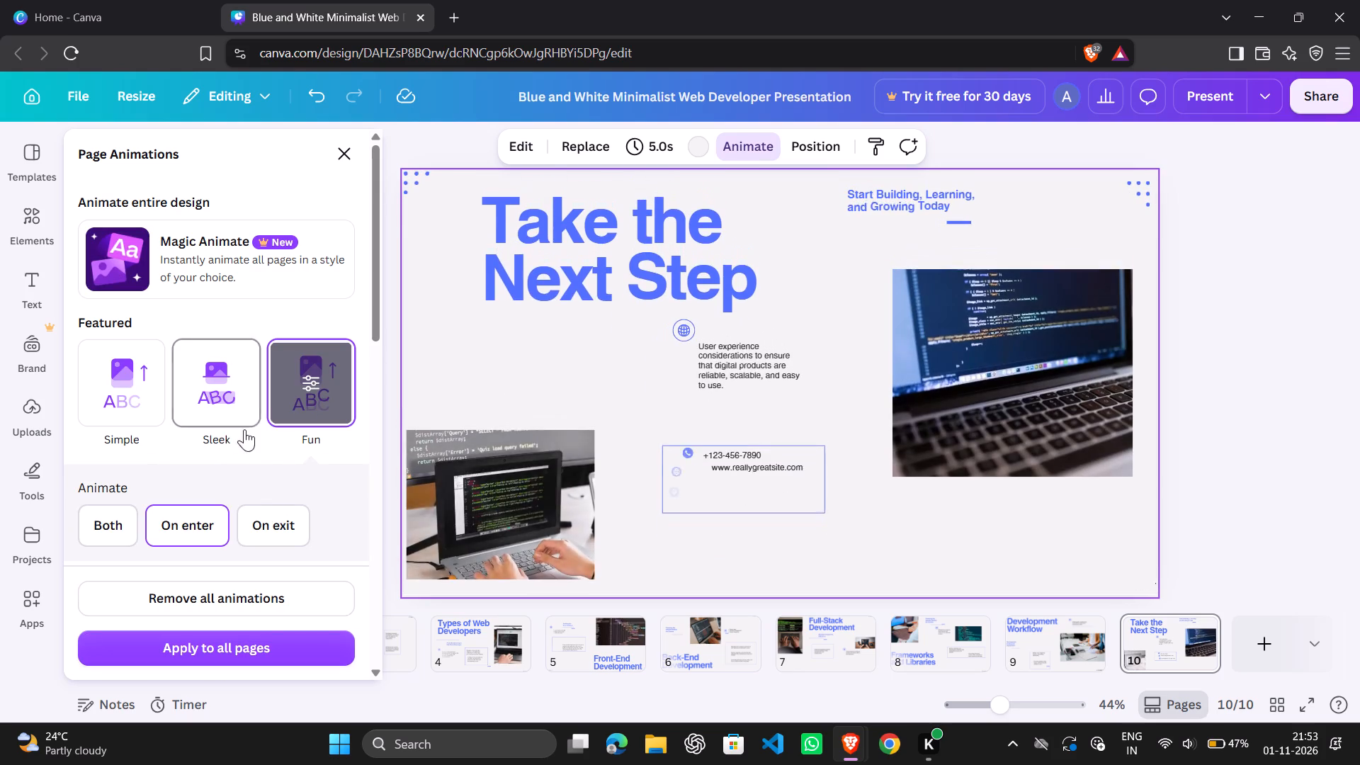
left_click(203, 373)
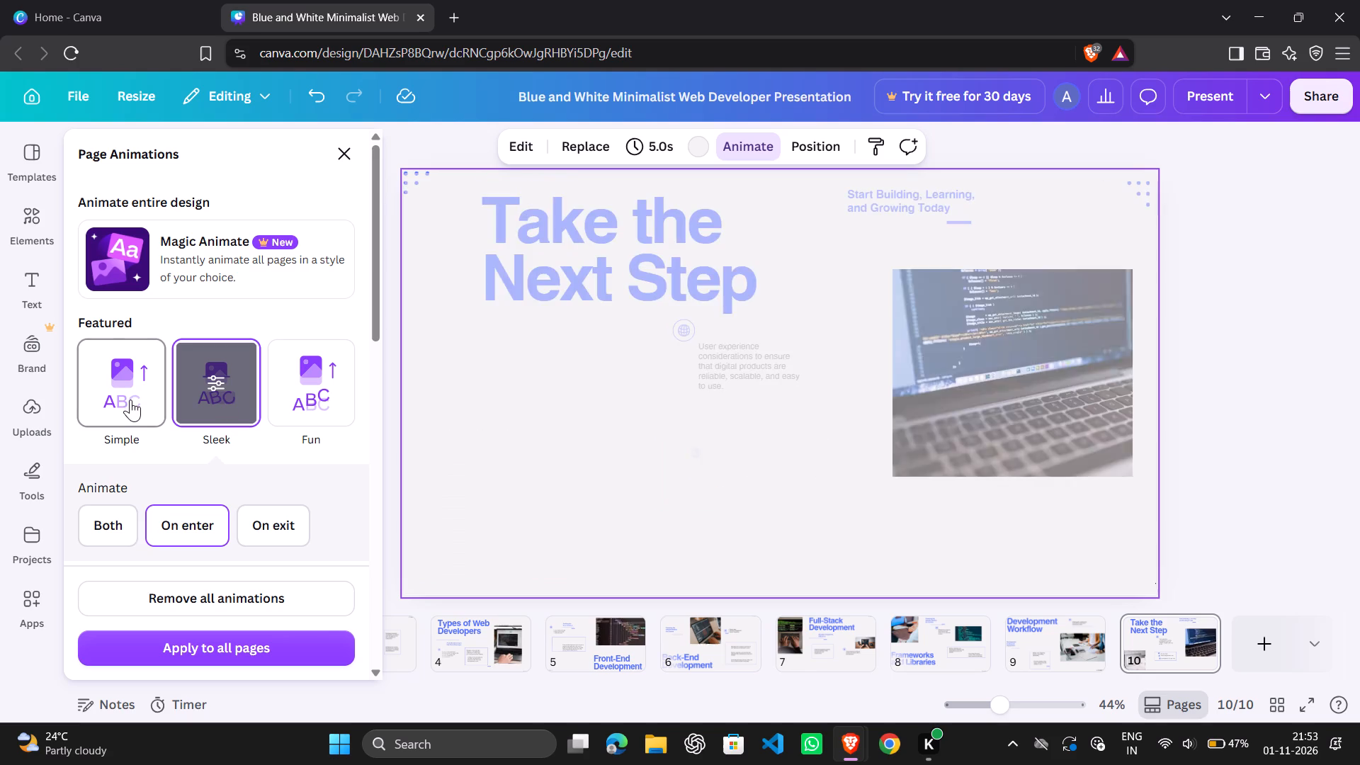
left_click(319, 390)
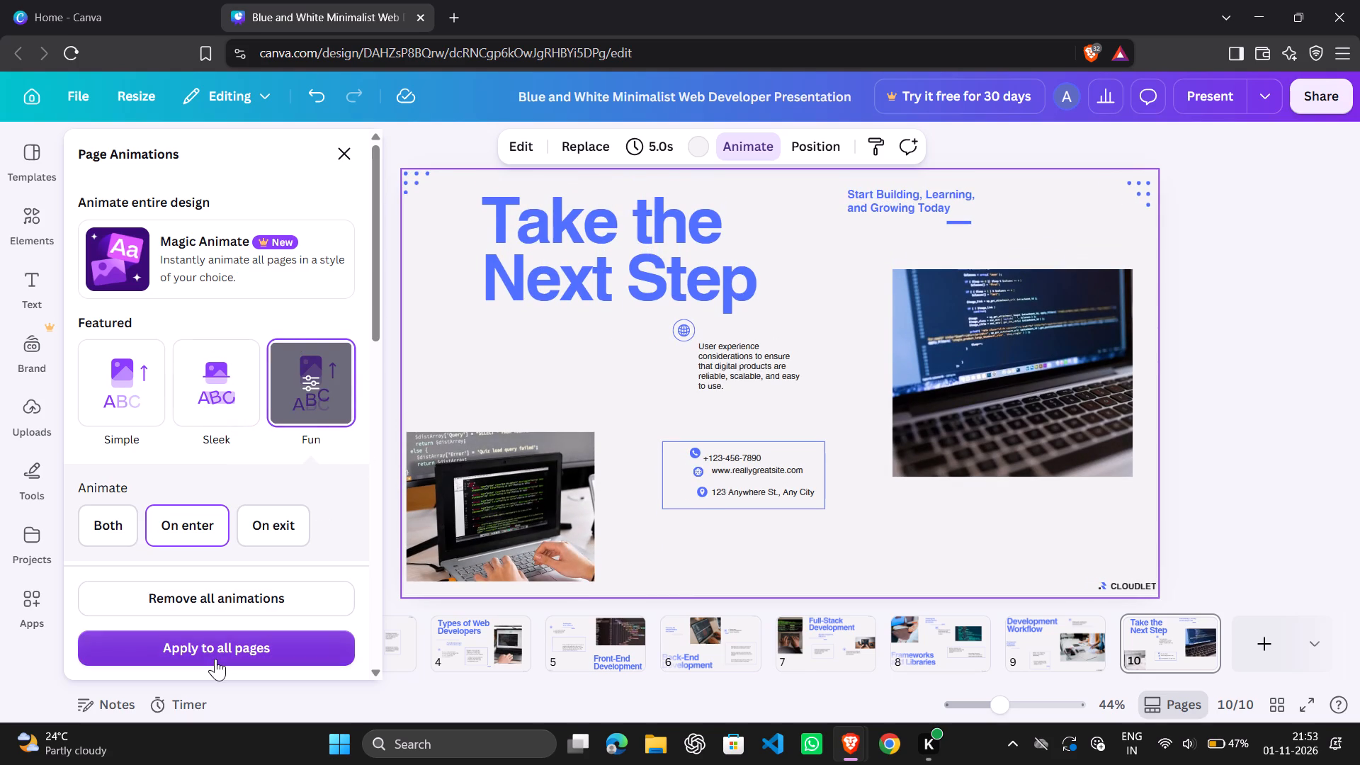
left_click(215, 654)
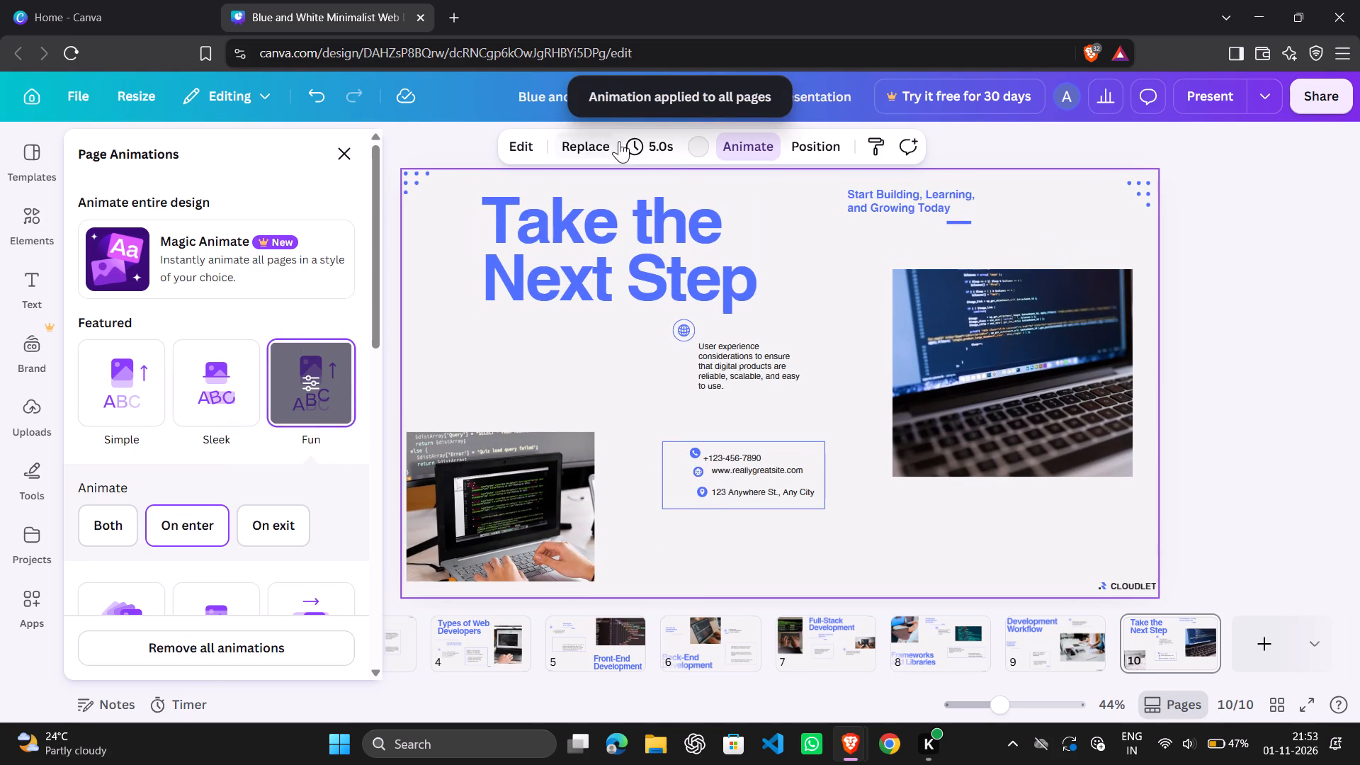
Set the page timing to 14.0 s and apply it to all pages.
left_click(654, 147)
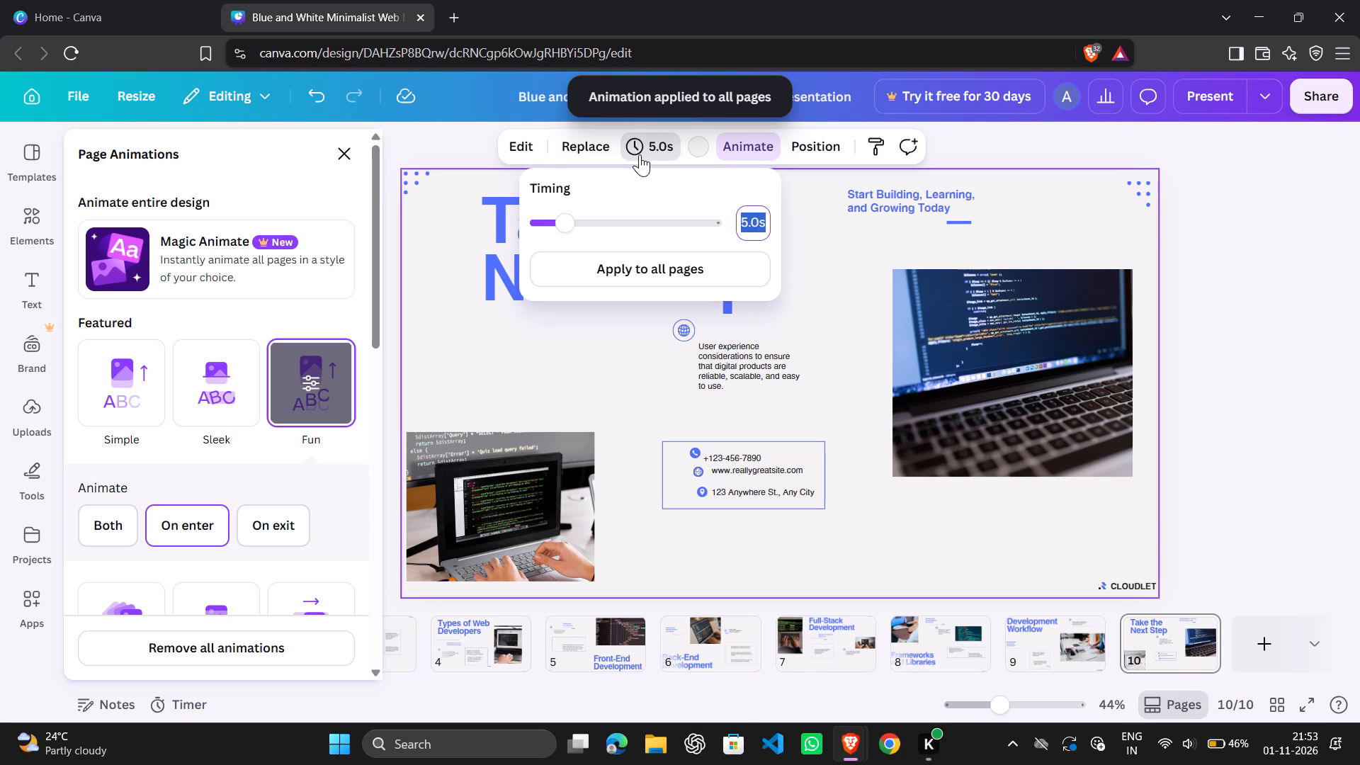
left_click(617, 217)
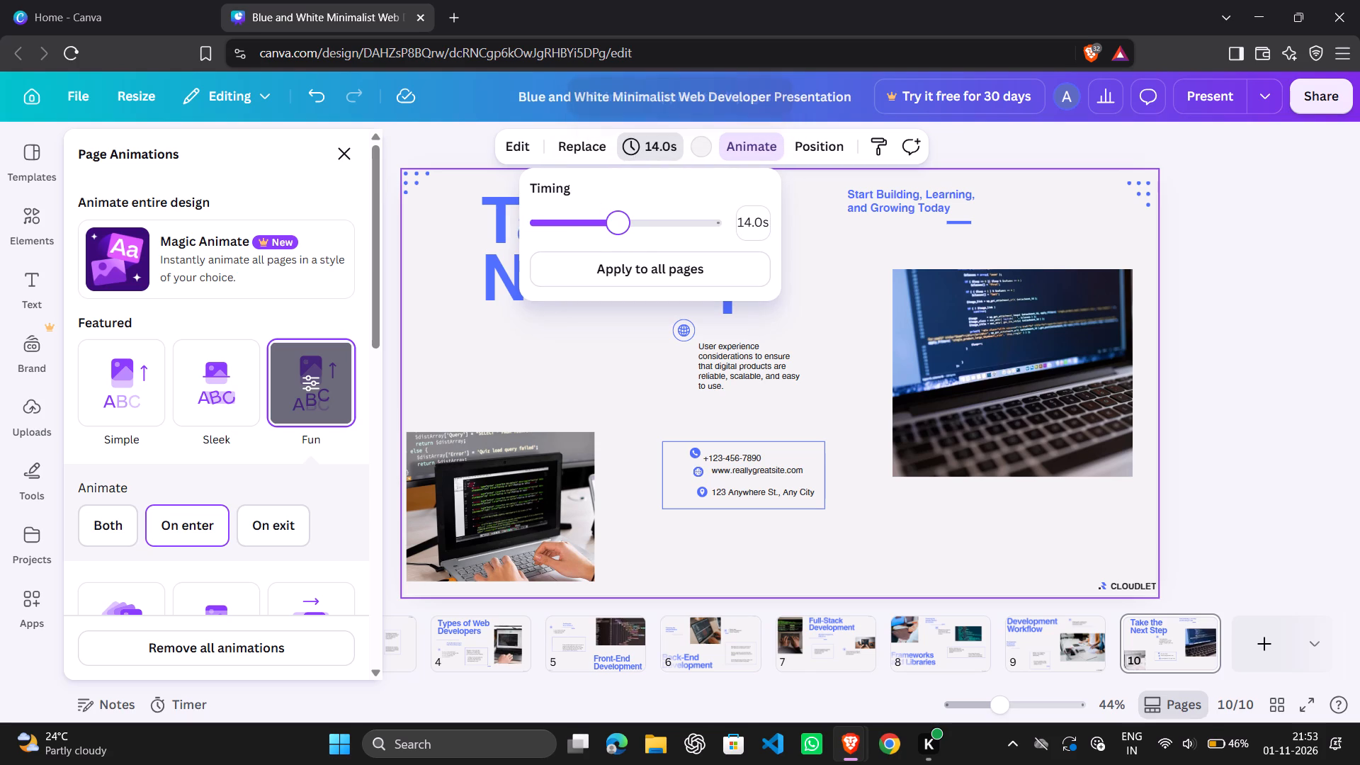
left_click(623, 264)
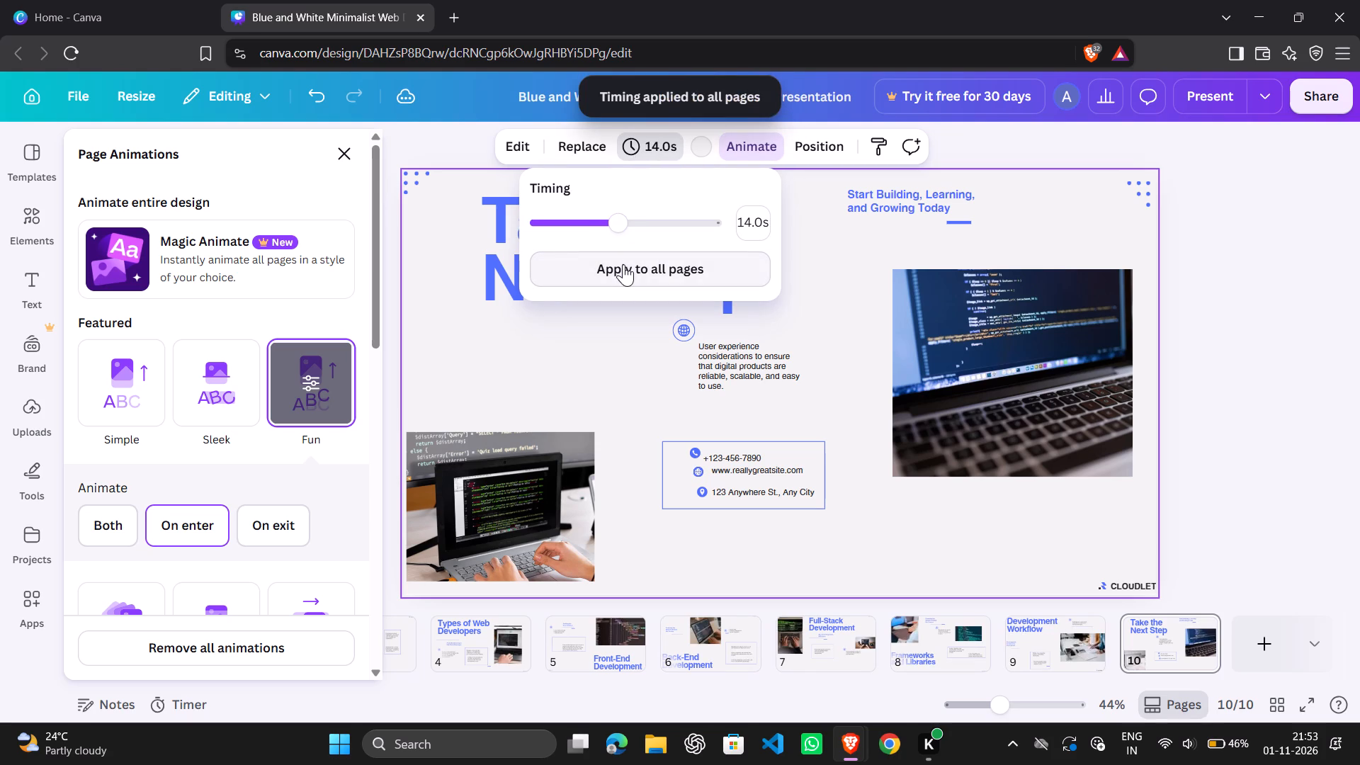
left_click(623, 264)
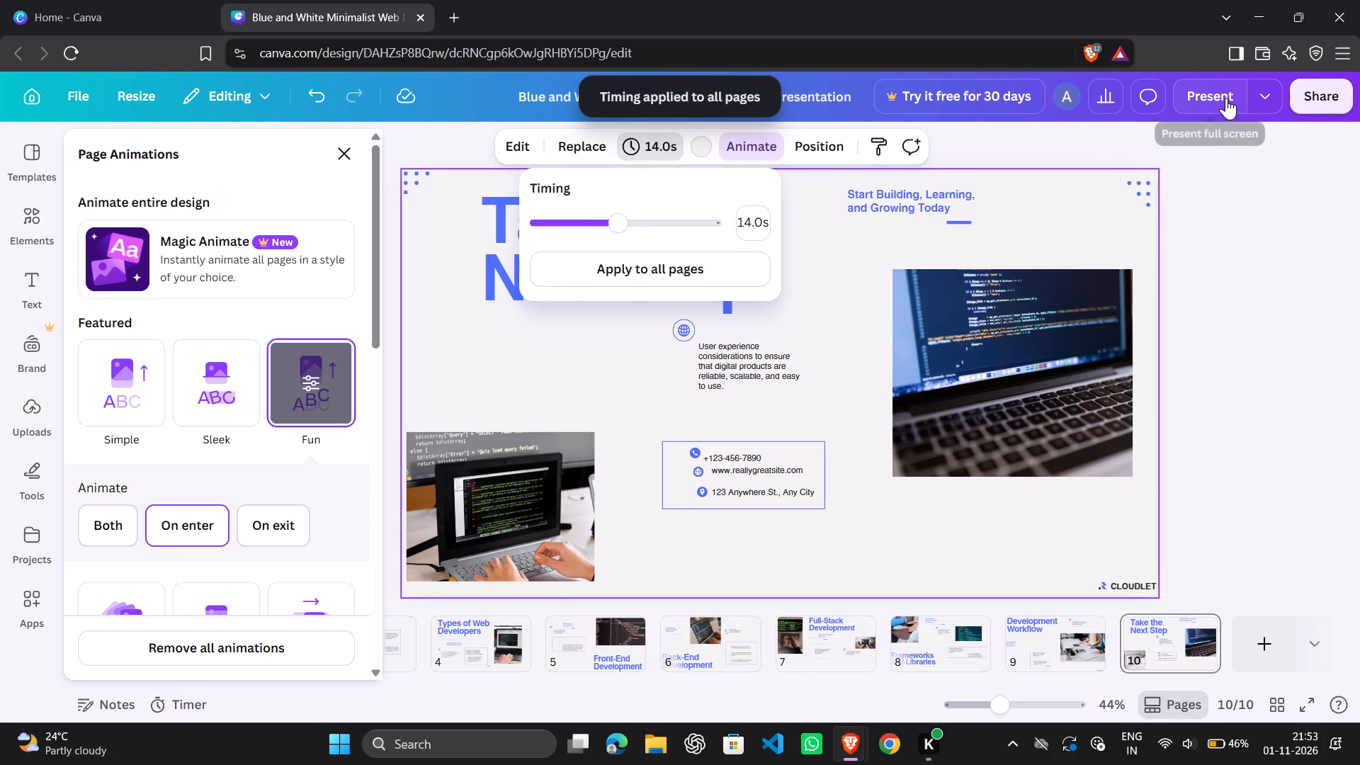
Present the design in full screen from page 10, try to advance the slides, and exit the presentation.
left_click(1226, 98)
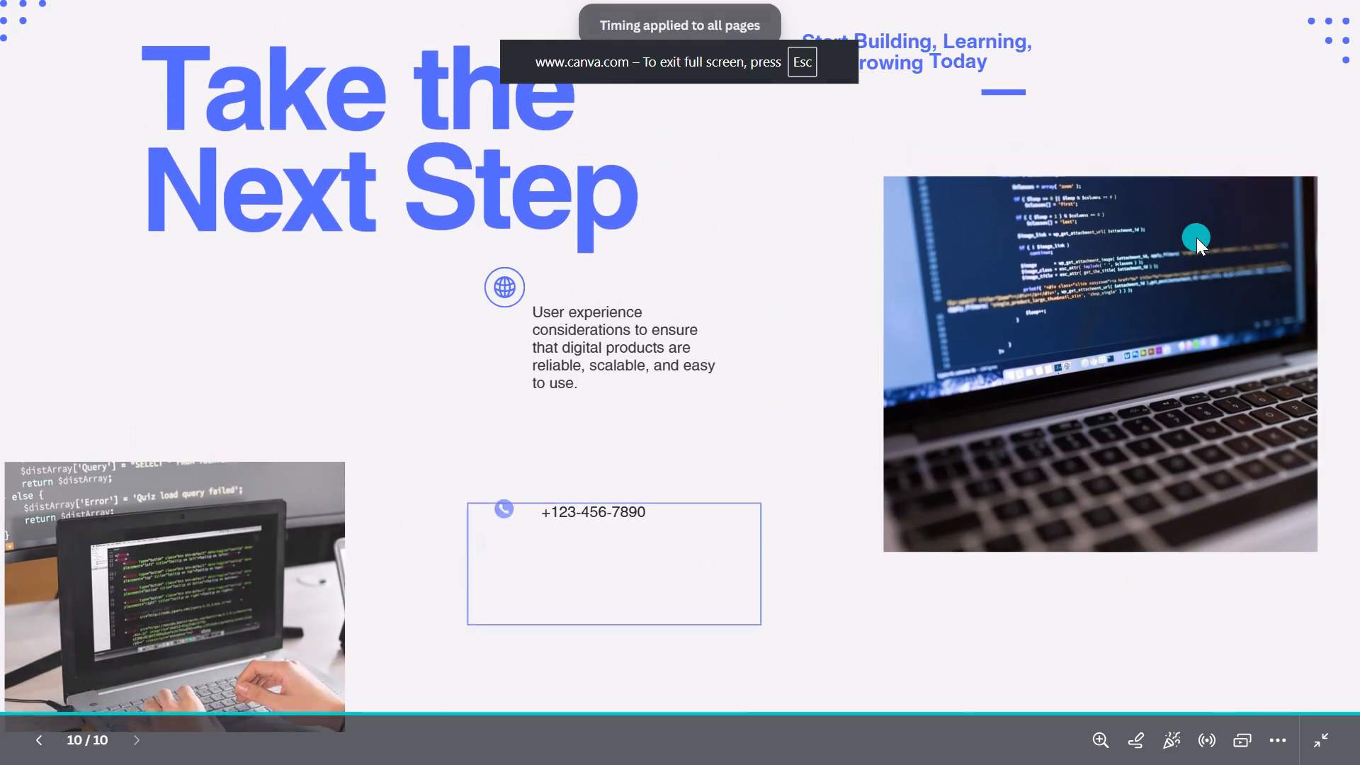
key("Right")
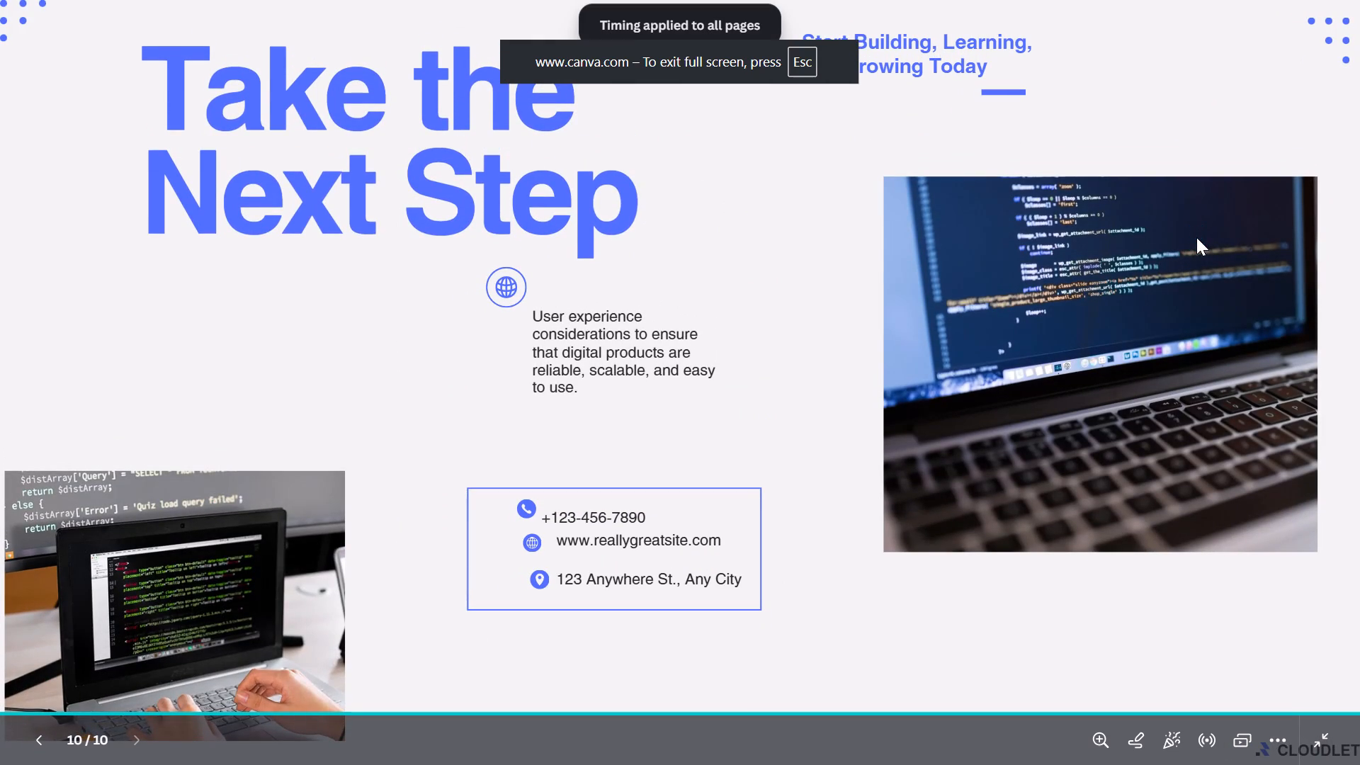
key("Right")
key("Right")
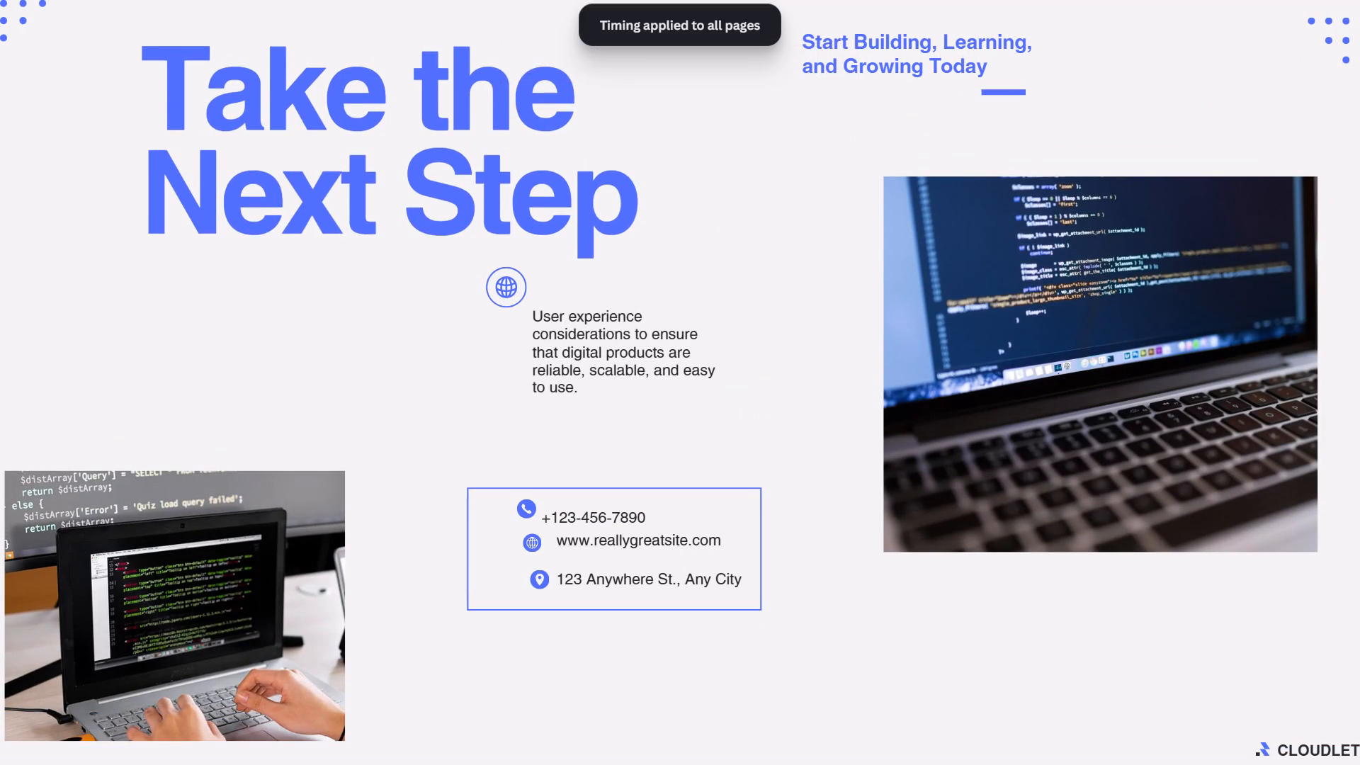
key("Right")
key("Right")
key("Right")
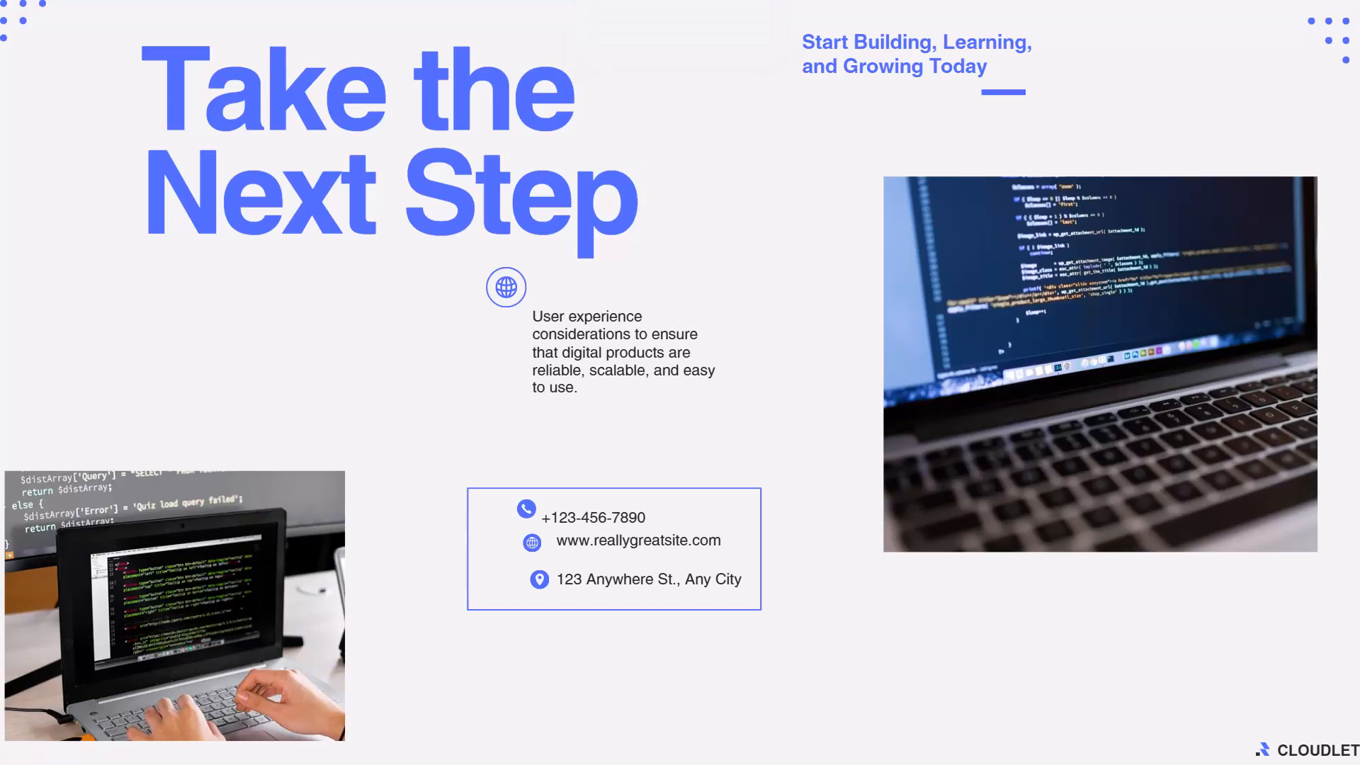
key("Right")
left_click(1359, 221)
double_click(1043, 401)
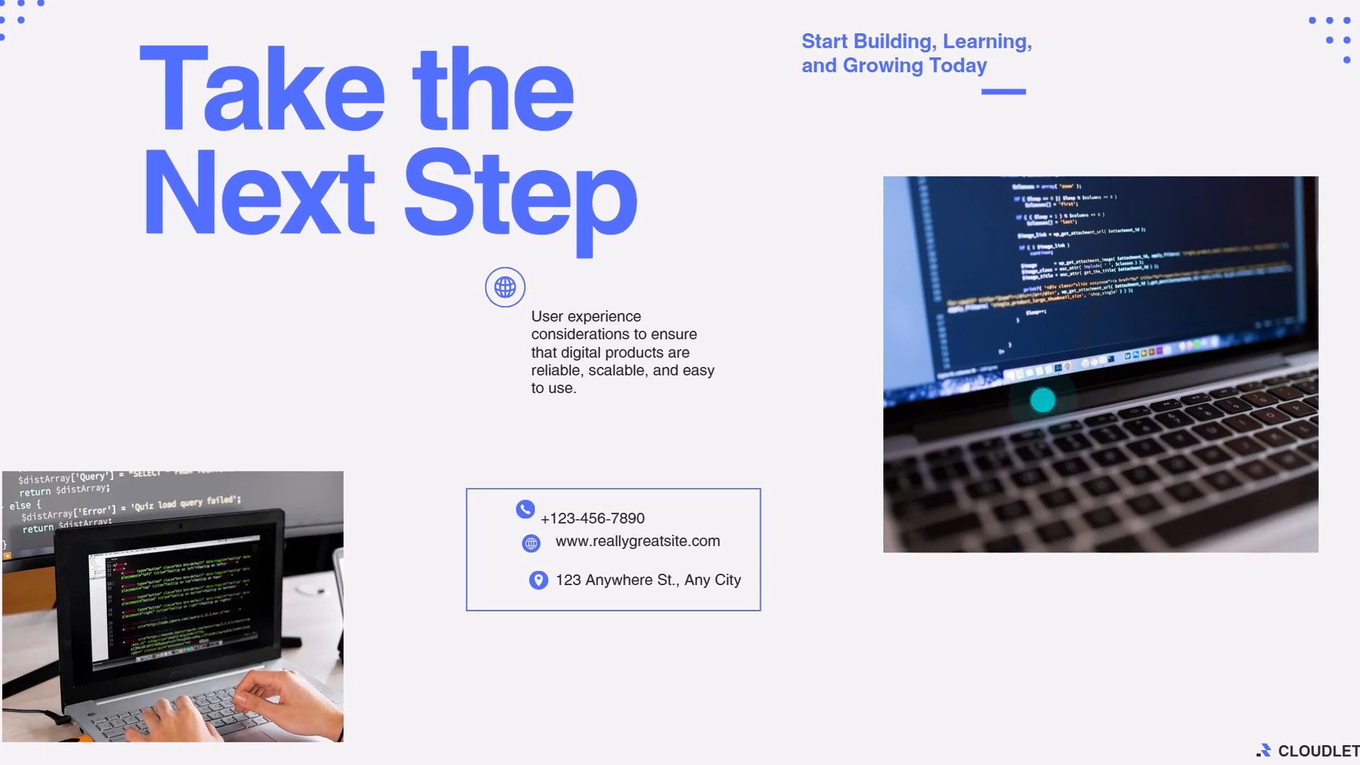
double_click(776, 344)
key("Escape")
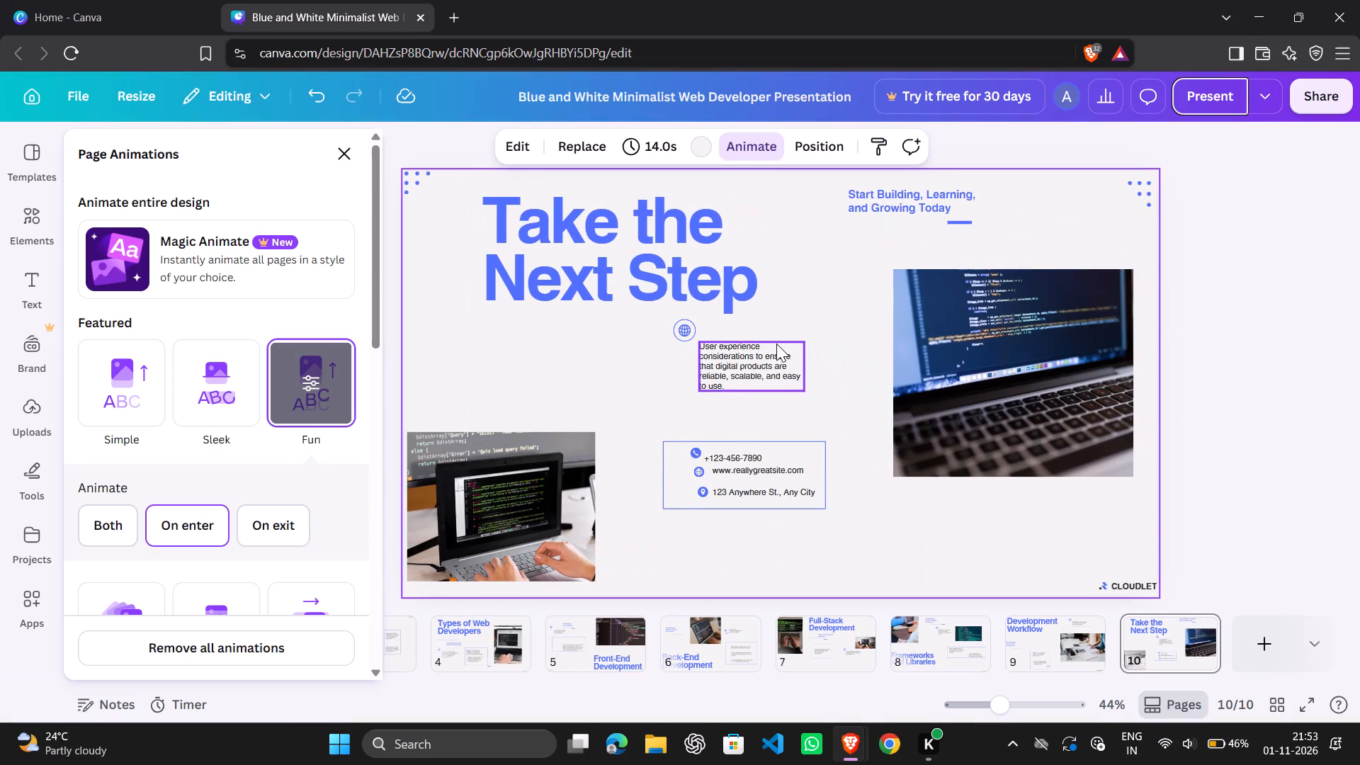
Present the design in full screen again through the sharing options, and go back to page 1.
scroll(776, 344, "right", 4)
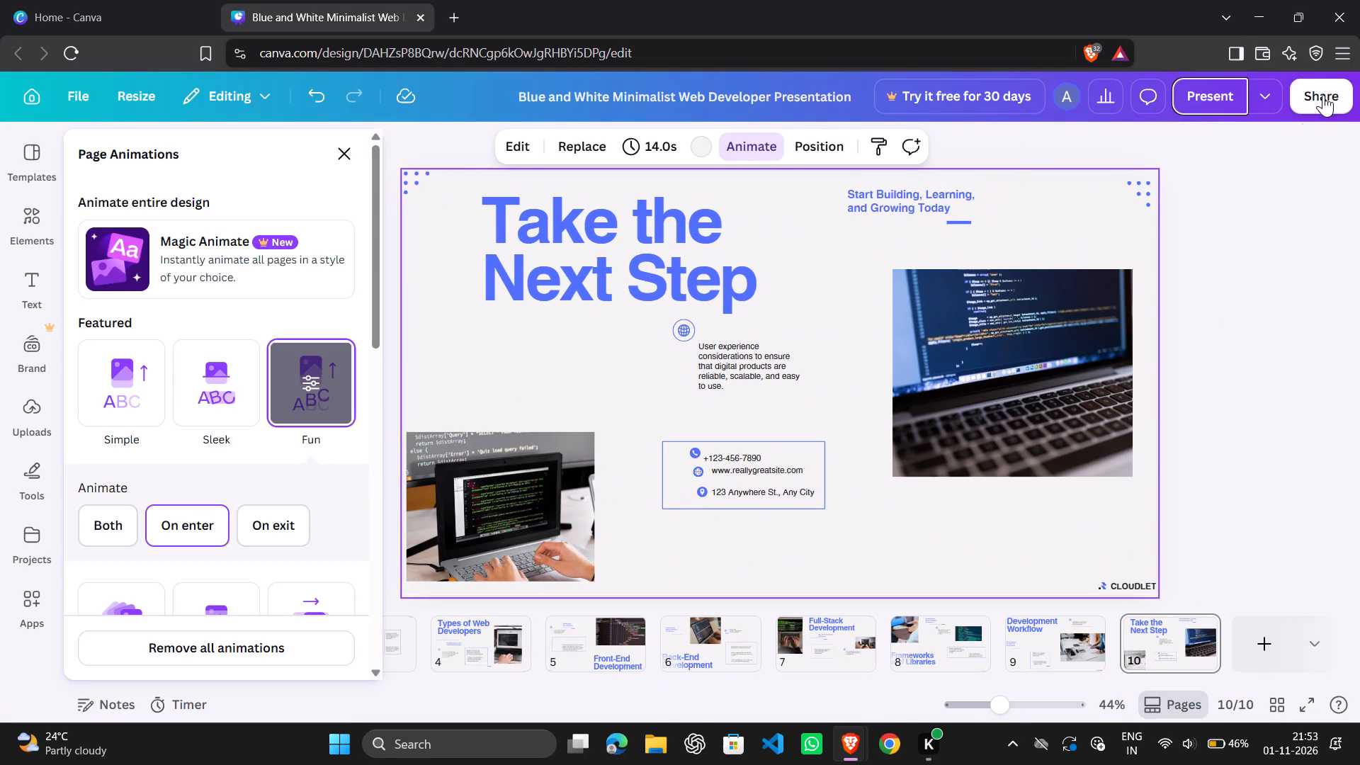
left_click(1327, 95)
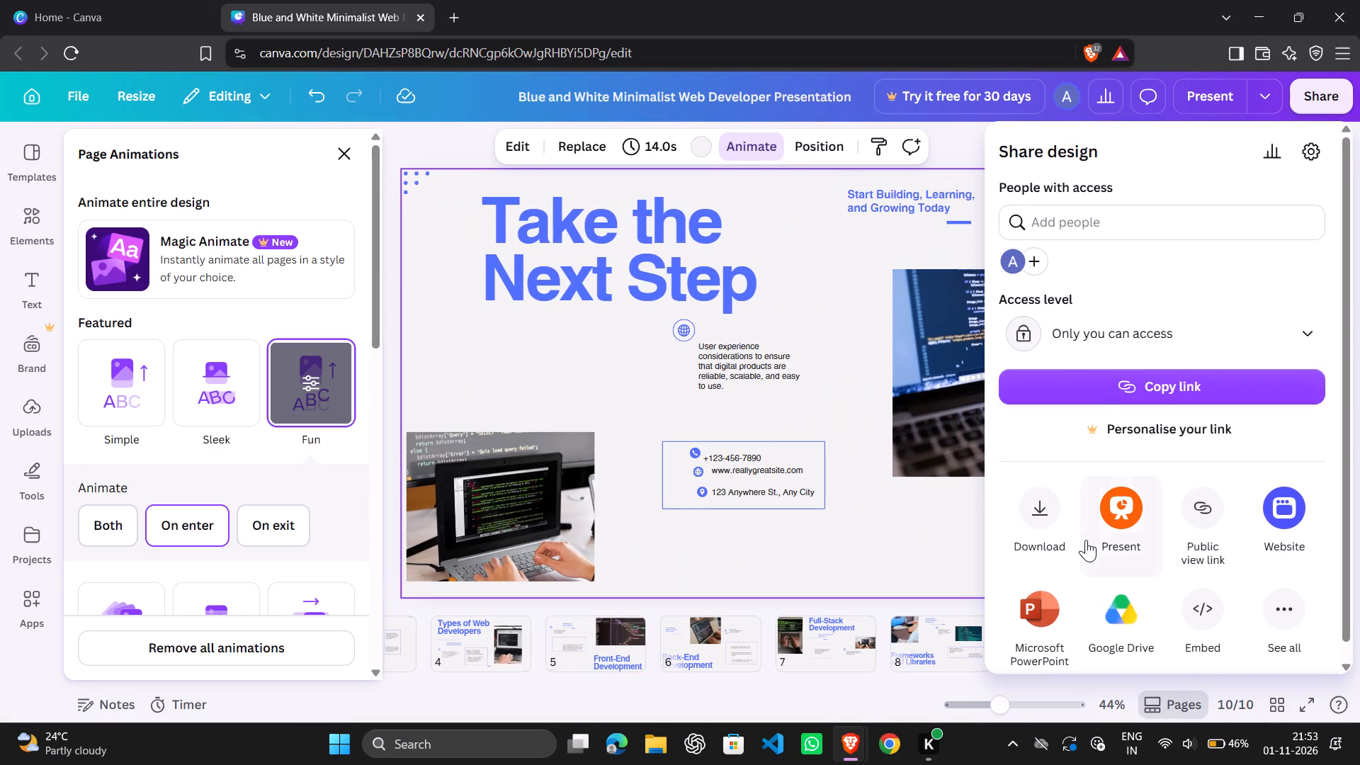
left_click(1126, 533)
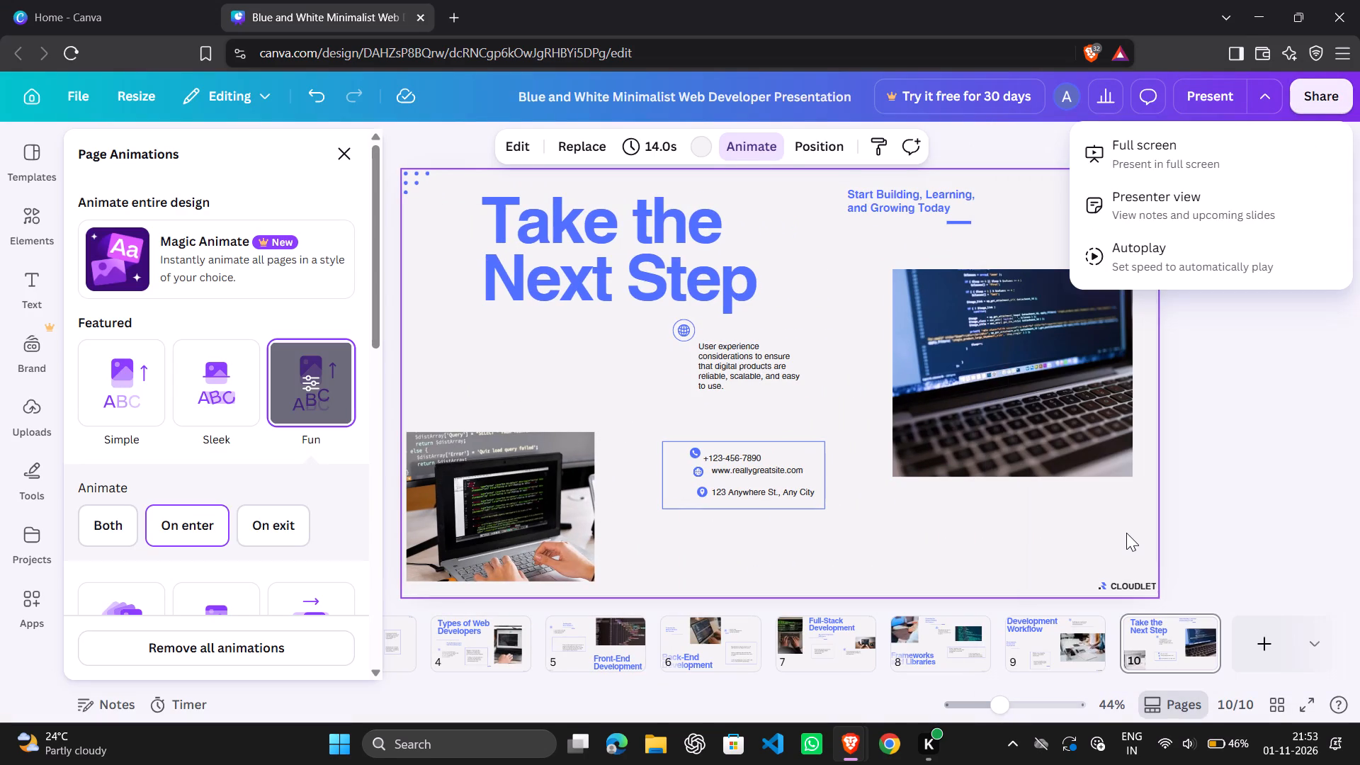
left_click(1124, 157)
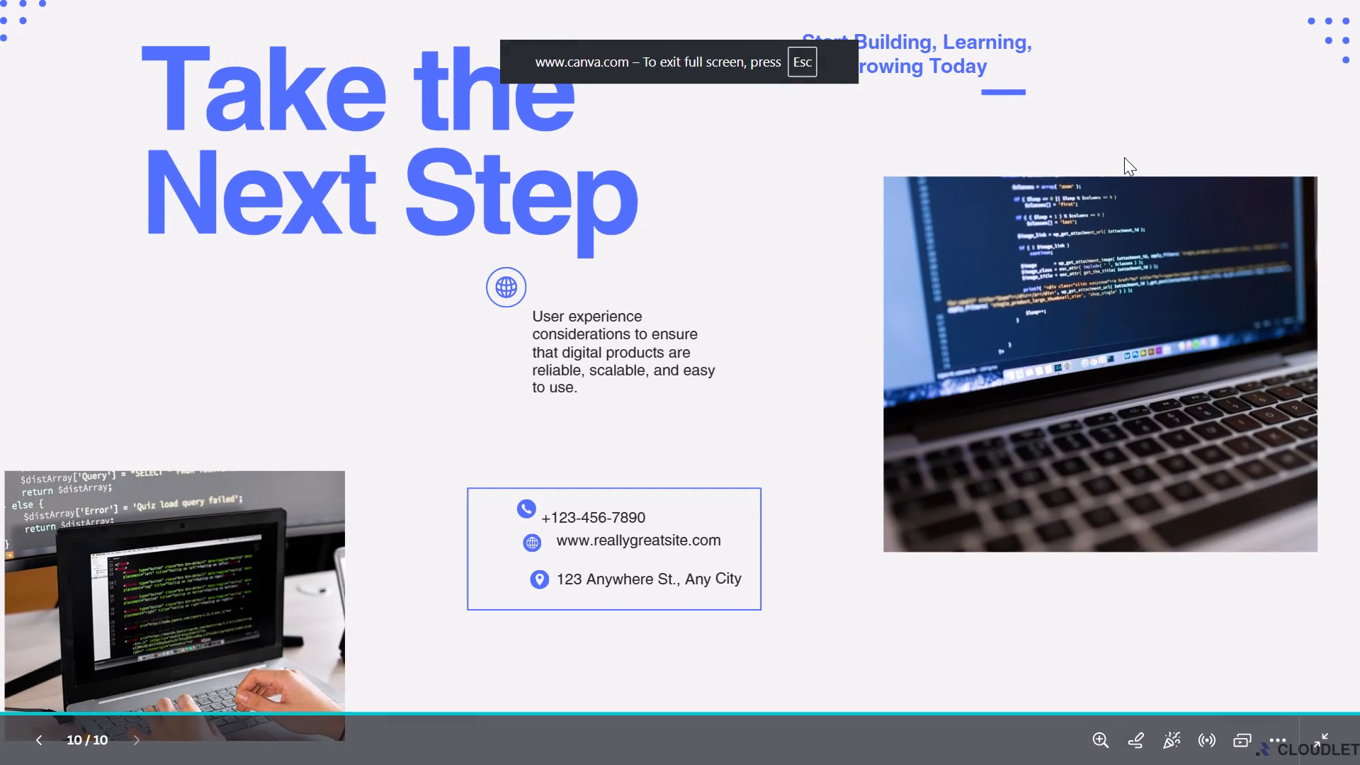
key("Right")
key("Right")
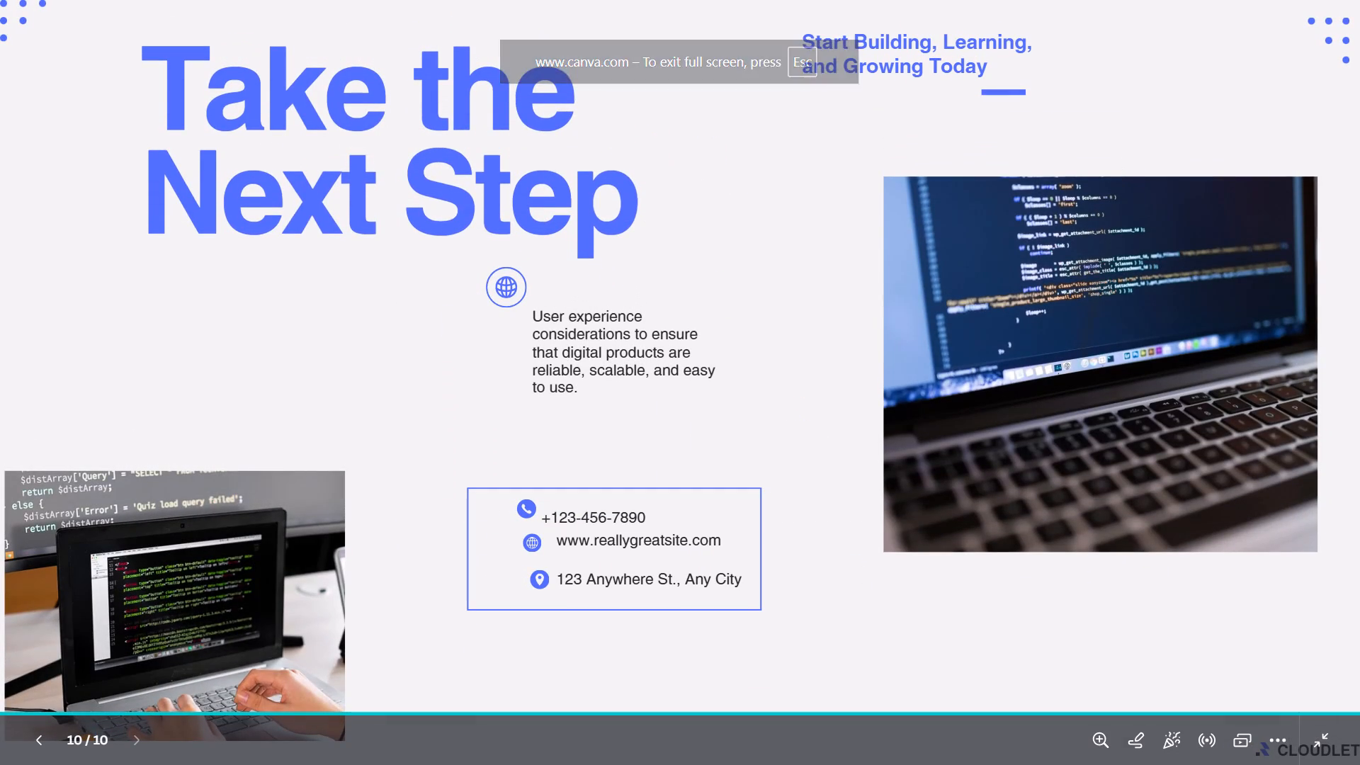
key("Right")
key("Right")
key("Right")
key("Right")
key("Right")
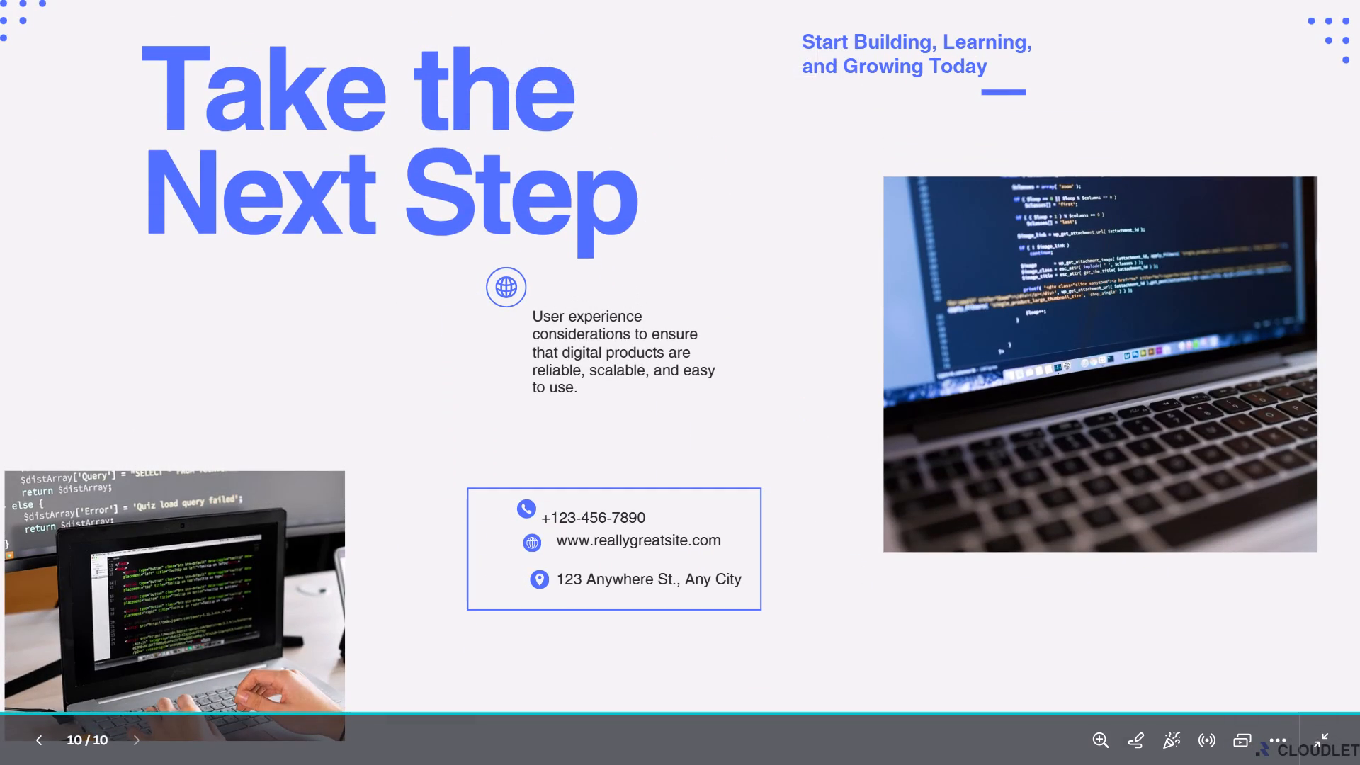
left_click(38, 713)
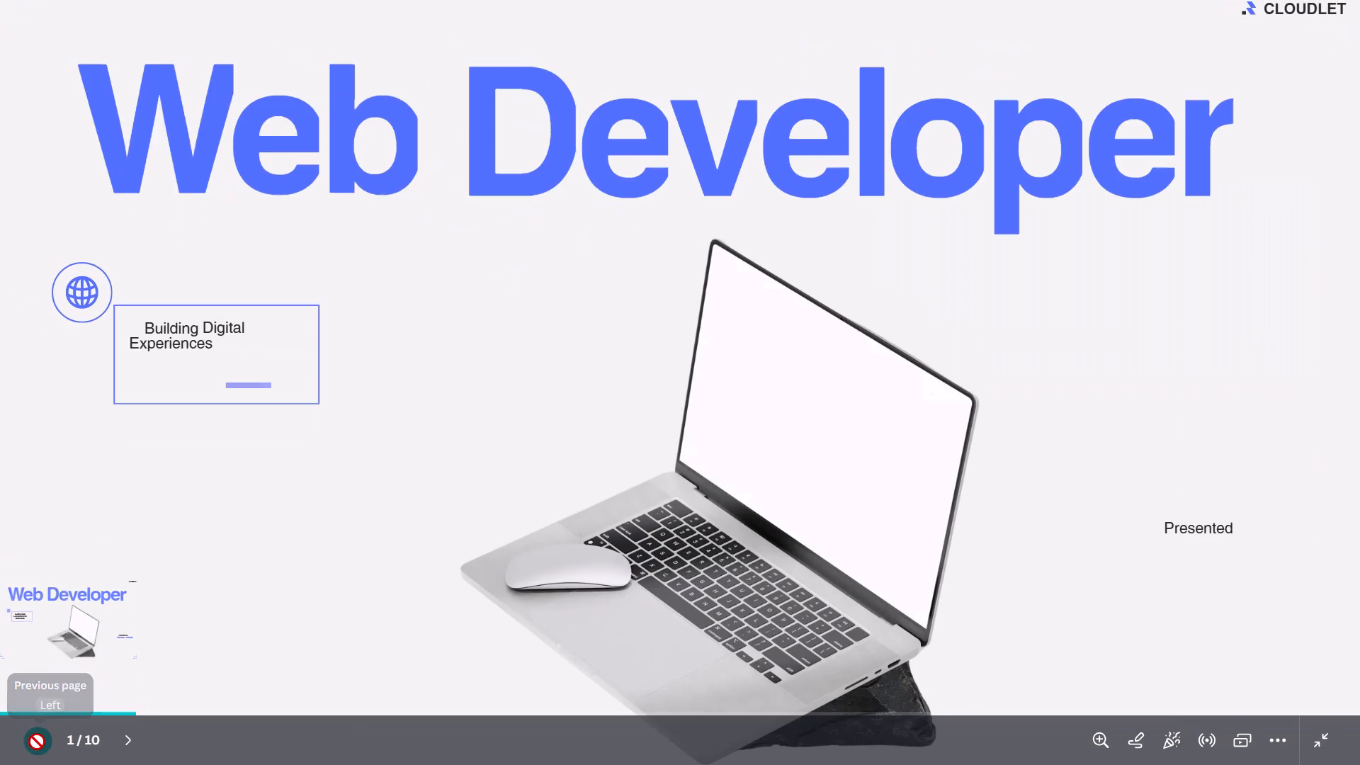
Page through the full-screen presentation from page 1 to page 10 to review the animations on every slide.
key("Right")
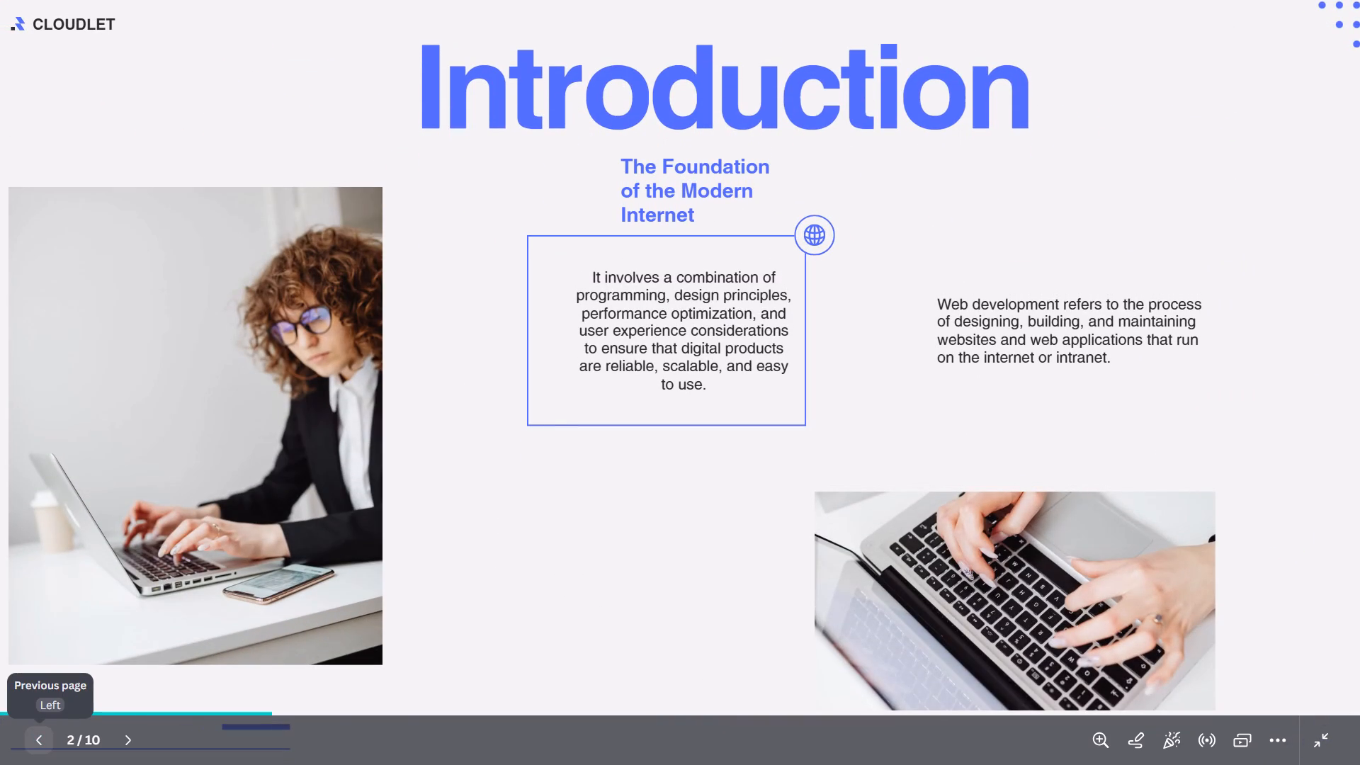
key("Right")
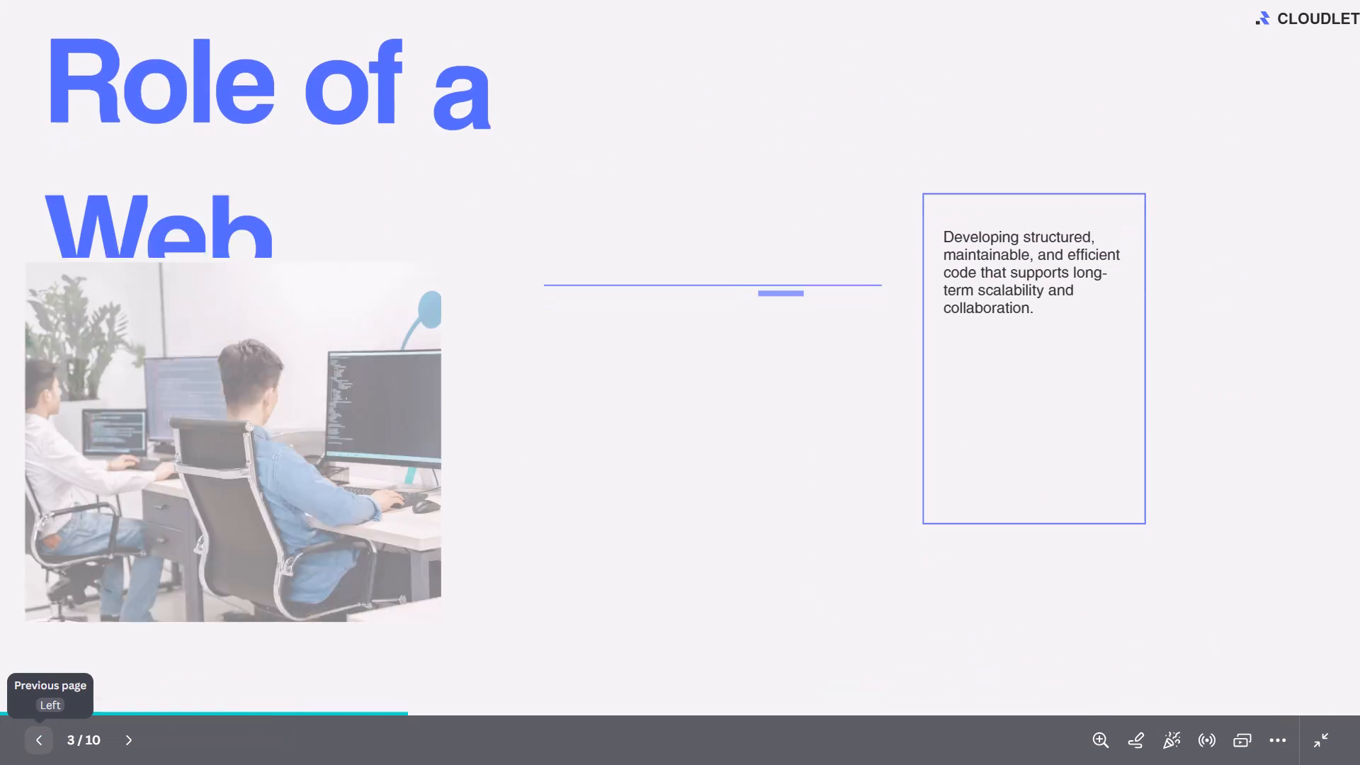
key("Right")
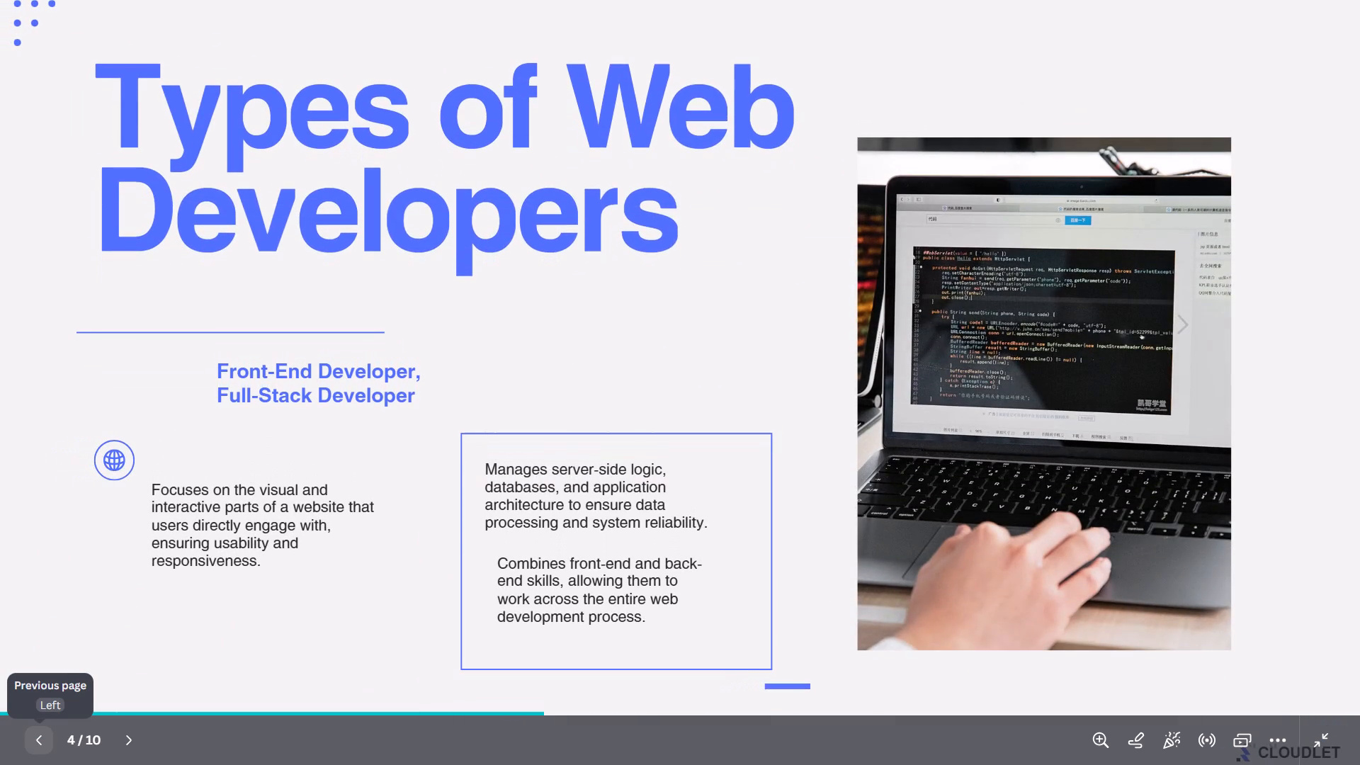
key("Right")
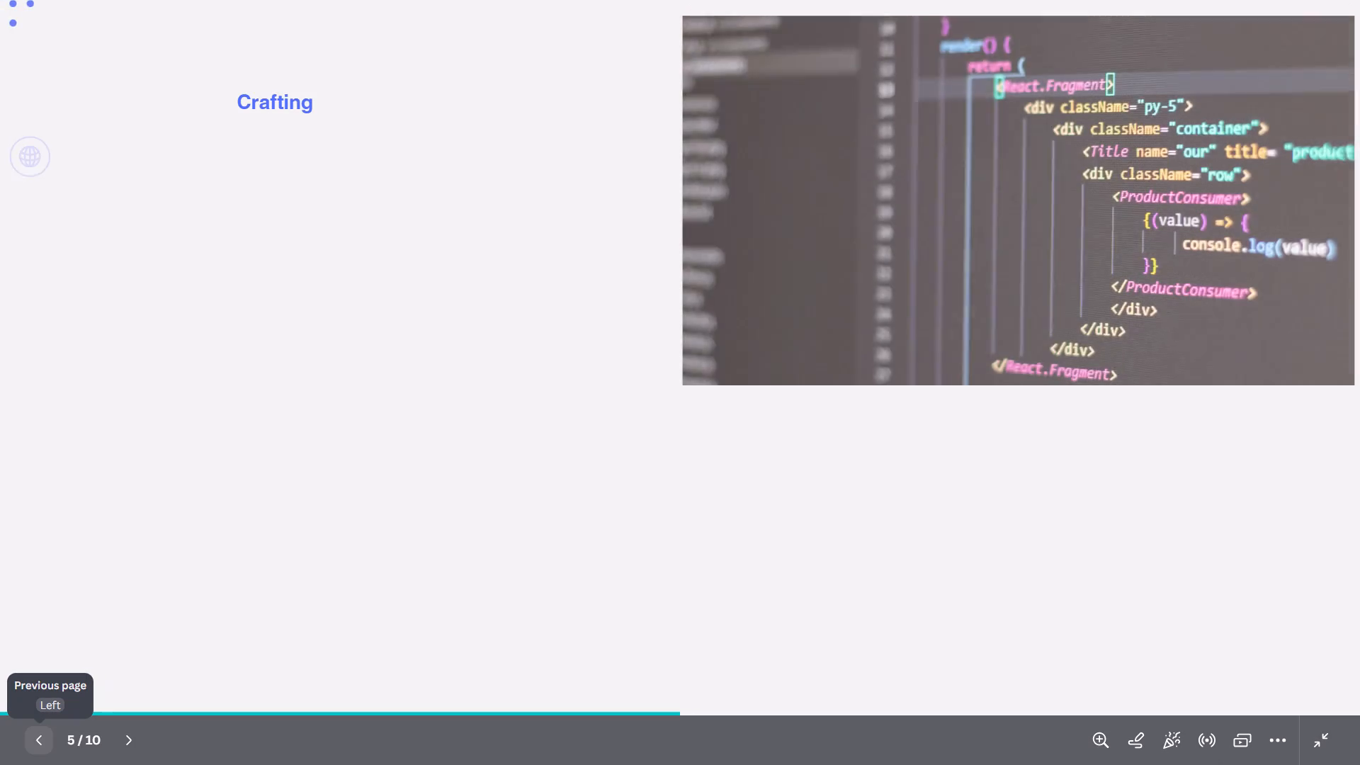
key("Right")
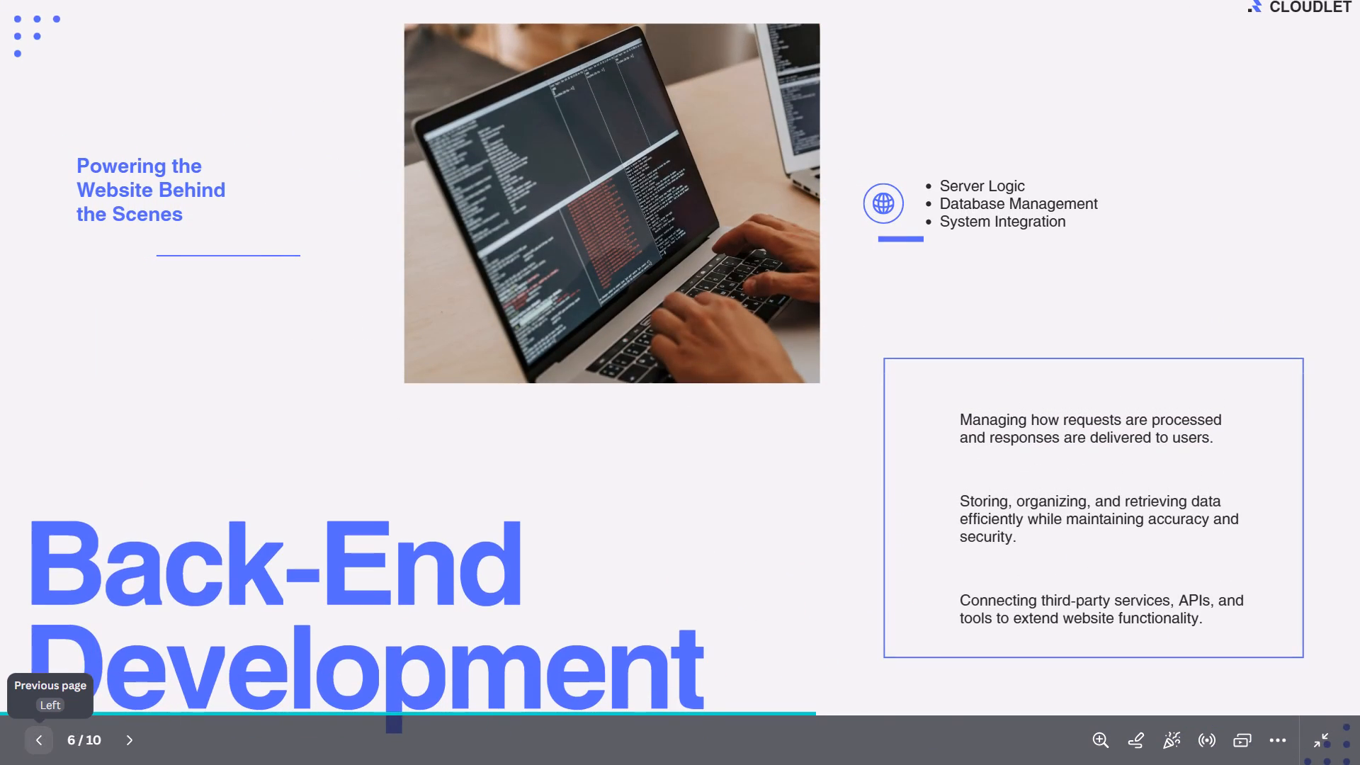
key("Right")
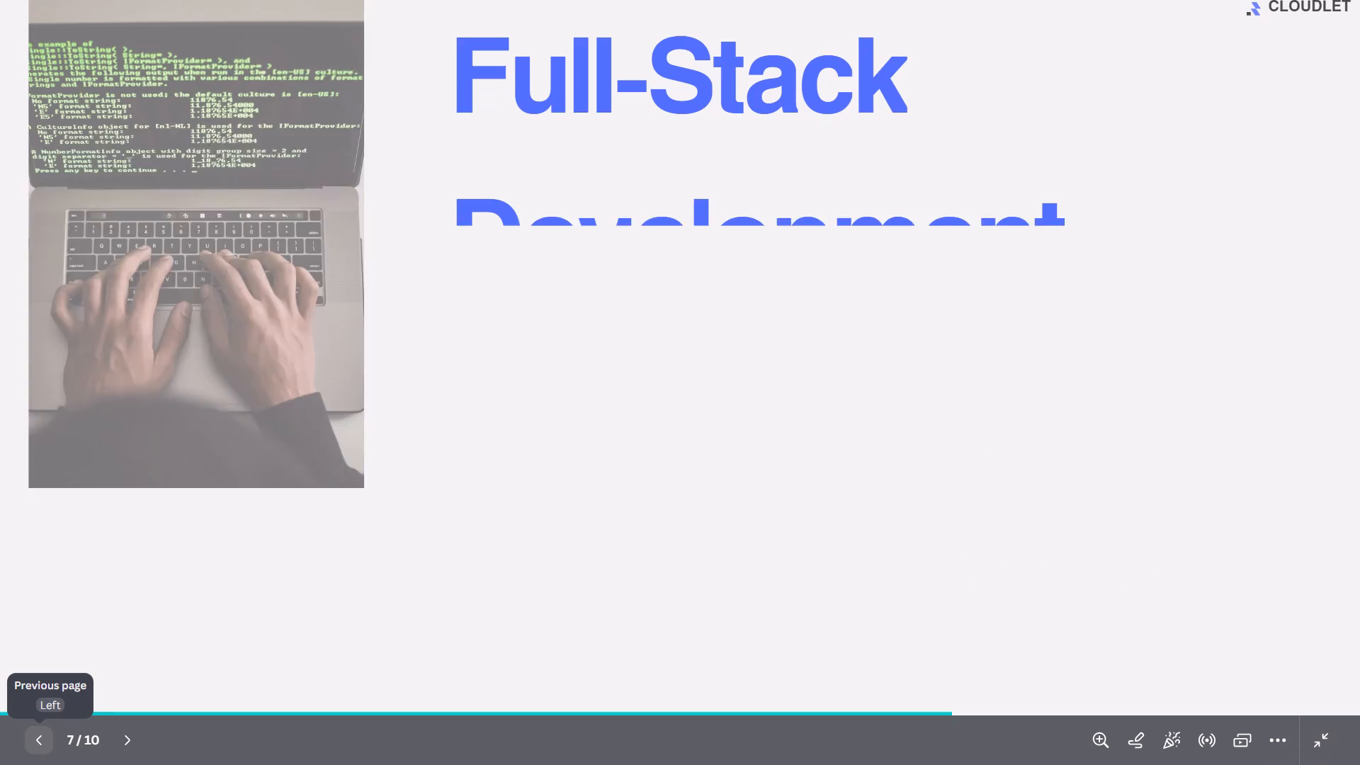
key("Right")
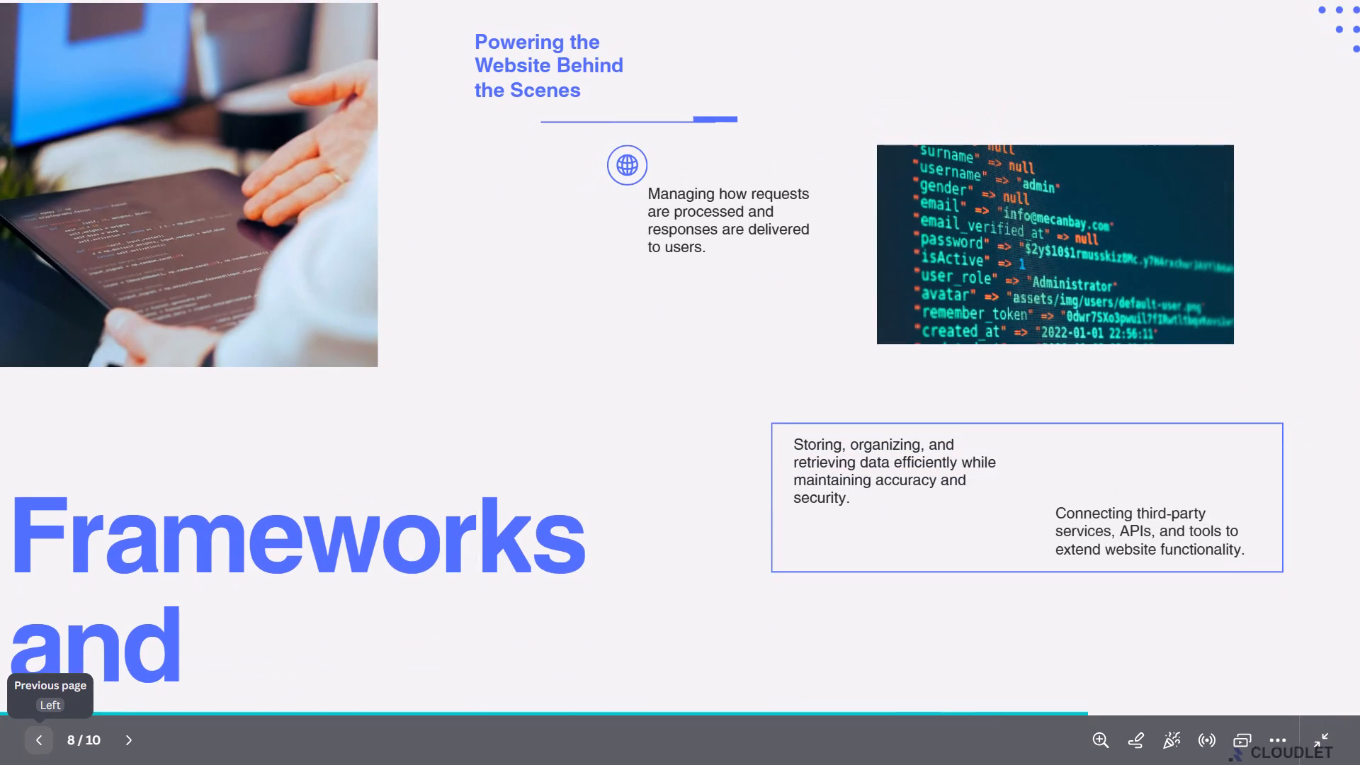
key("Right")
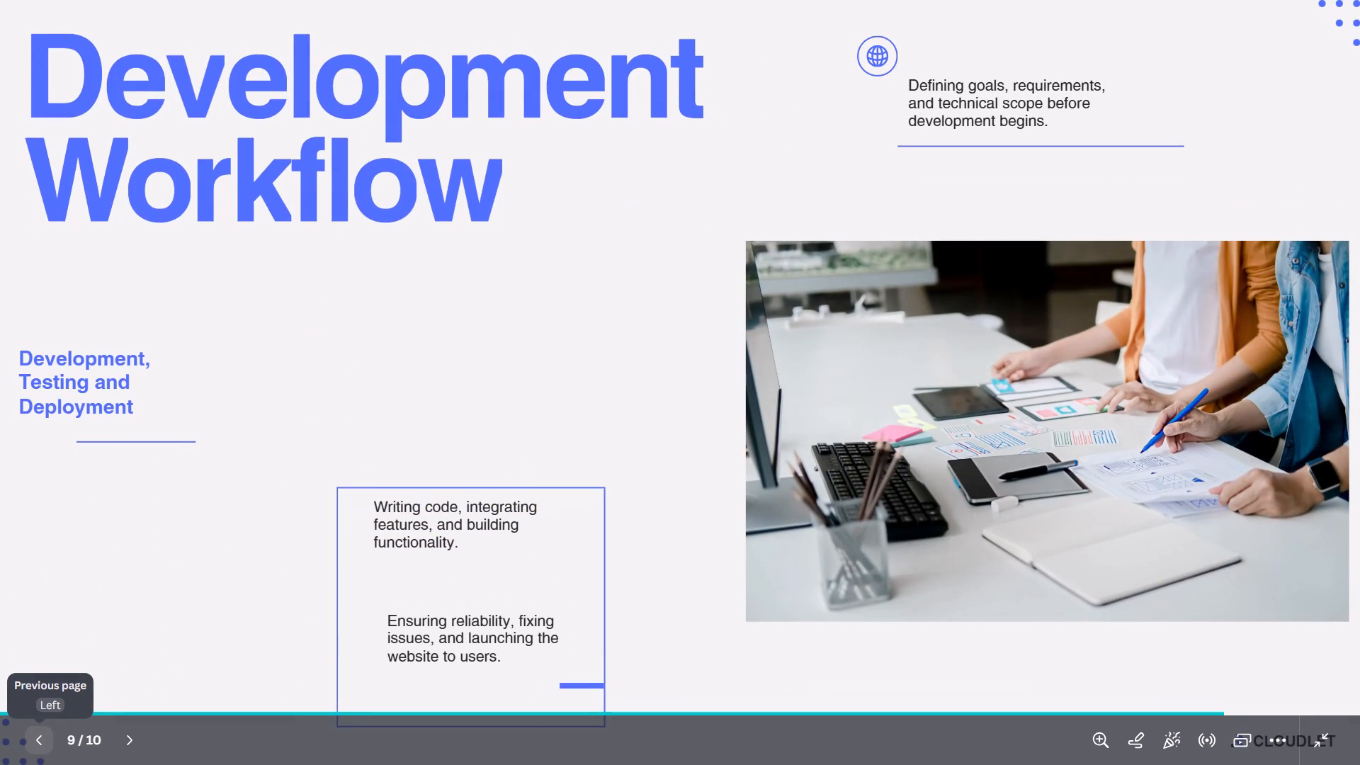
key("Right")
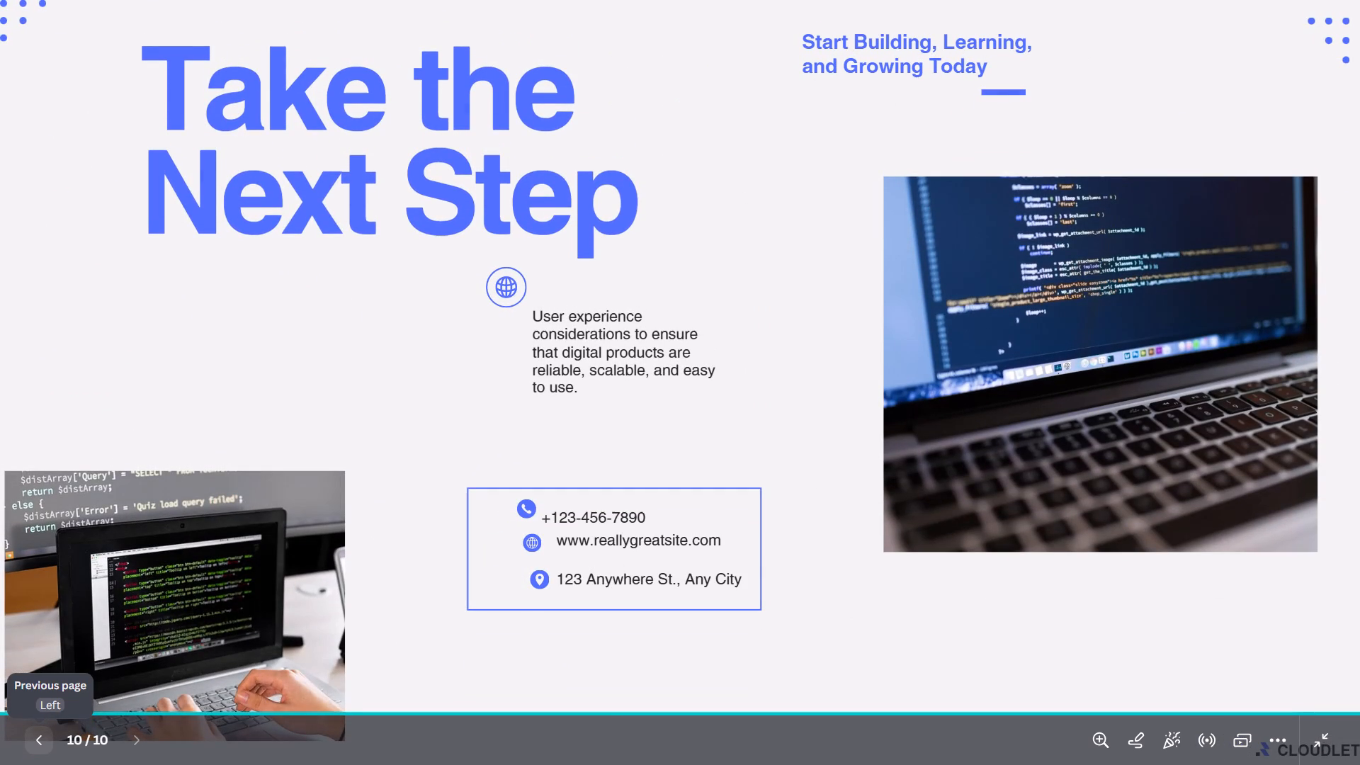
key("Right")
key("Right")
Exit the full-screen presentation and change the page animation of page 10 to Breathe.
key("Escape")
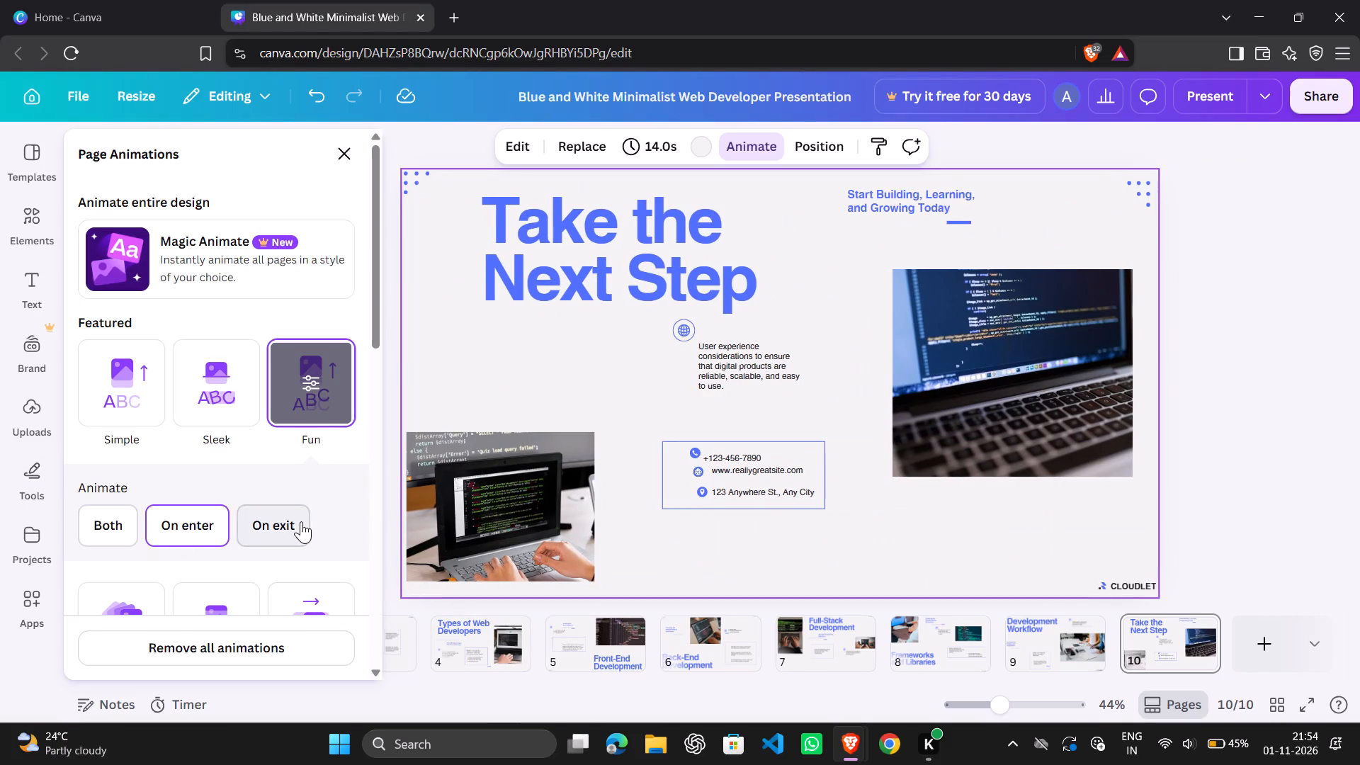
scroll(301, 521, "down", 2)
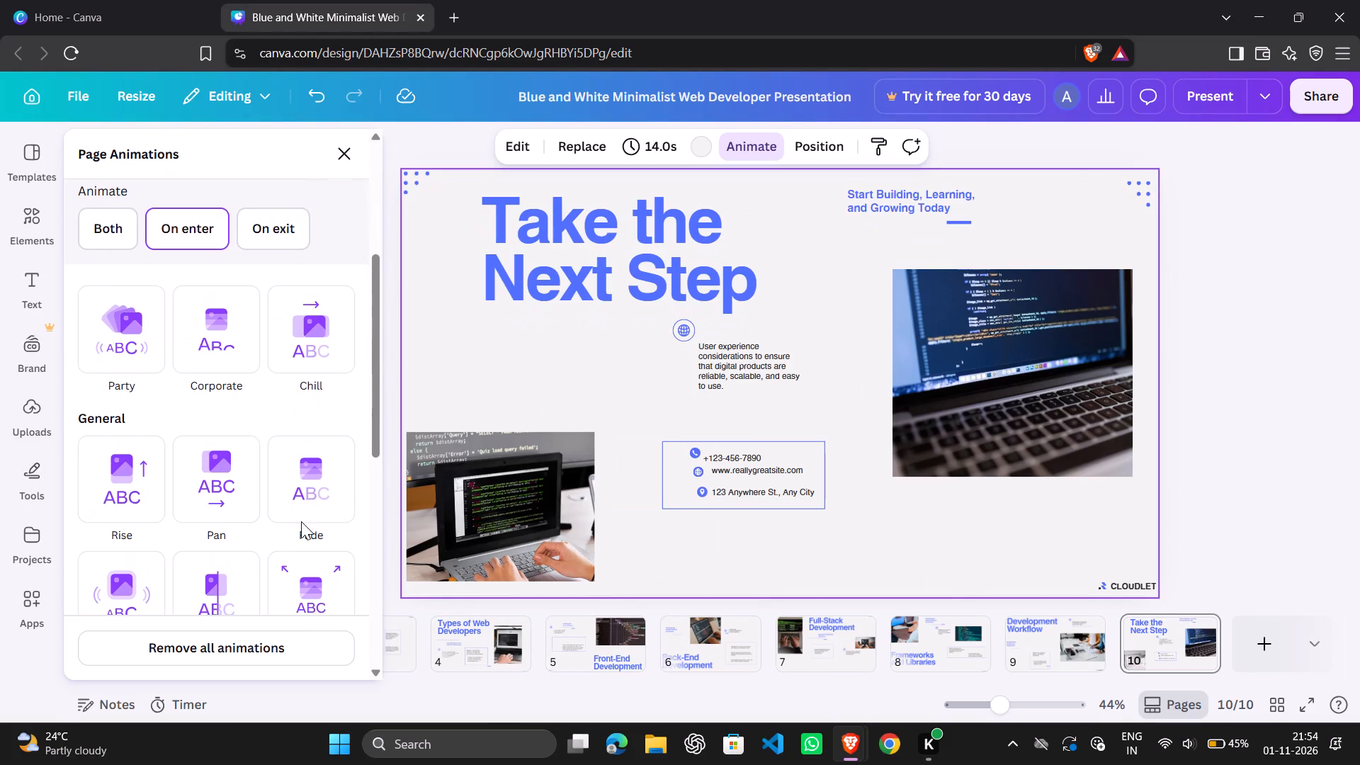
scroll(301, 521, "down", 2)
left_click(301, 521)
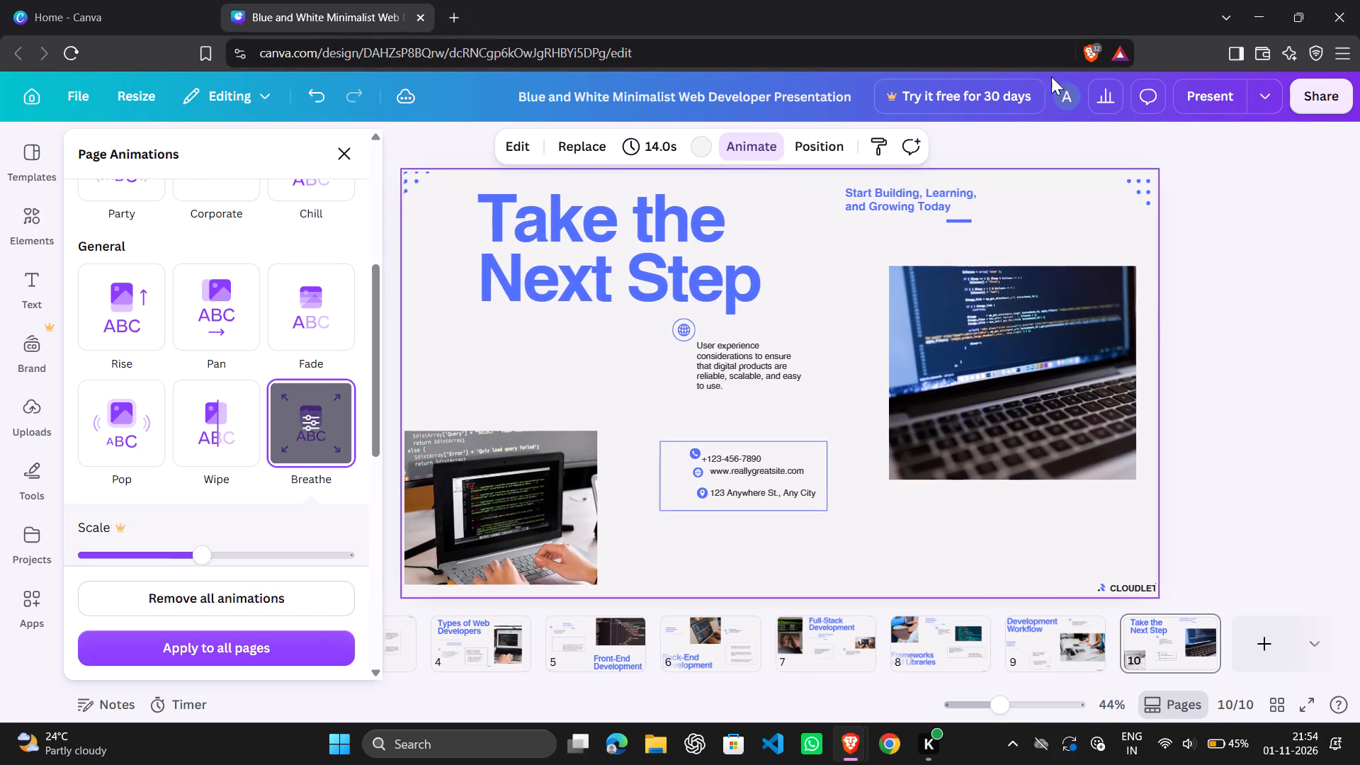
Download all pages of the presentation as a PDF with the Digital preset, save the file, and minimize the browser window.
right_click(1322, 96)
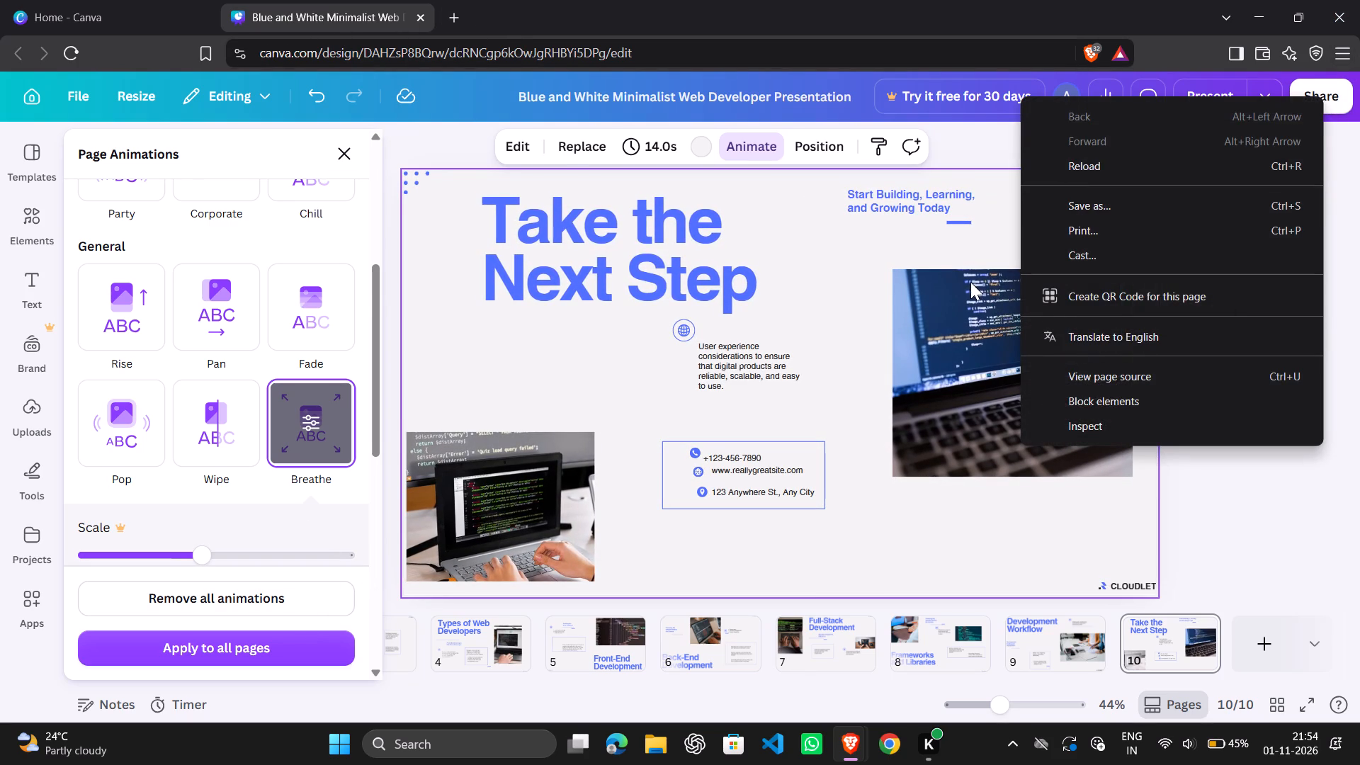
left_click(970, 282)
left_click(1296, 97)
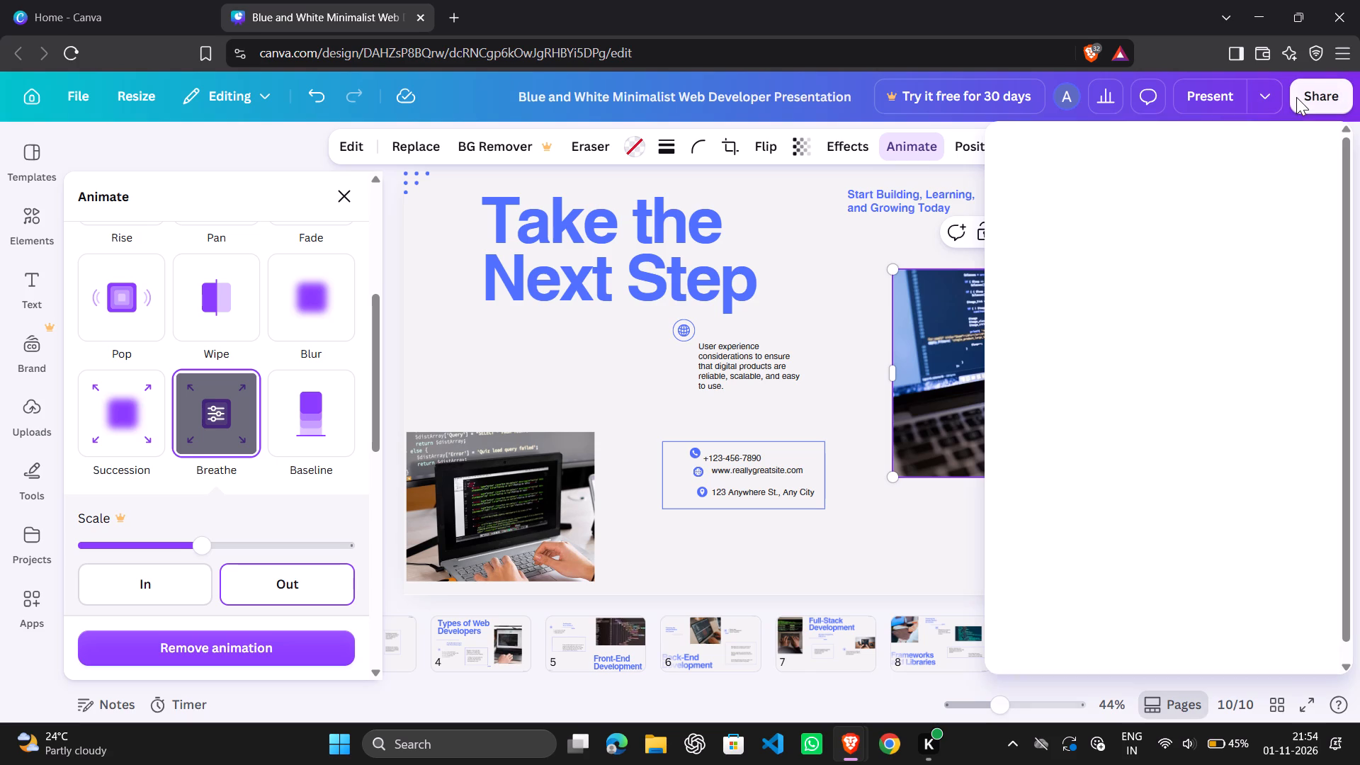
left_click(1036, 525)
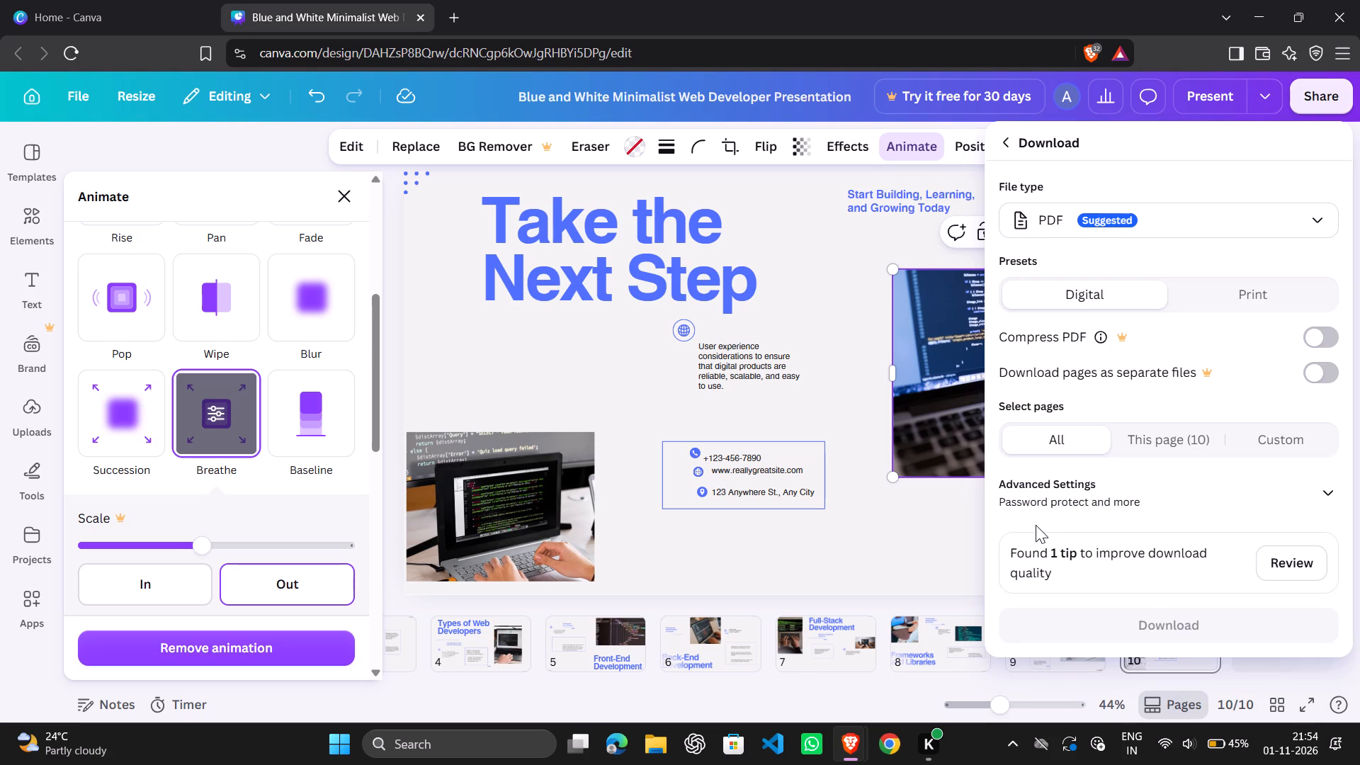
left_click(1112, 625)
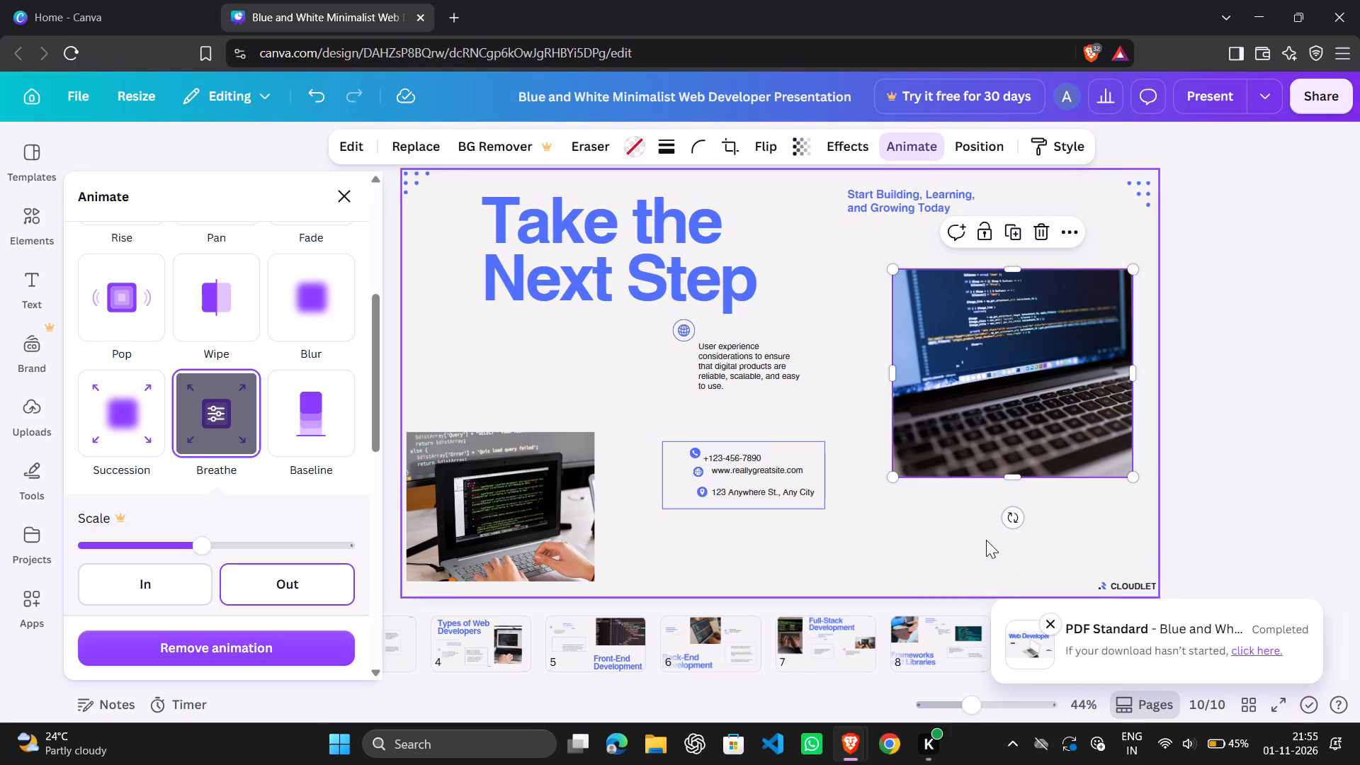
scroll(986, 540, "down", 2)
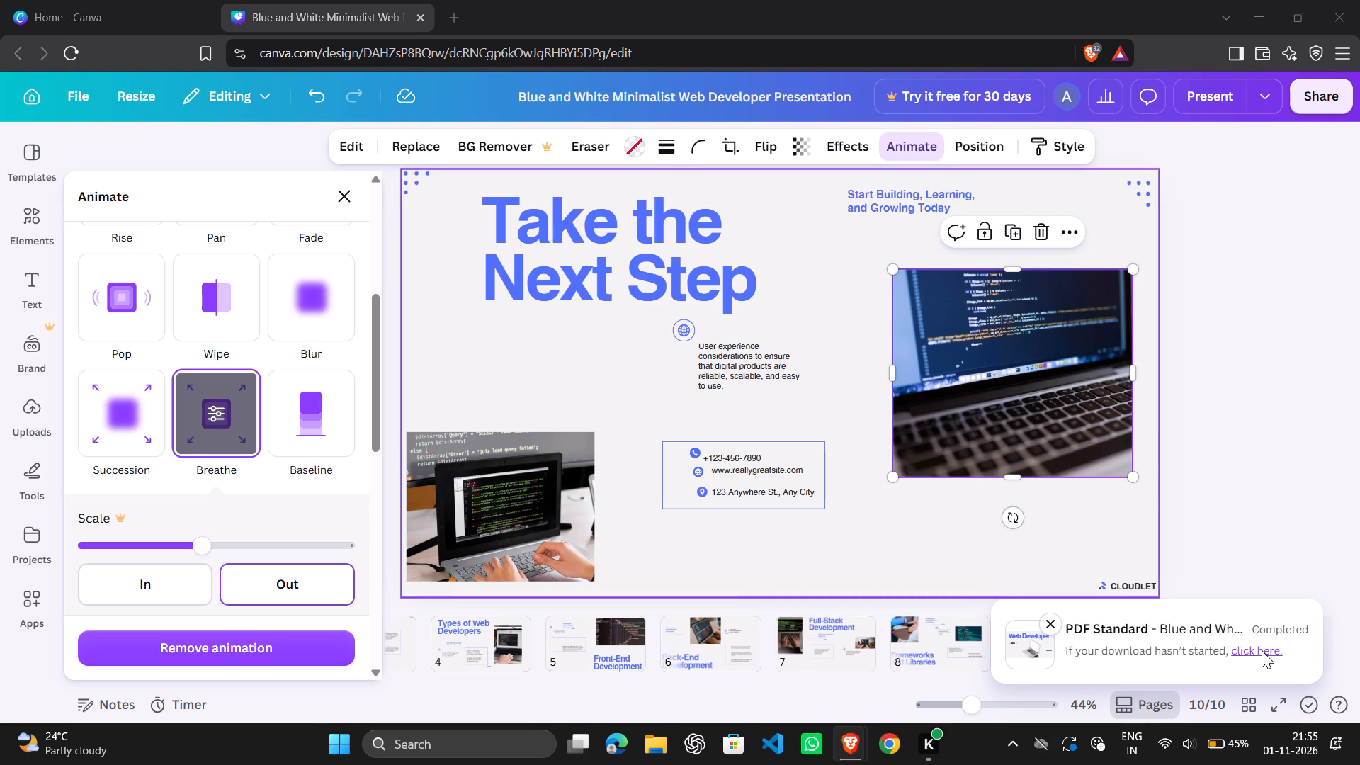
left_click(518, 390)
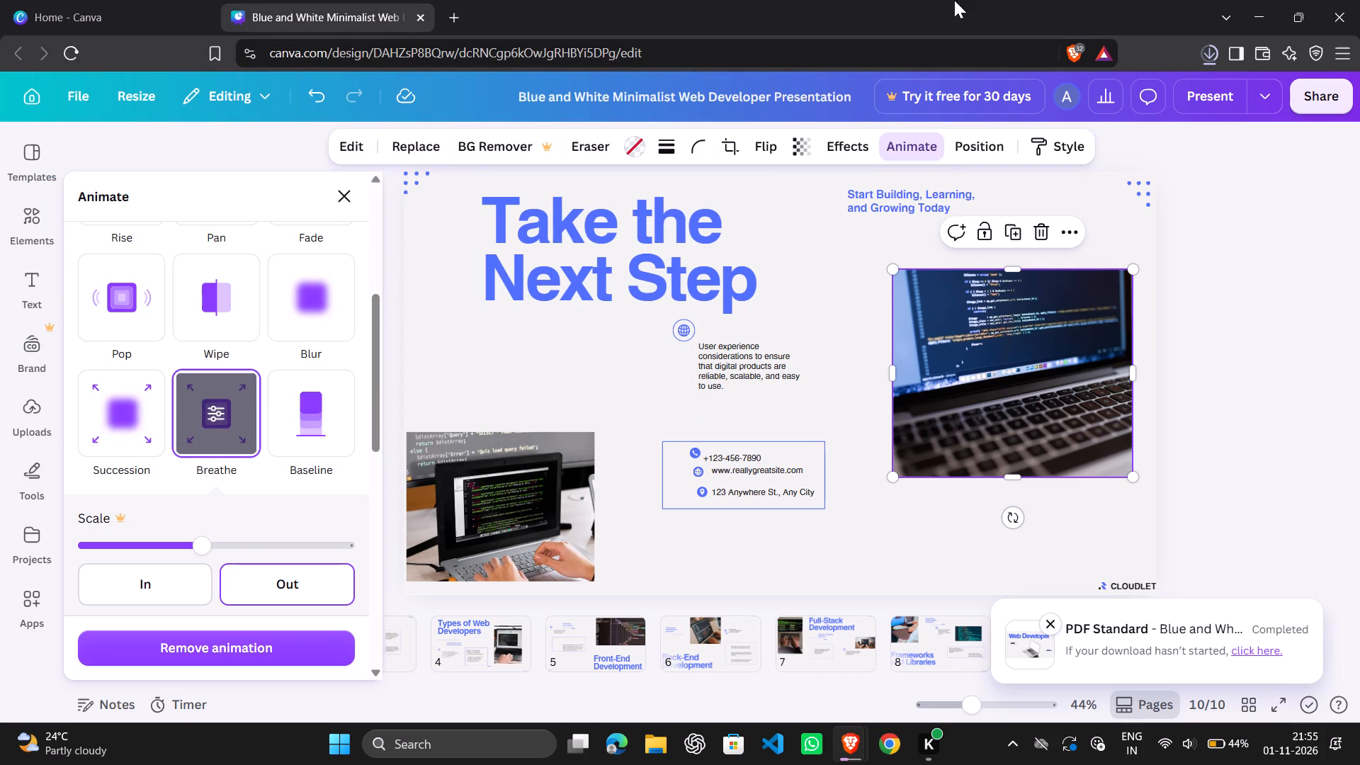
left_click(1261, 13)
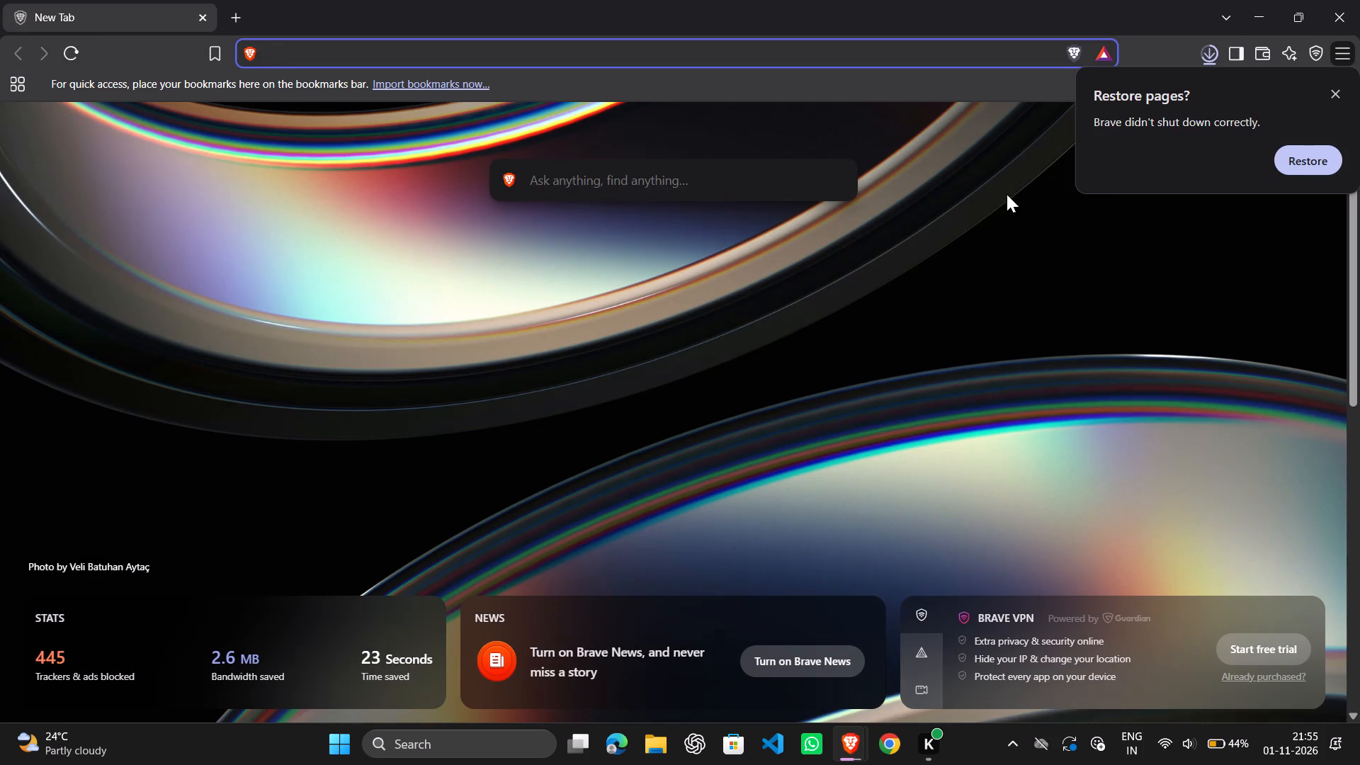
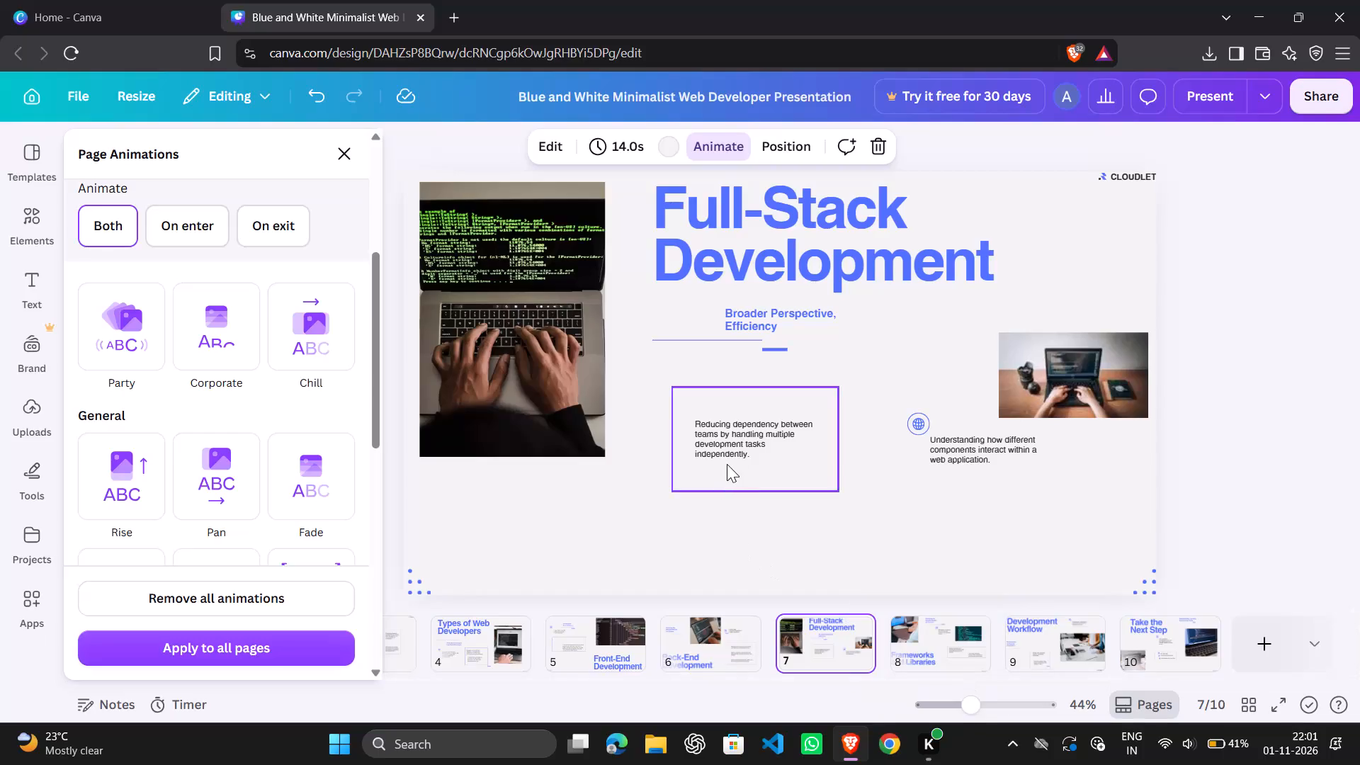
Move the empty outlined rectangle on page 7 to just below the "Understanding how different components" paragraph.
left_click_drag(689, 434, 717, 443)
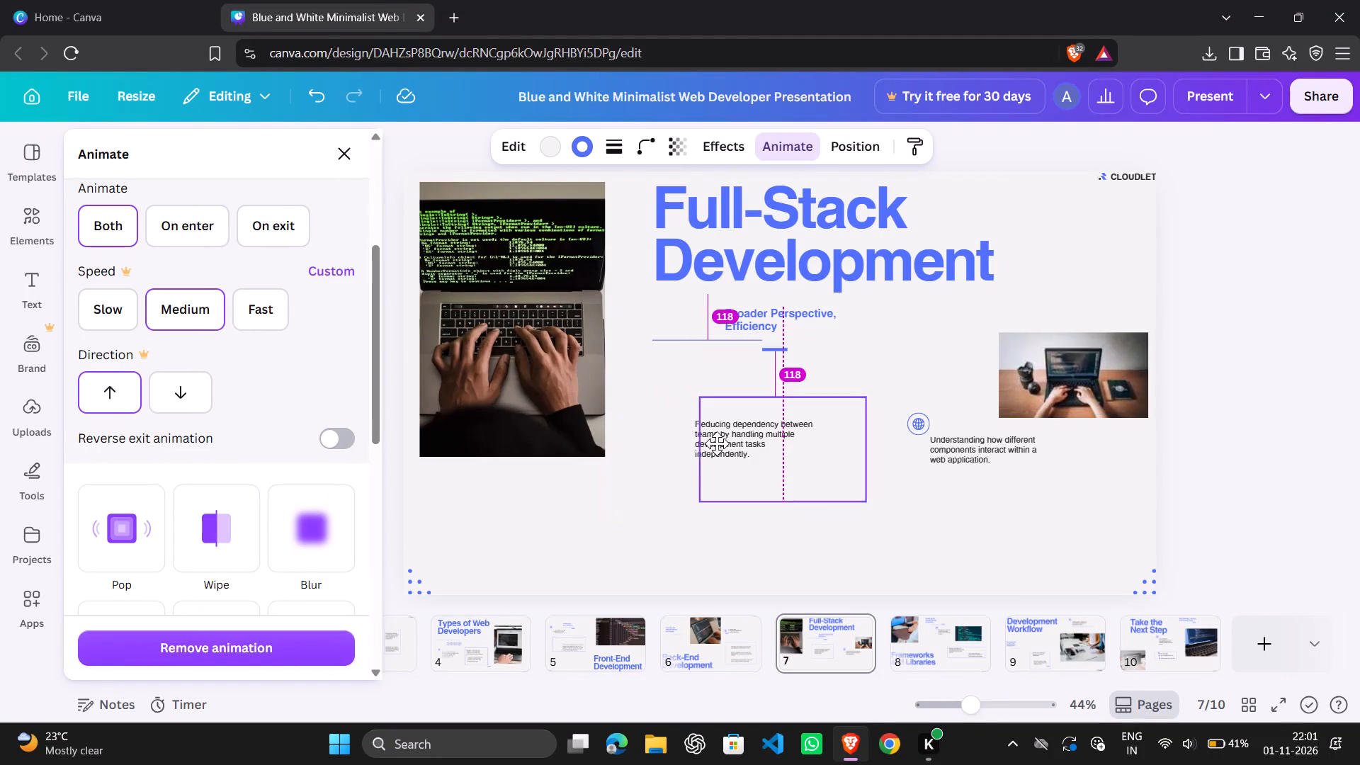
left_click_drag(717, 443, 670, 421)
left_click_drag(675, 443, 724, 454)
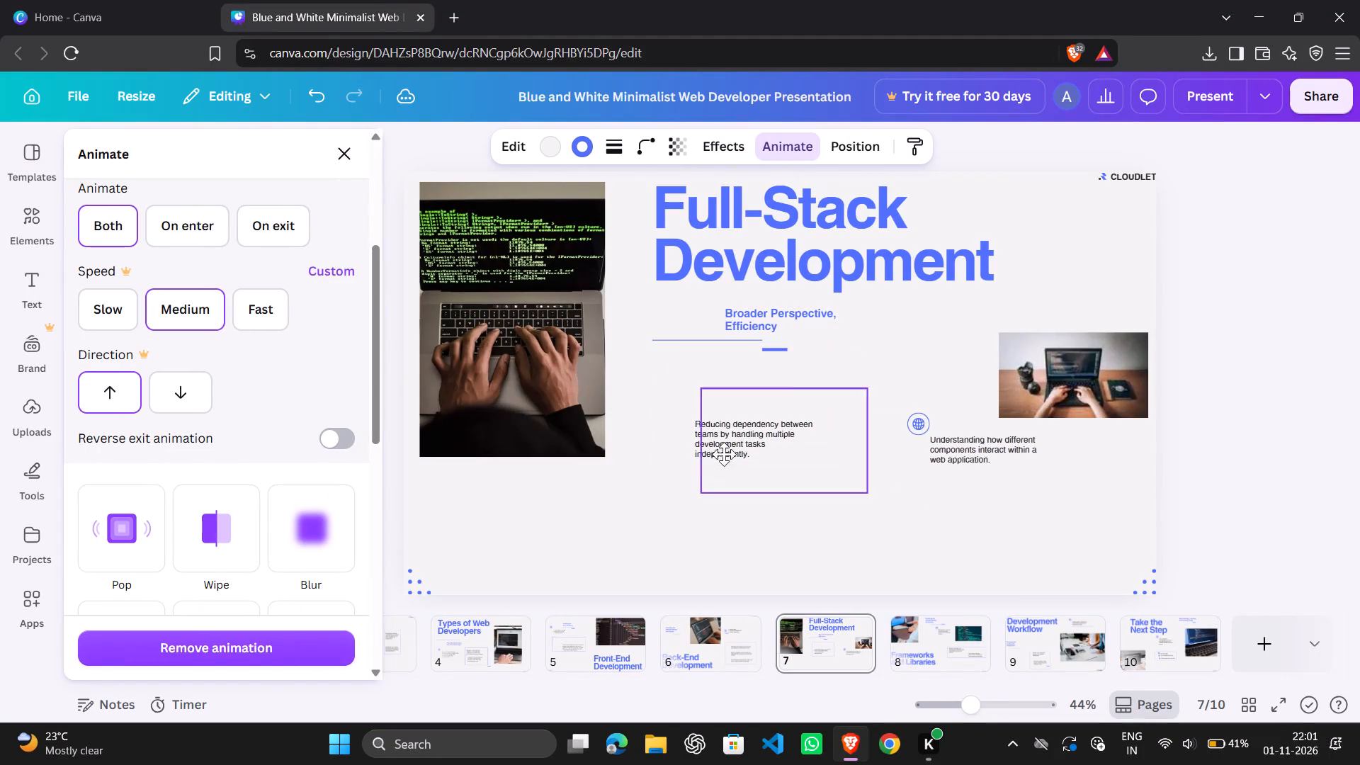
left_click_drag(724, 454, 894, 560)
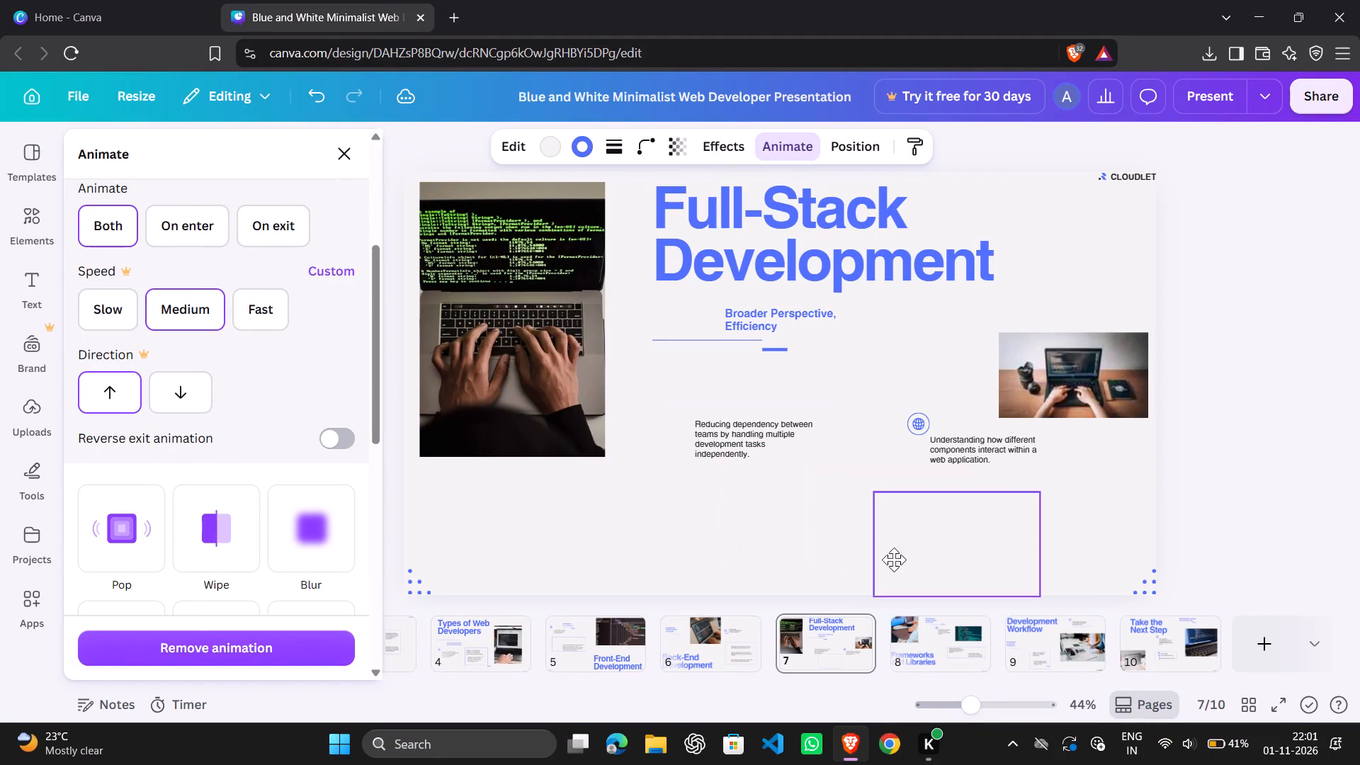
left_click_drag(894, 560, 863, 538)
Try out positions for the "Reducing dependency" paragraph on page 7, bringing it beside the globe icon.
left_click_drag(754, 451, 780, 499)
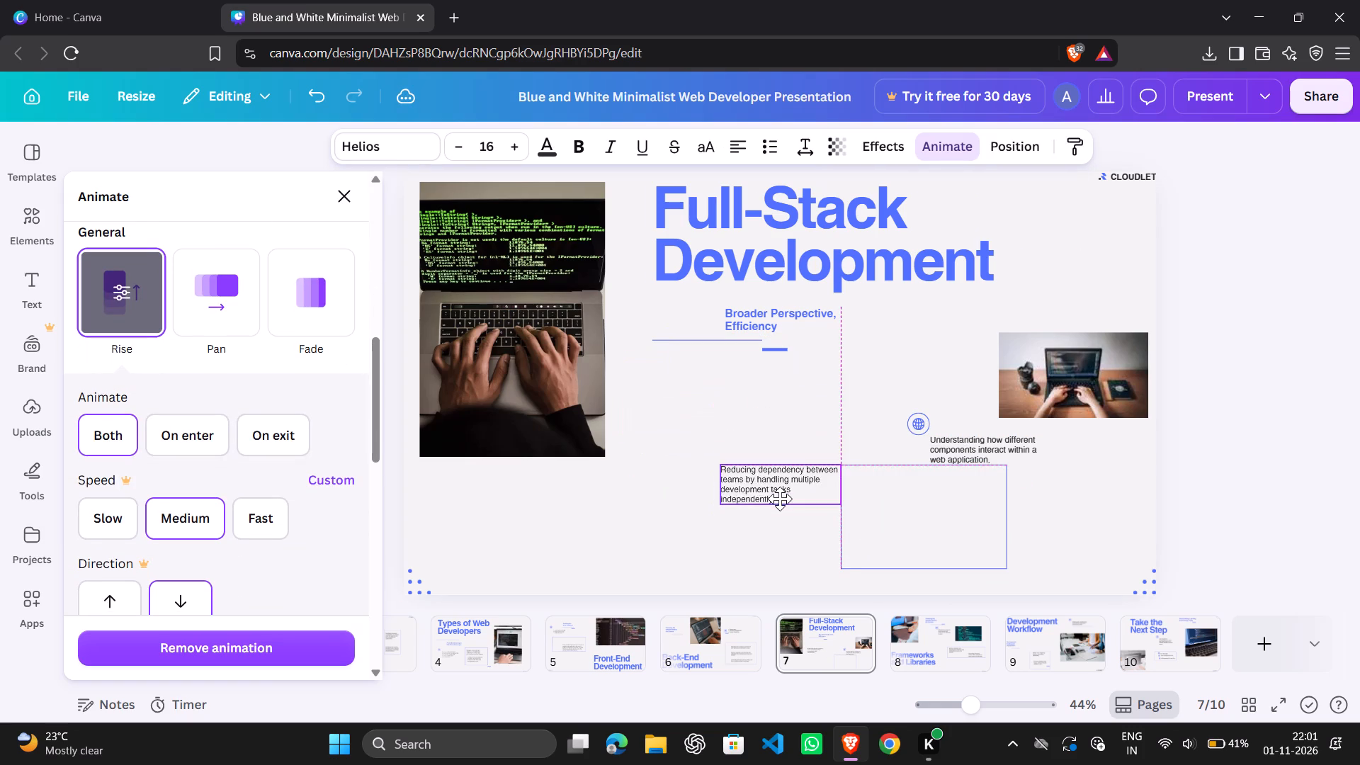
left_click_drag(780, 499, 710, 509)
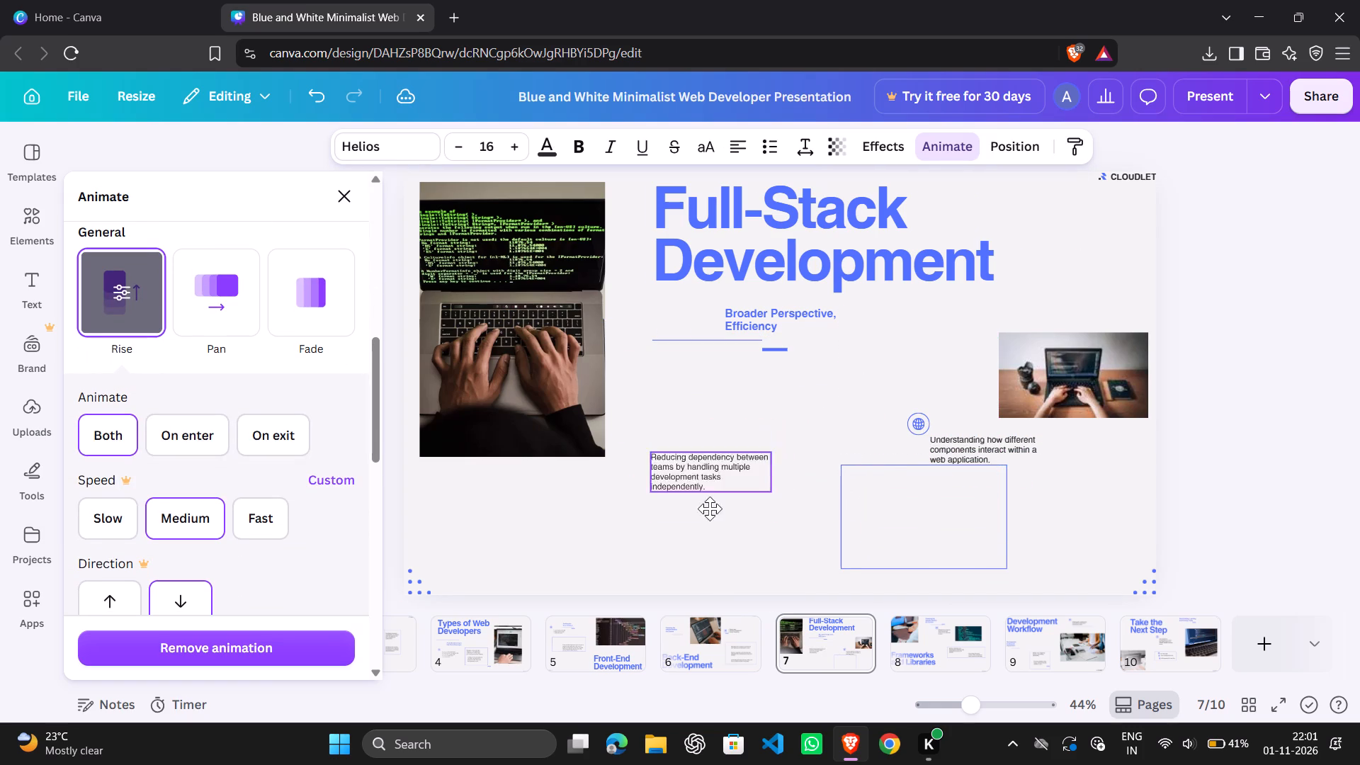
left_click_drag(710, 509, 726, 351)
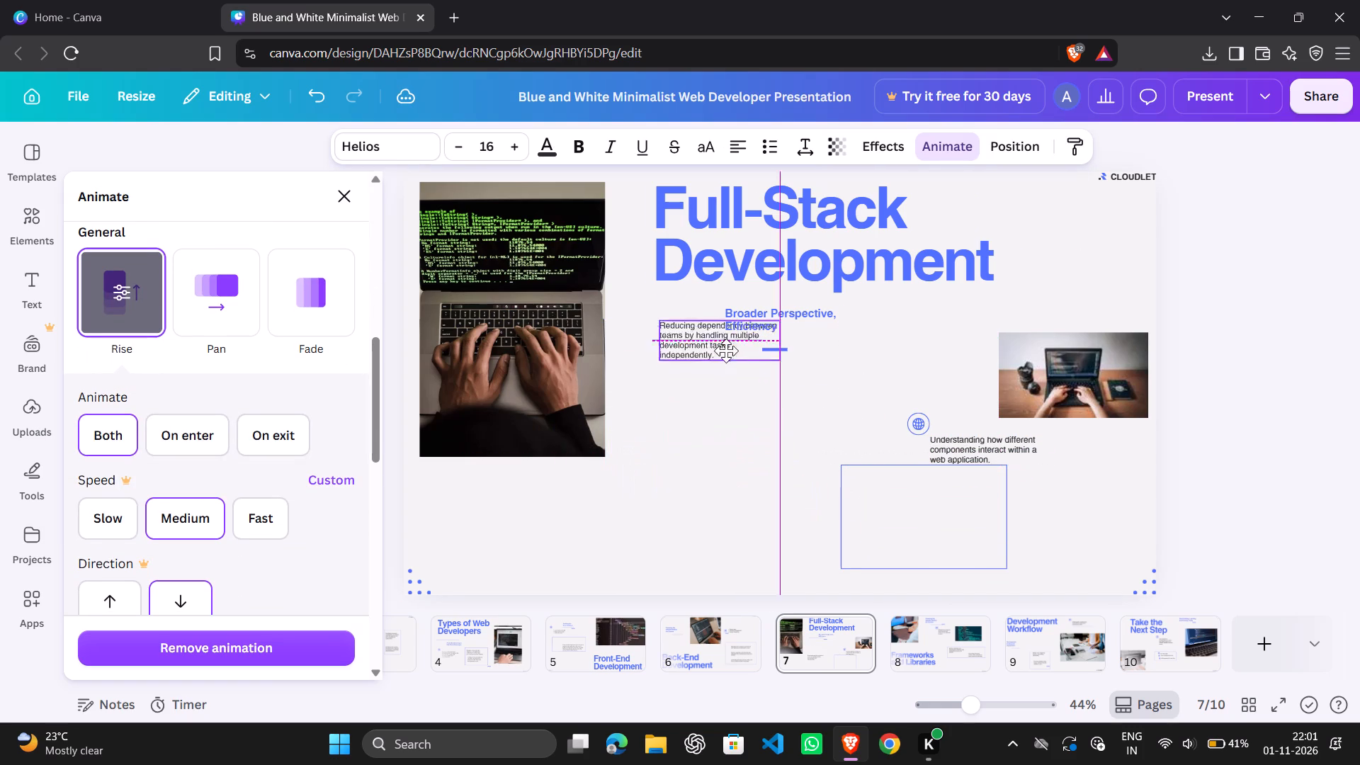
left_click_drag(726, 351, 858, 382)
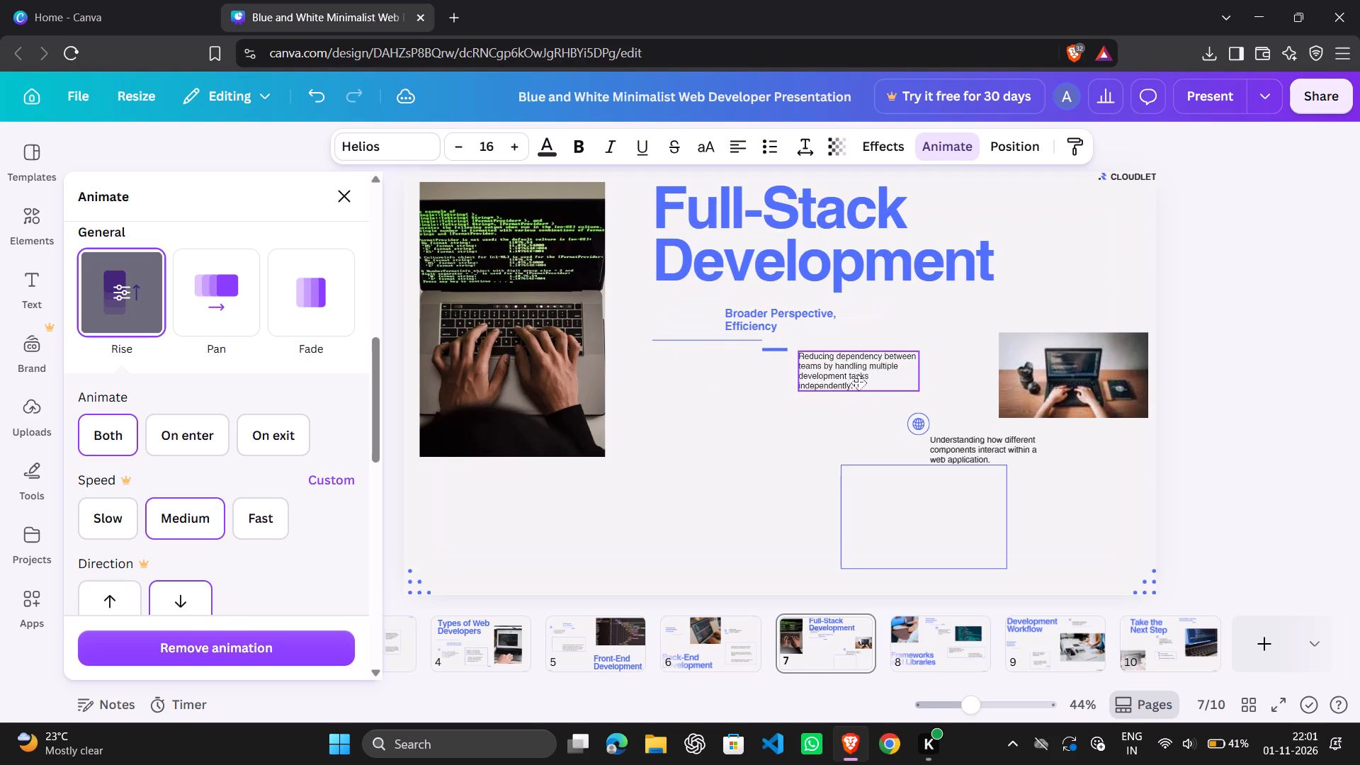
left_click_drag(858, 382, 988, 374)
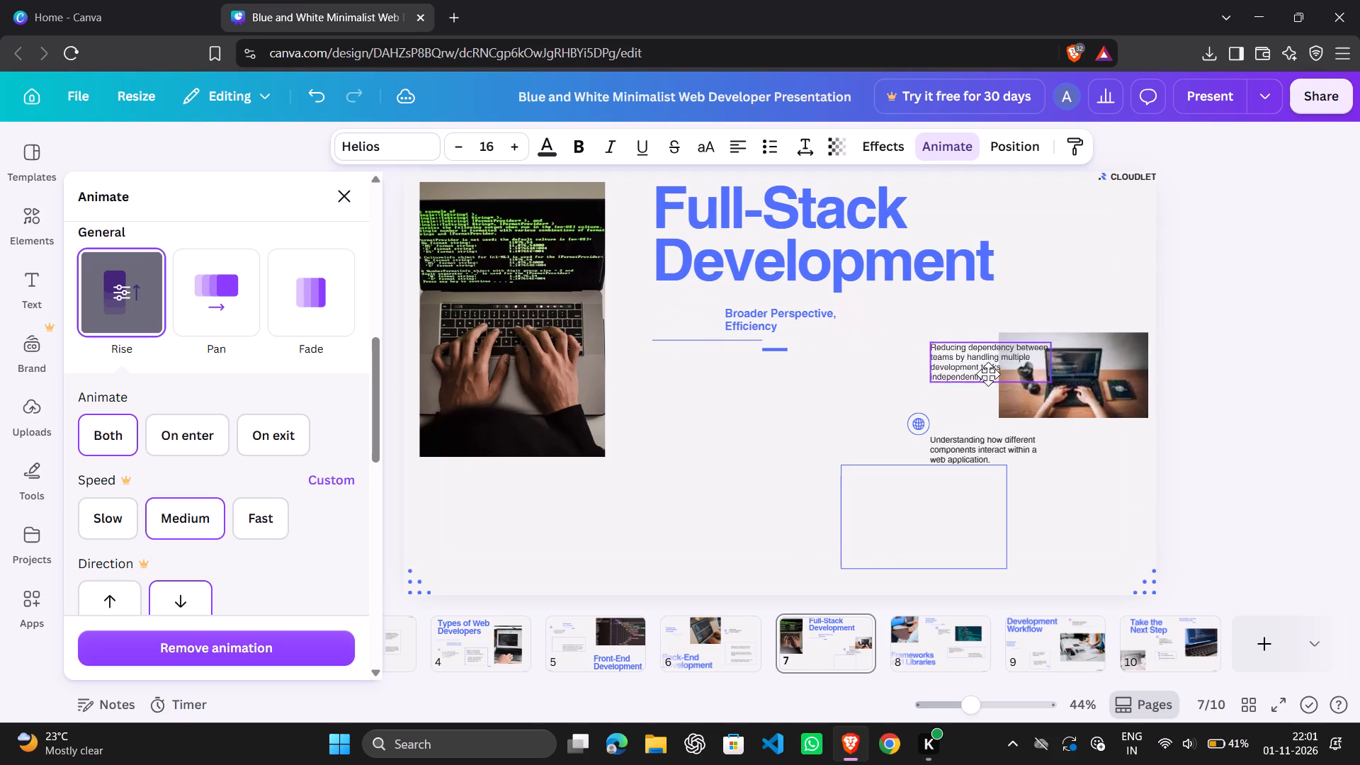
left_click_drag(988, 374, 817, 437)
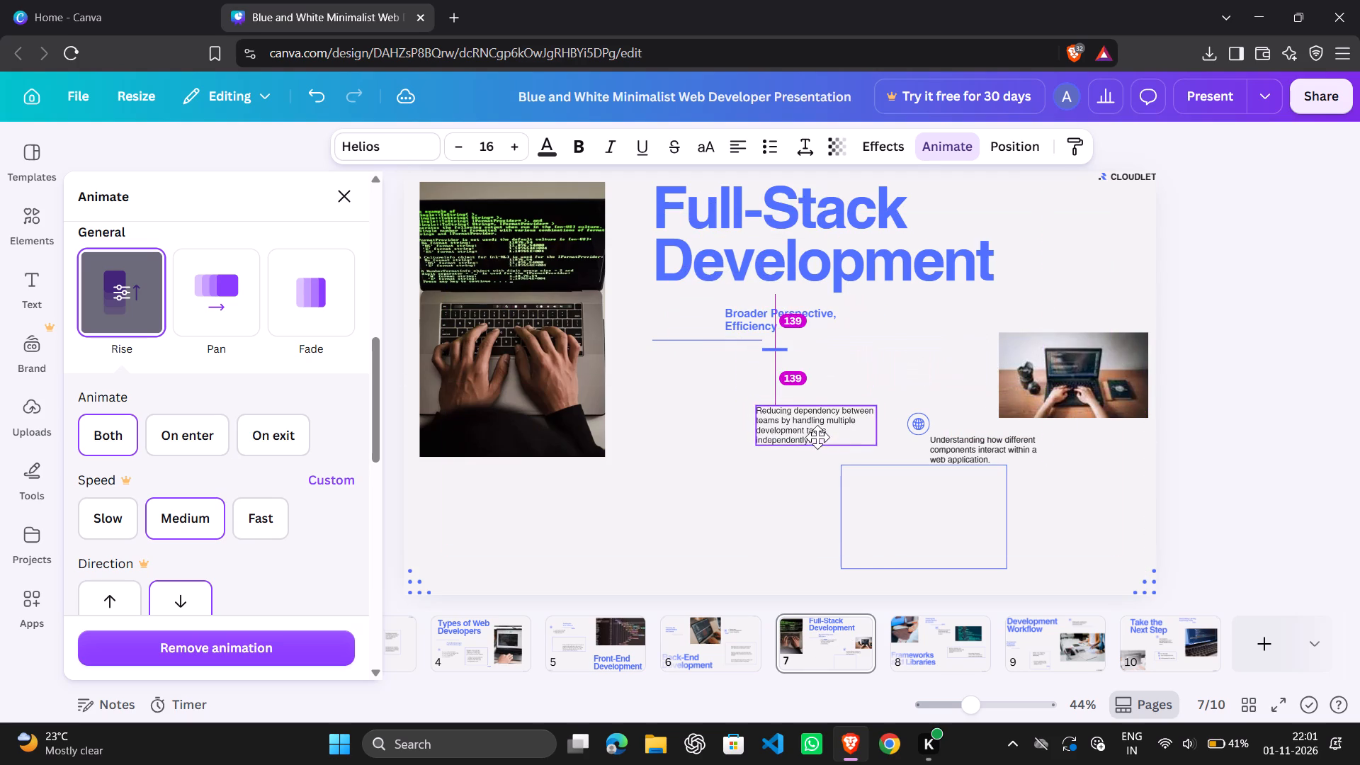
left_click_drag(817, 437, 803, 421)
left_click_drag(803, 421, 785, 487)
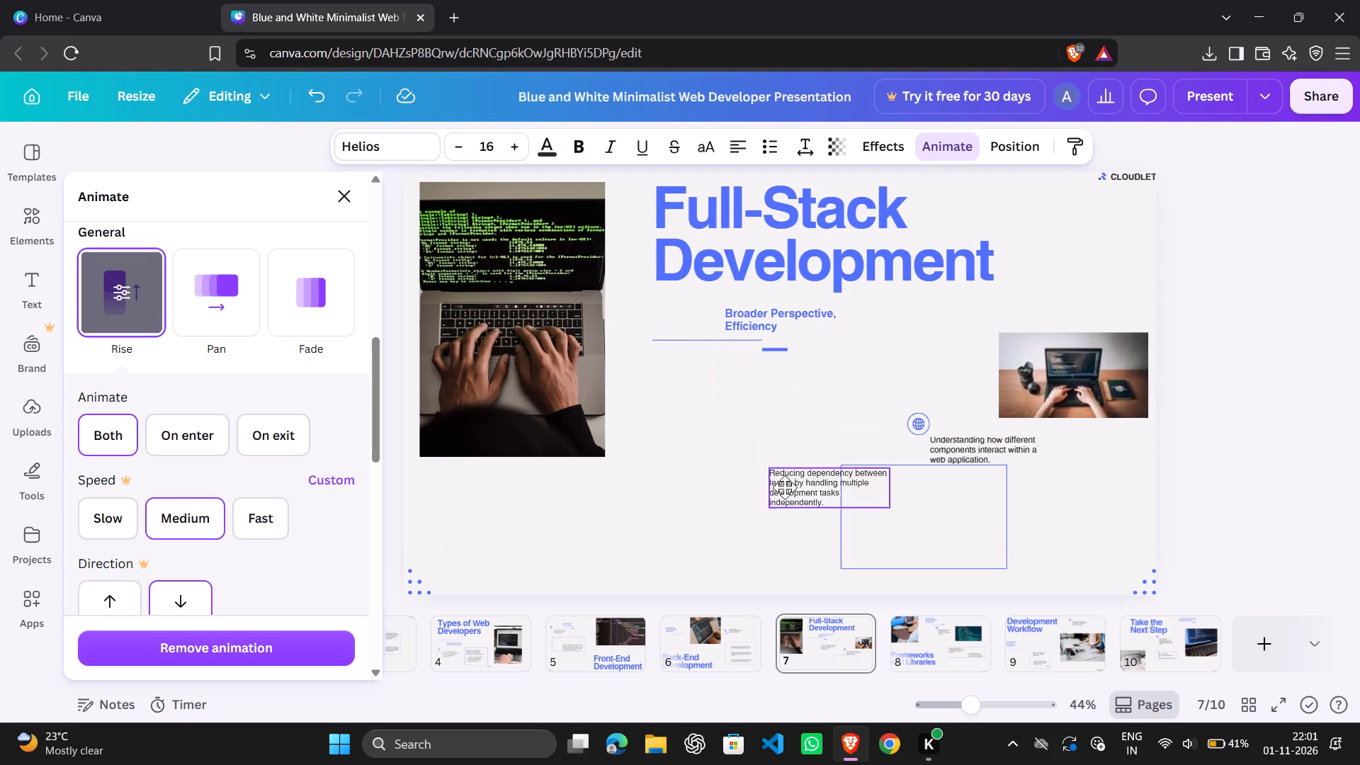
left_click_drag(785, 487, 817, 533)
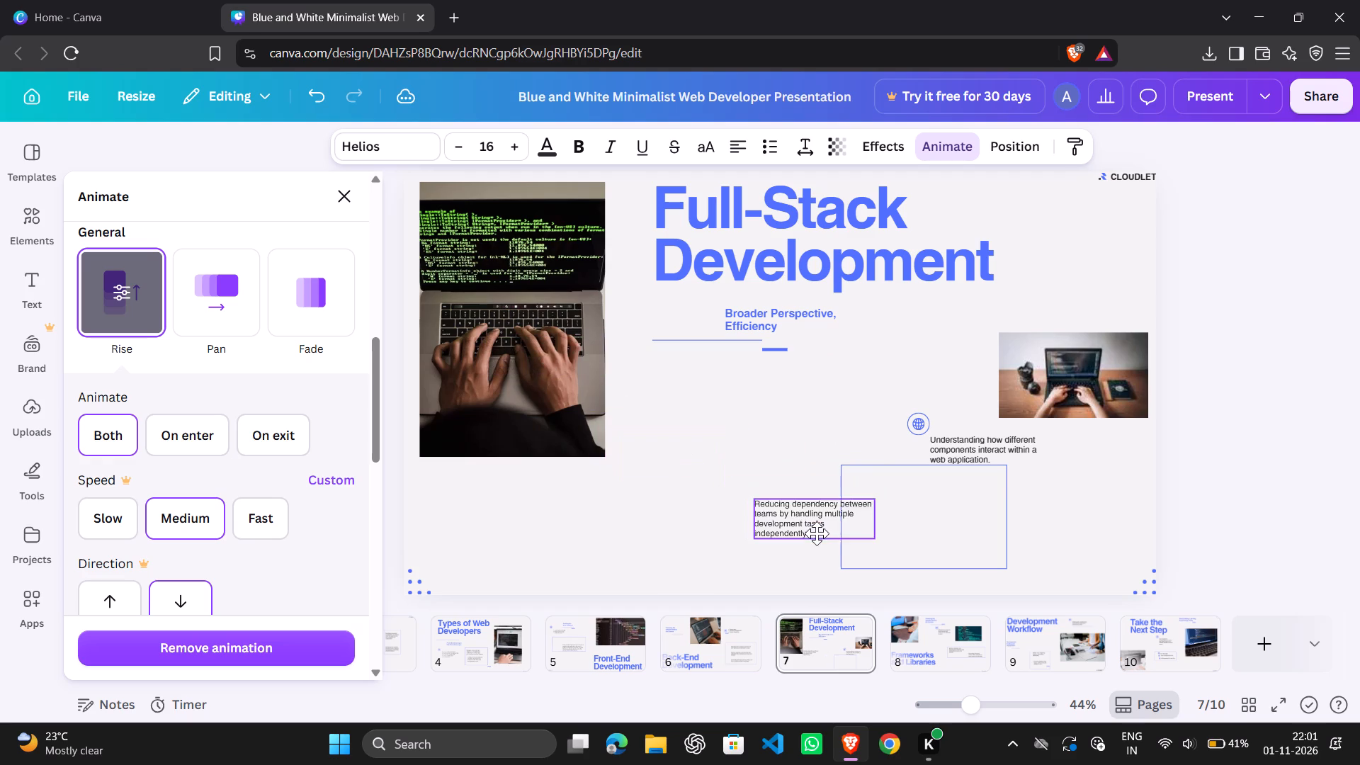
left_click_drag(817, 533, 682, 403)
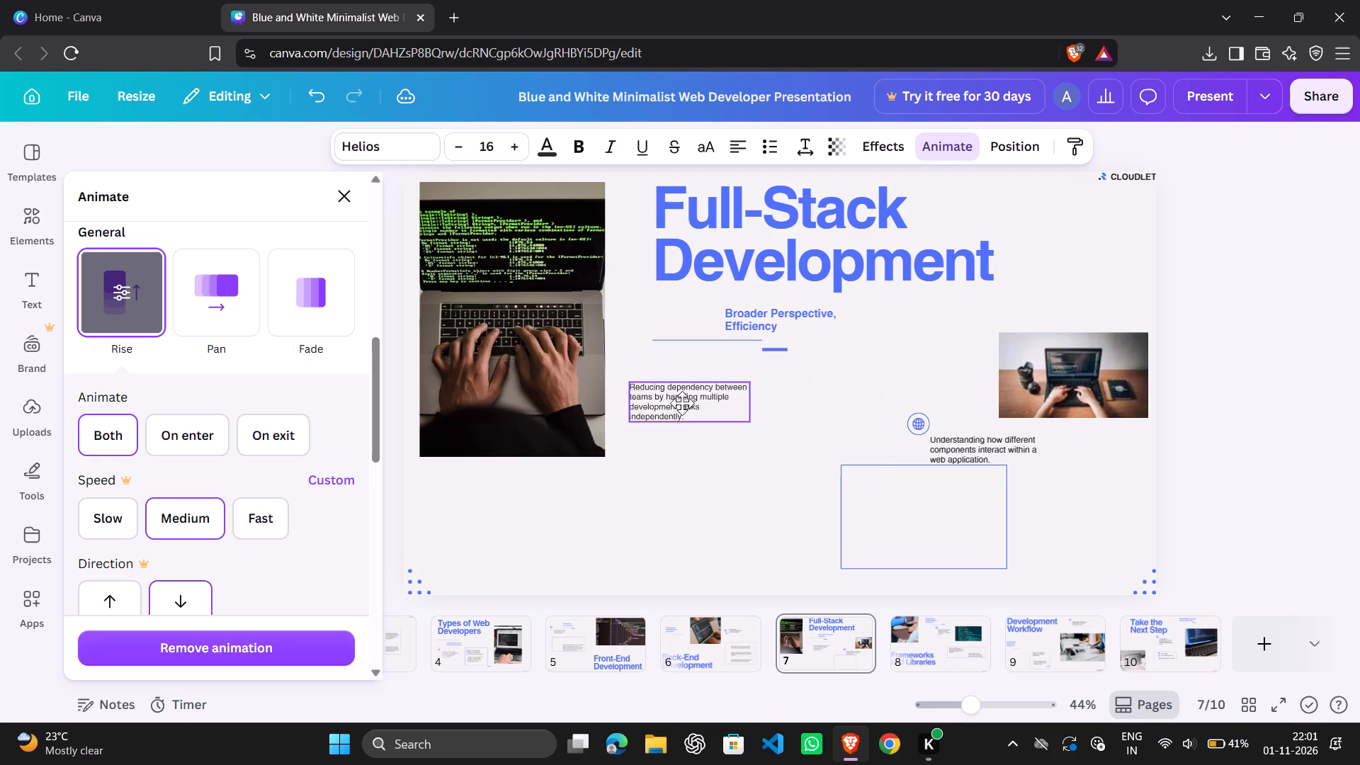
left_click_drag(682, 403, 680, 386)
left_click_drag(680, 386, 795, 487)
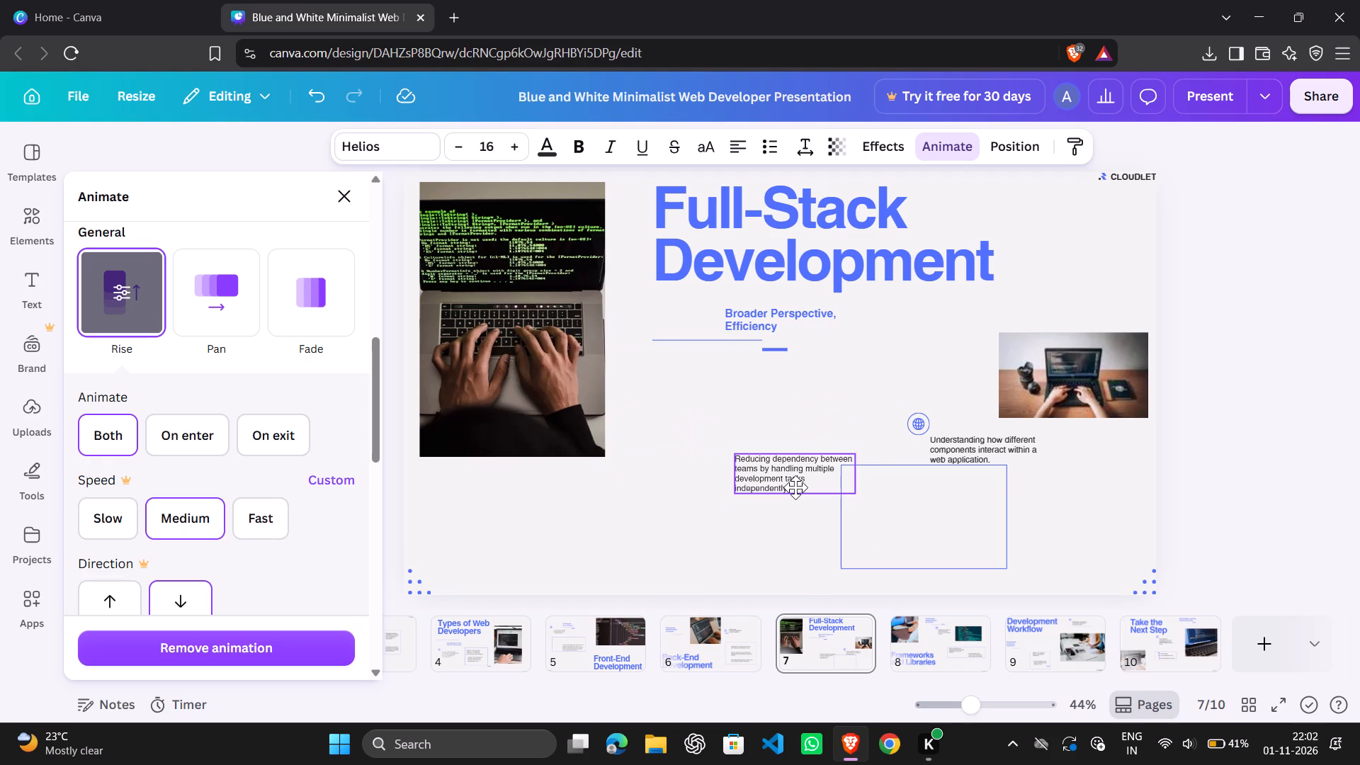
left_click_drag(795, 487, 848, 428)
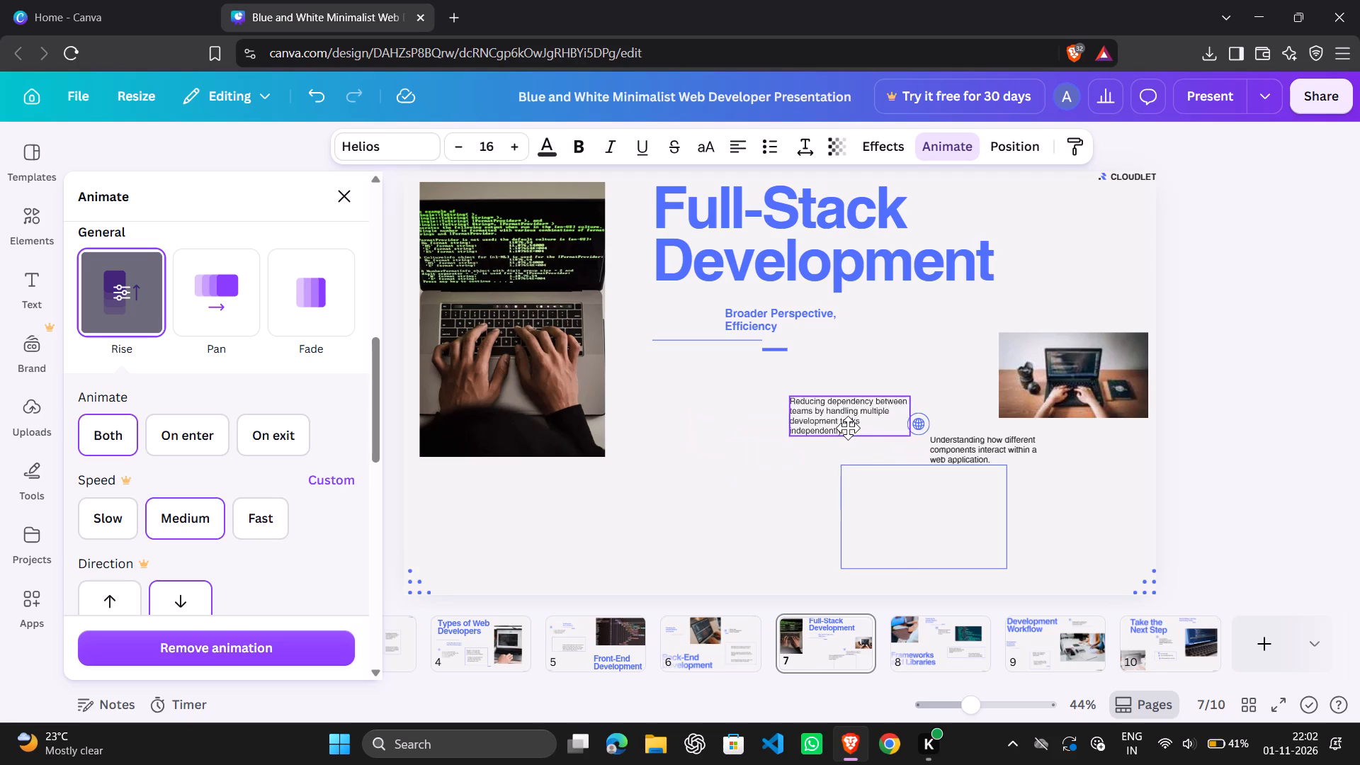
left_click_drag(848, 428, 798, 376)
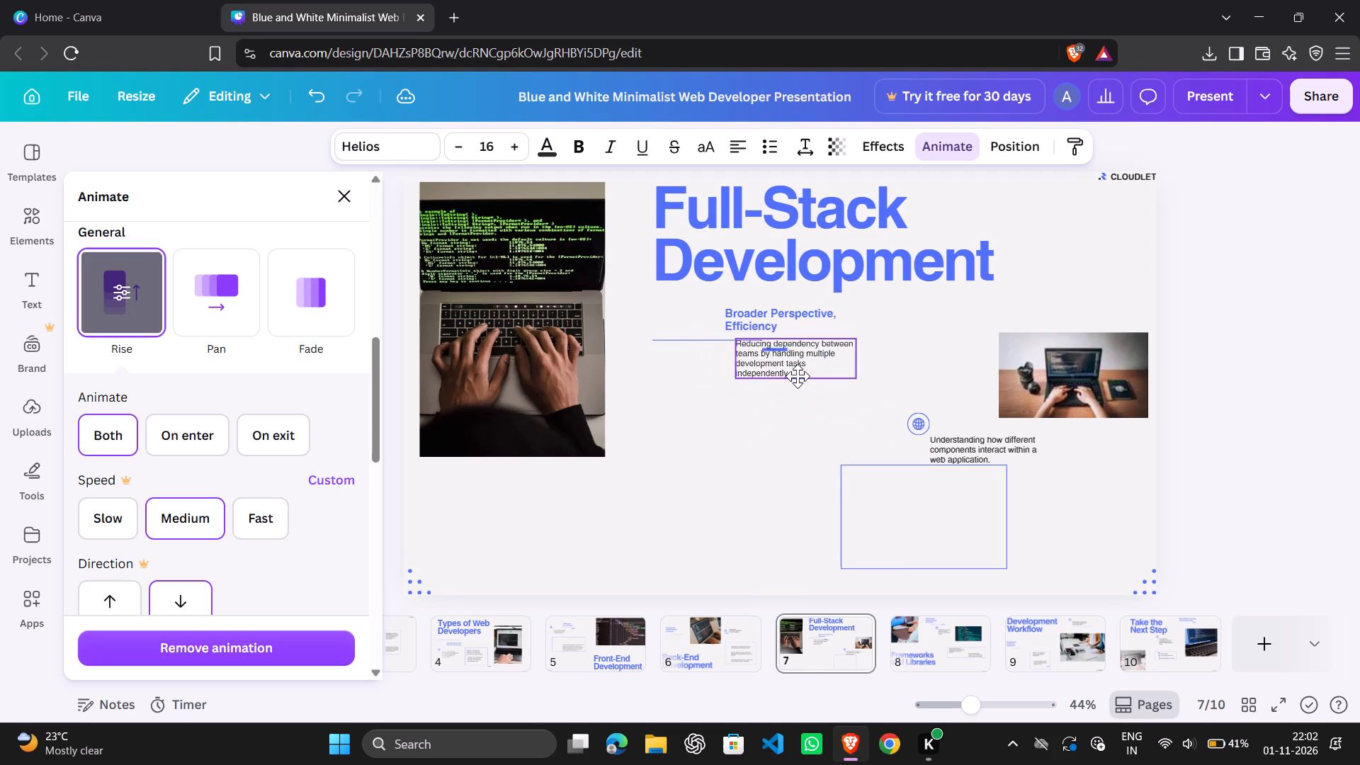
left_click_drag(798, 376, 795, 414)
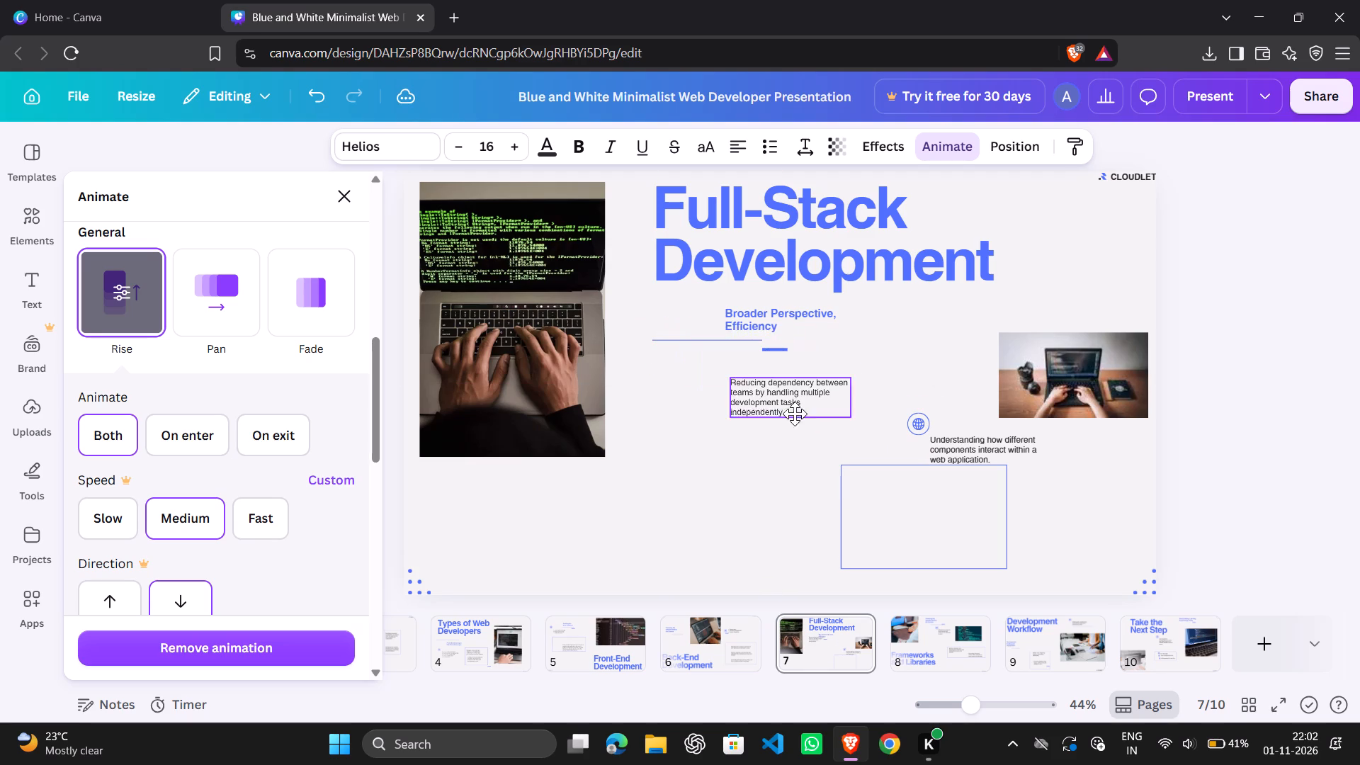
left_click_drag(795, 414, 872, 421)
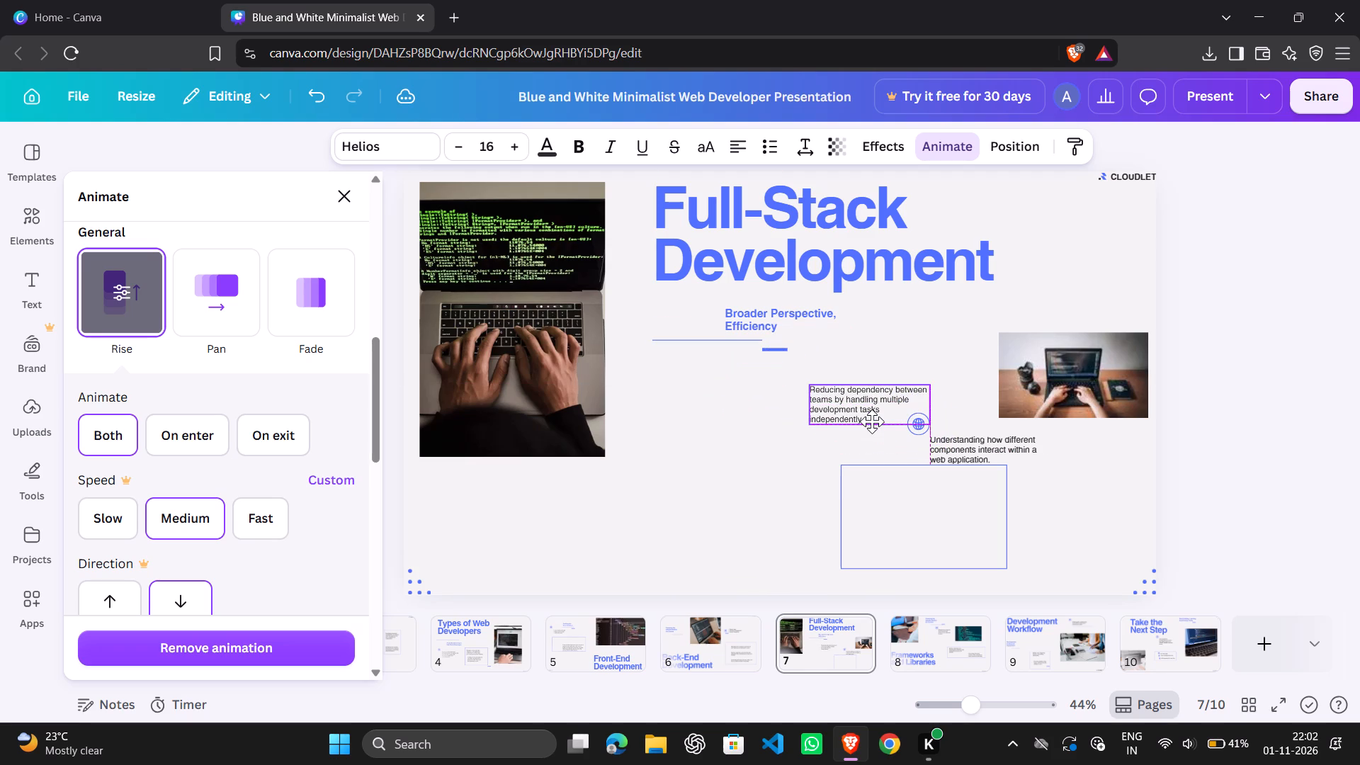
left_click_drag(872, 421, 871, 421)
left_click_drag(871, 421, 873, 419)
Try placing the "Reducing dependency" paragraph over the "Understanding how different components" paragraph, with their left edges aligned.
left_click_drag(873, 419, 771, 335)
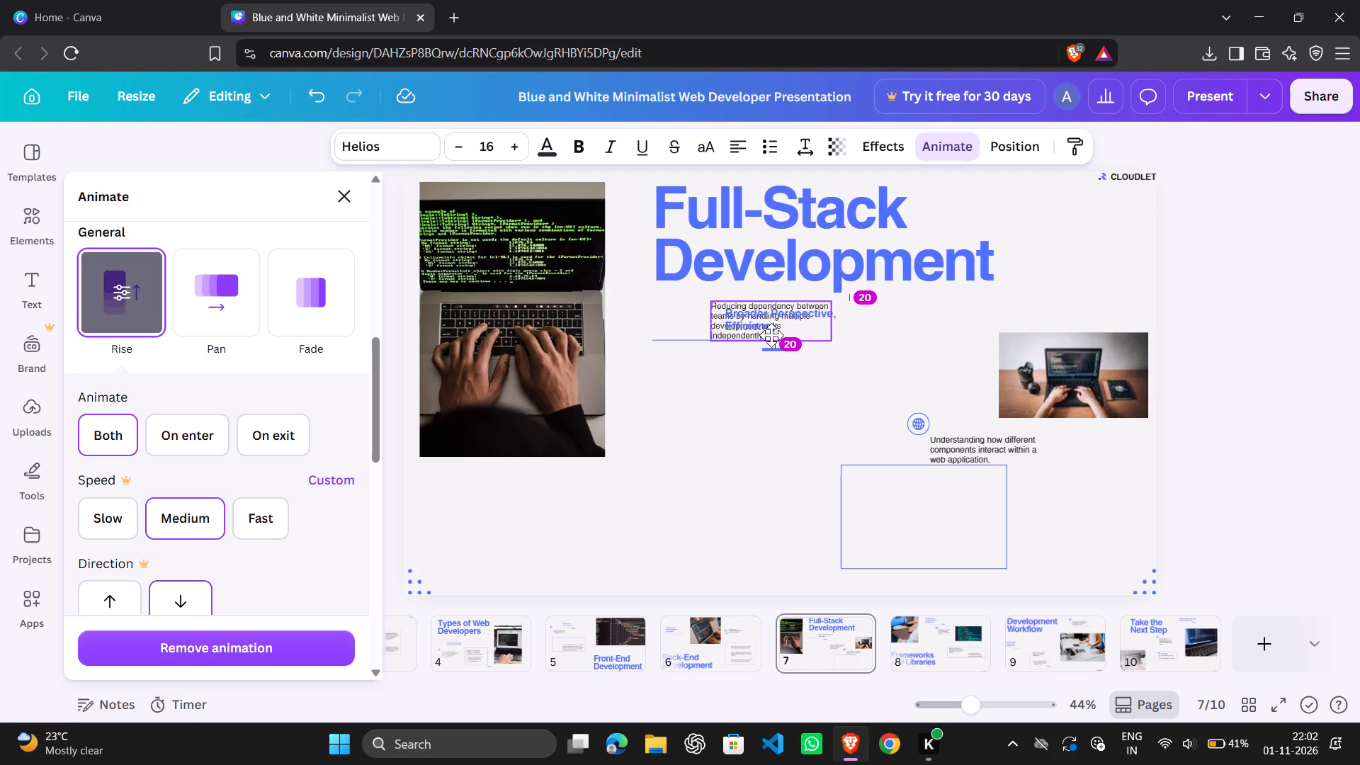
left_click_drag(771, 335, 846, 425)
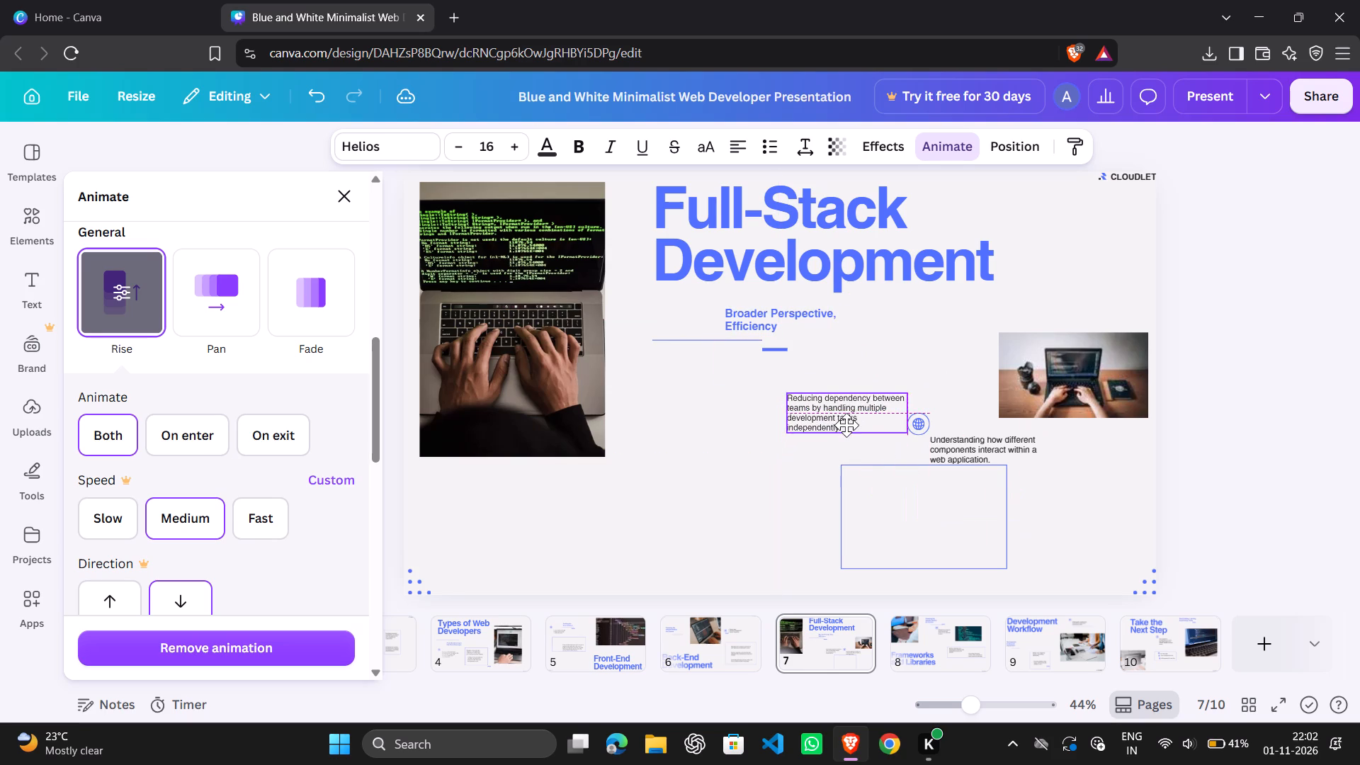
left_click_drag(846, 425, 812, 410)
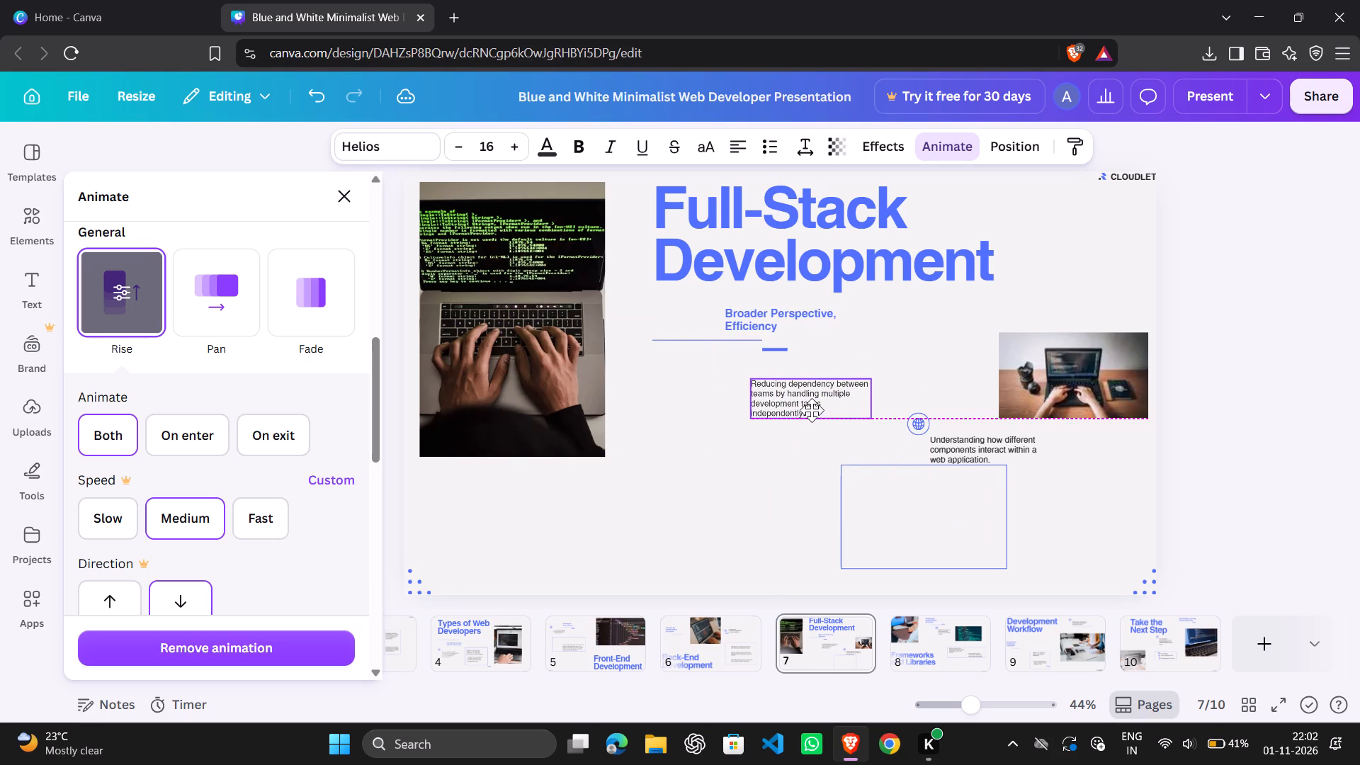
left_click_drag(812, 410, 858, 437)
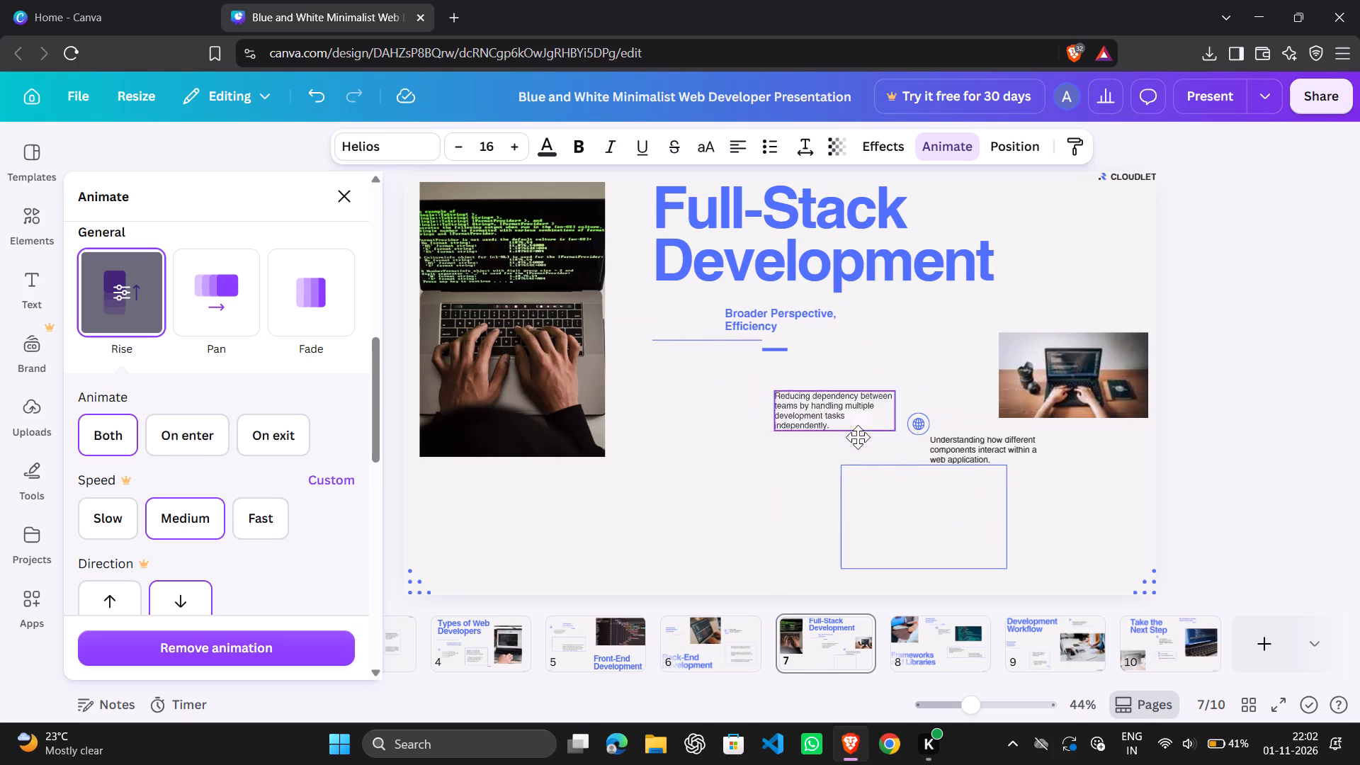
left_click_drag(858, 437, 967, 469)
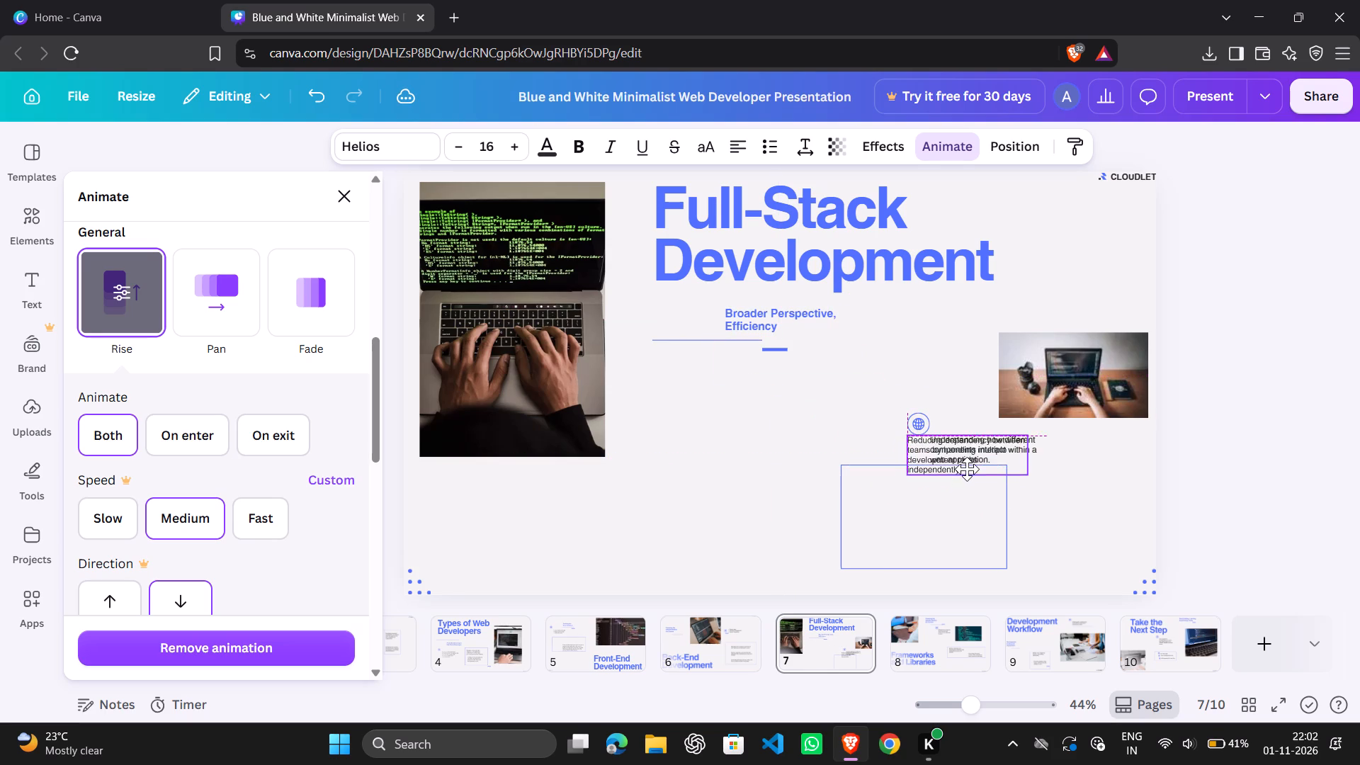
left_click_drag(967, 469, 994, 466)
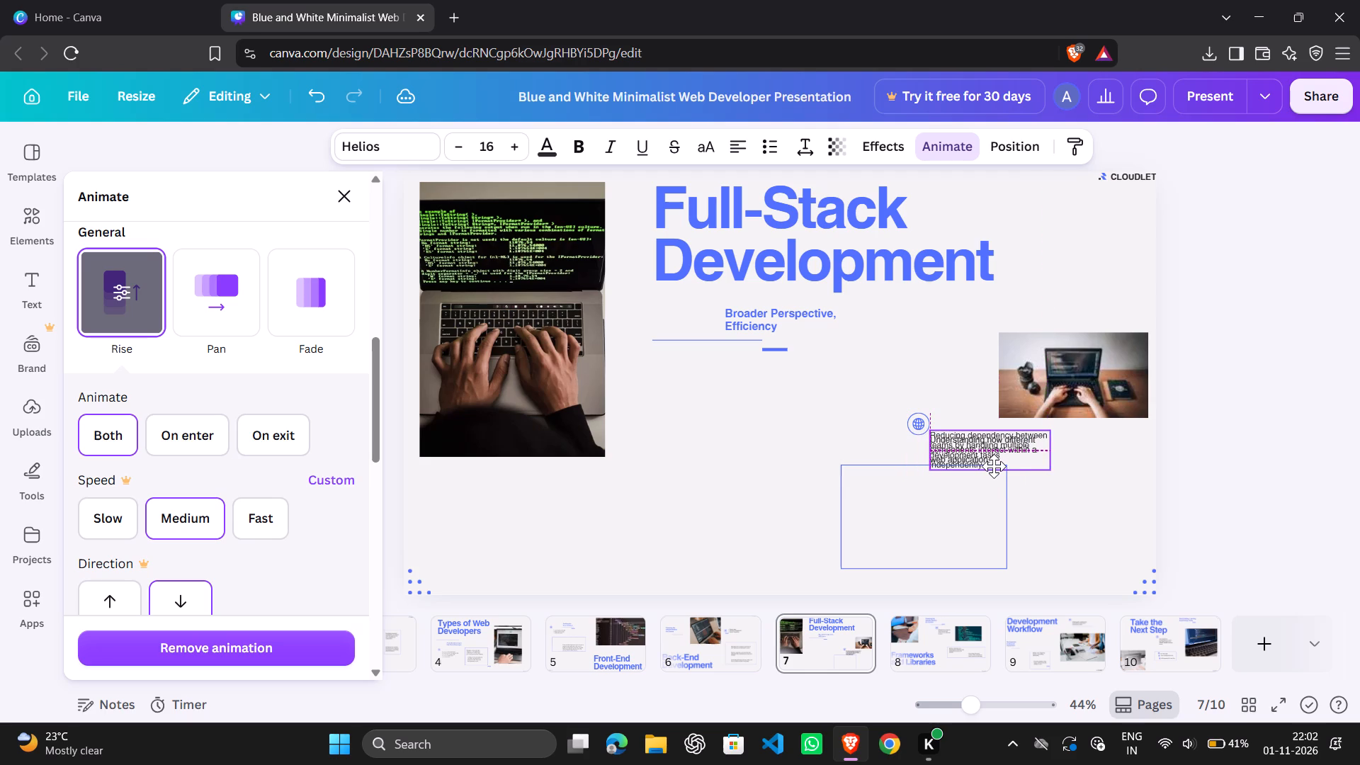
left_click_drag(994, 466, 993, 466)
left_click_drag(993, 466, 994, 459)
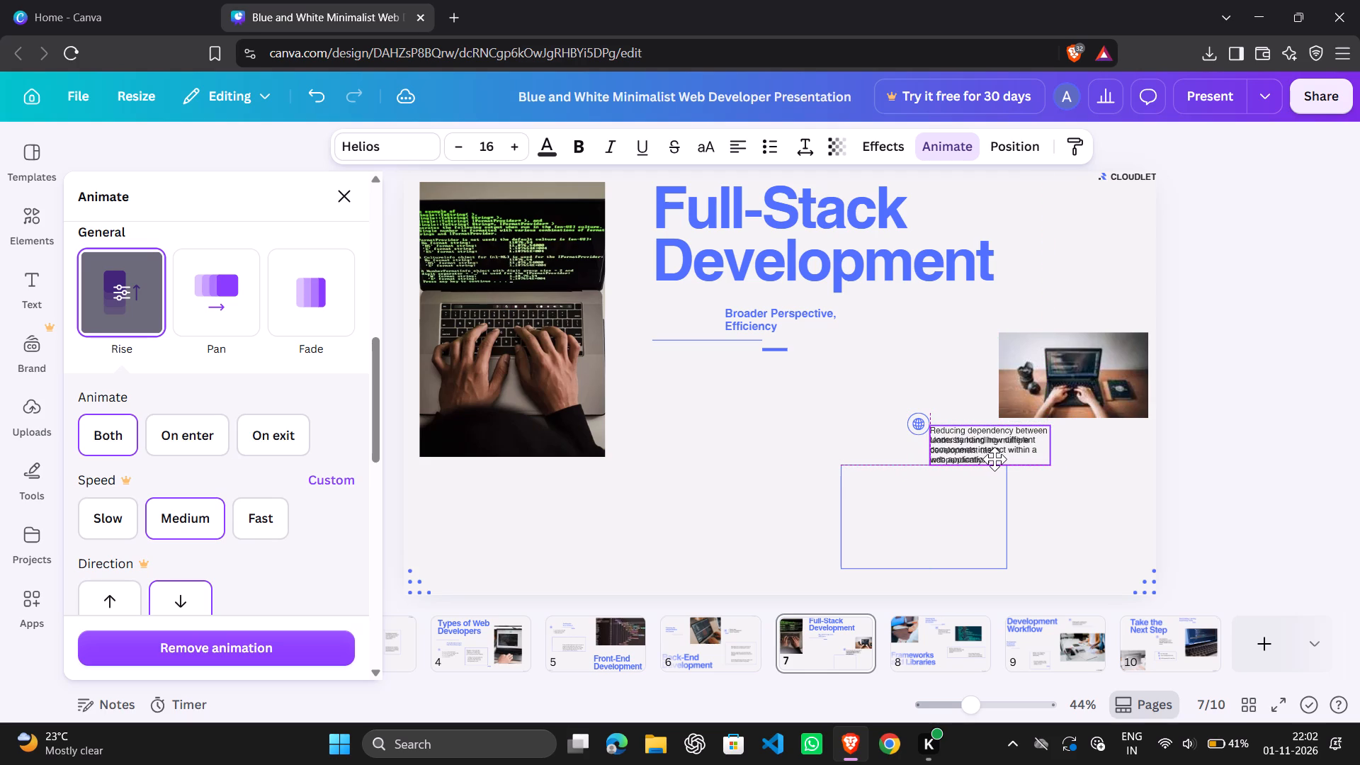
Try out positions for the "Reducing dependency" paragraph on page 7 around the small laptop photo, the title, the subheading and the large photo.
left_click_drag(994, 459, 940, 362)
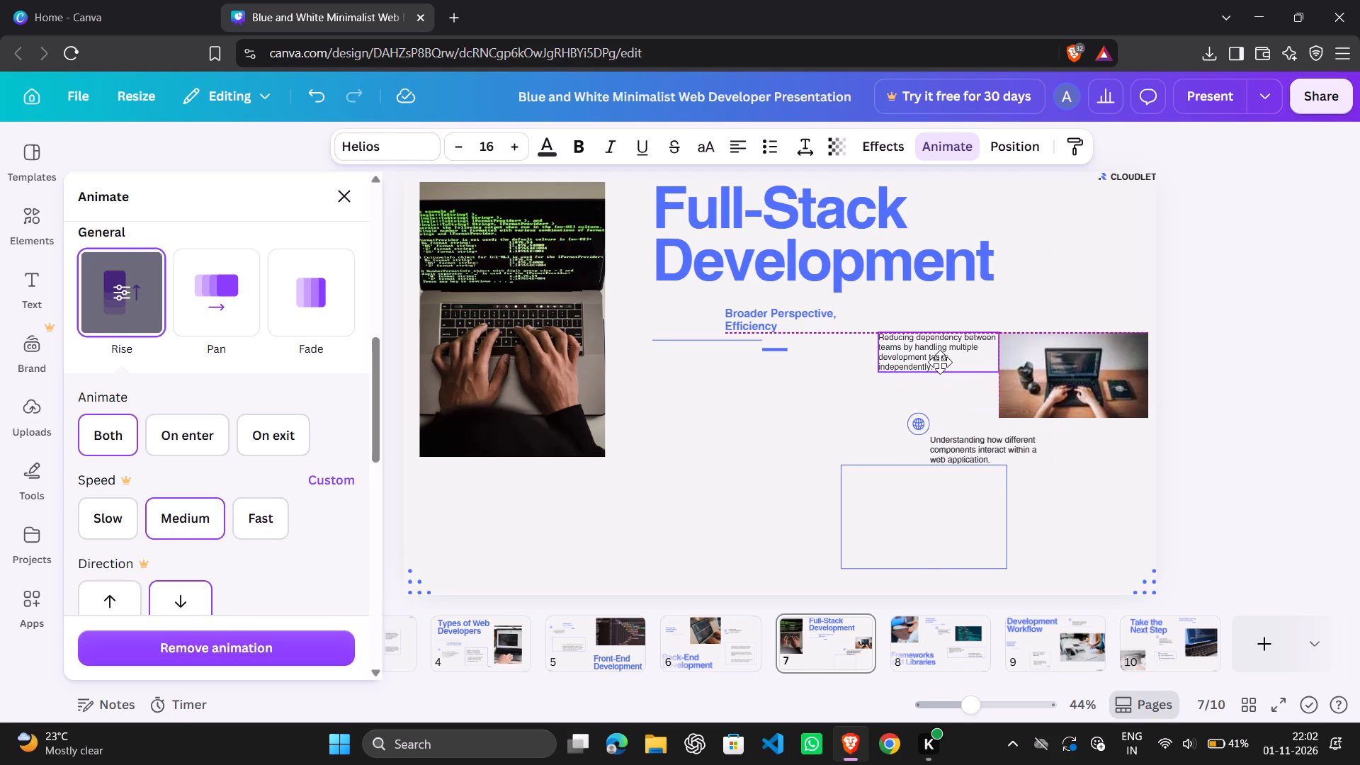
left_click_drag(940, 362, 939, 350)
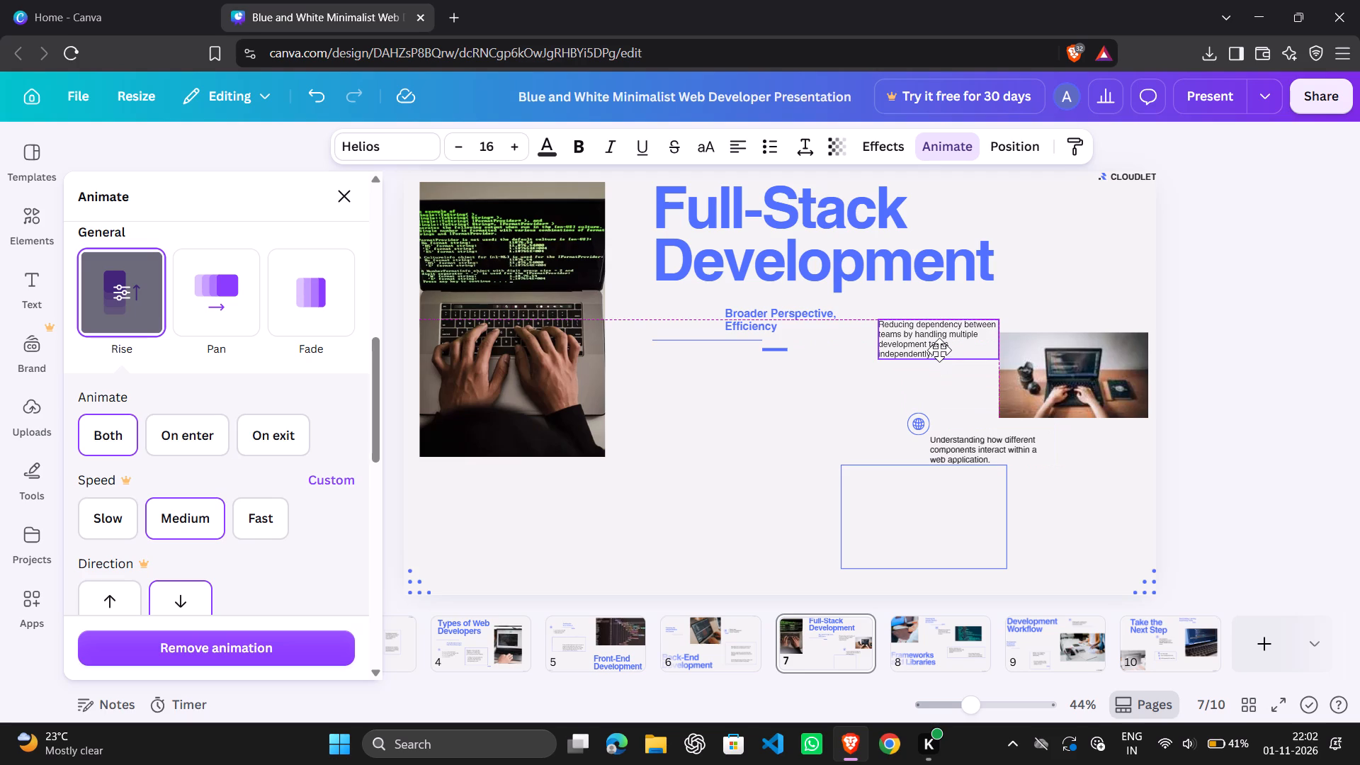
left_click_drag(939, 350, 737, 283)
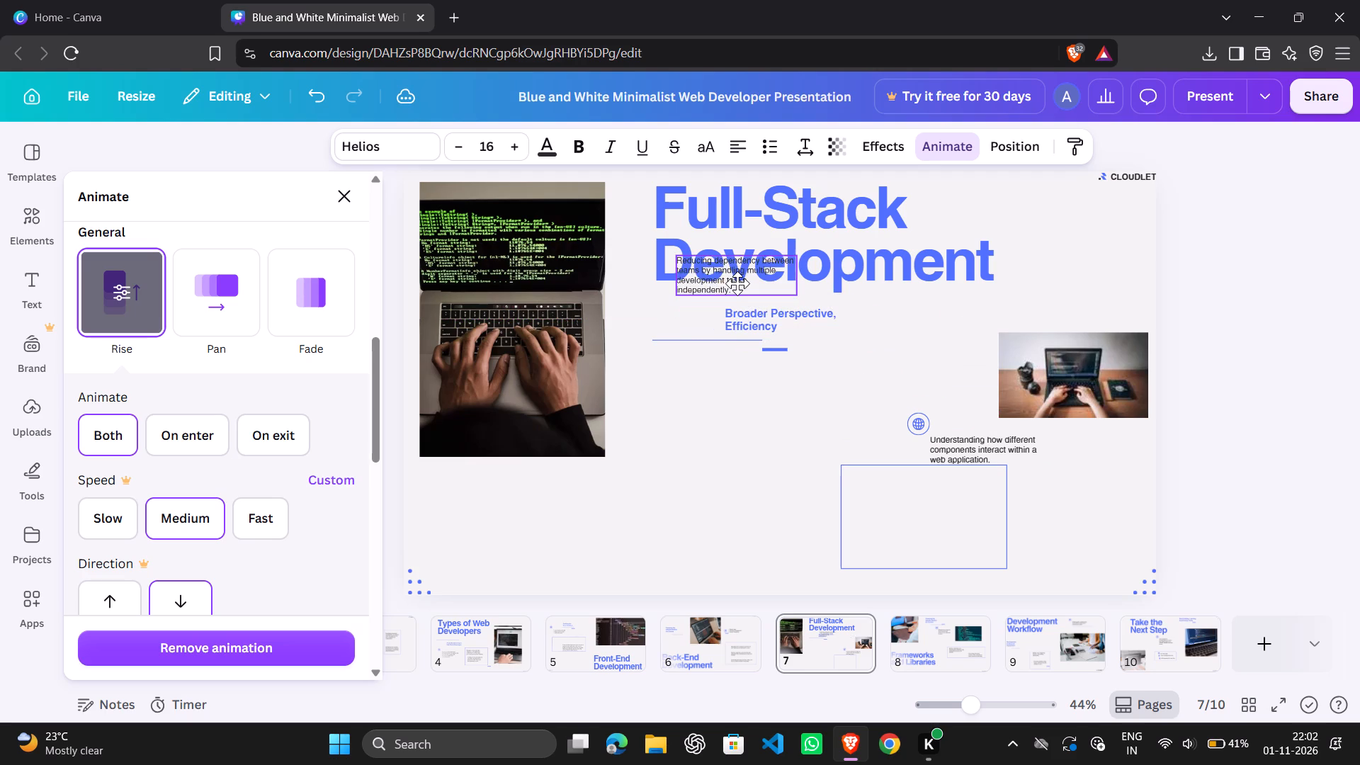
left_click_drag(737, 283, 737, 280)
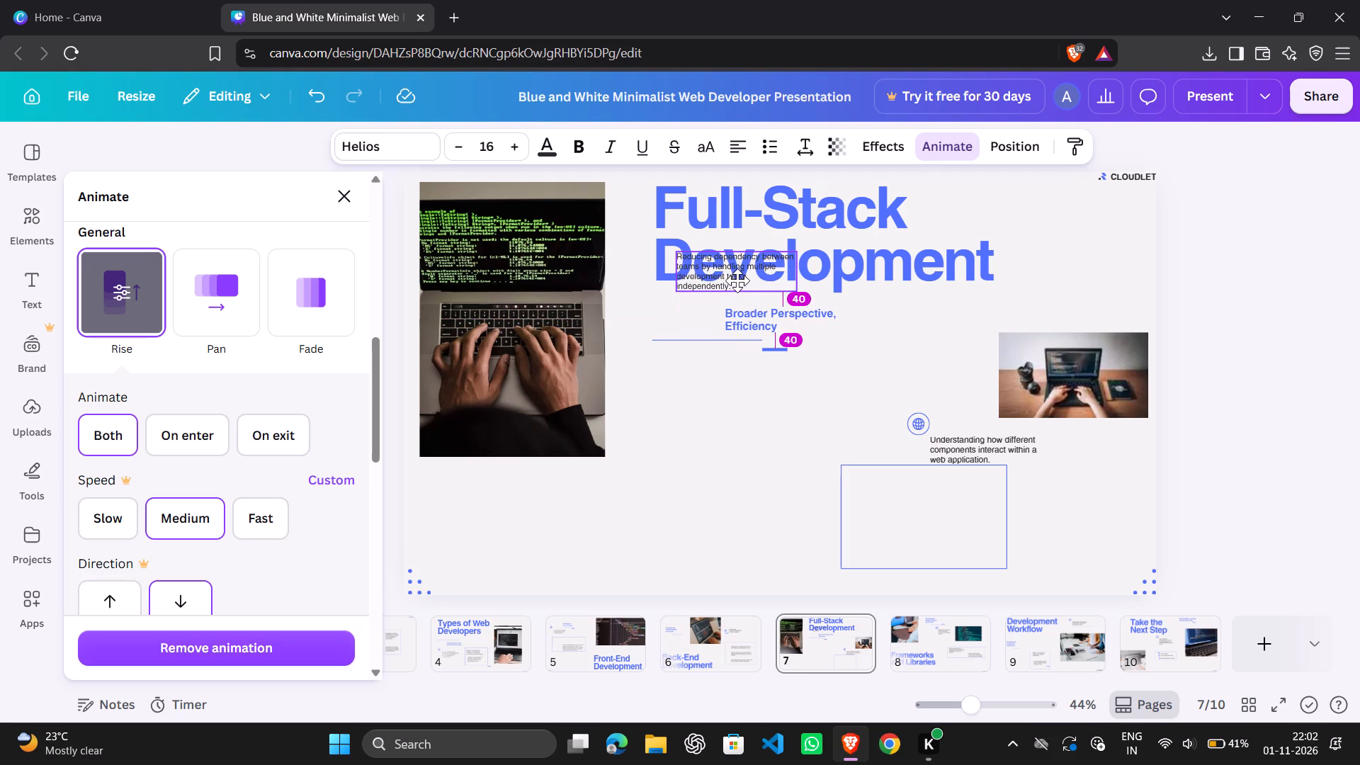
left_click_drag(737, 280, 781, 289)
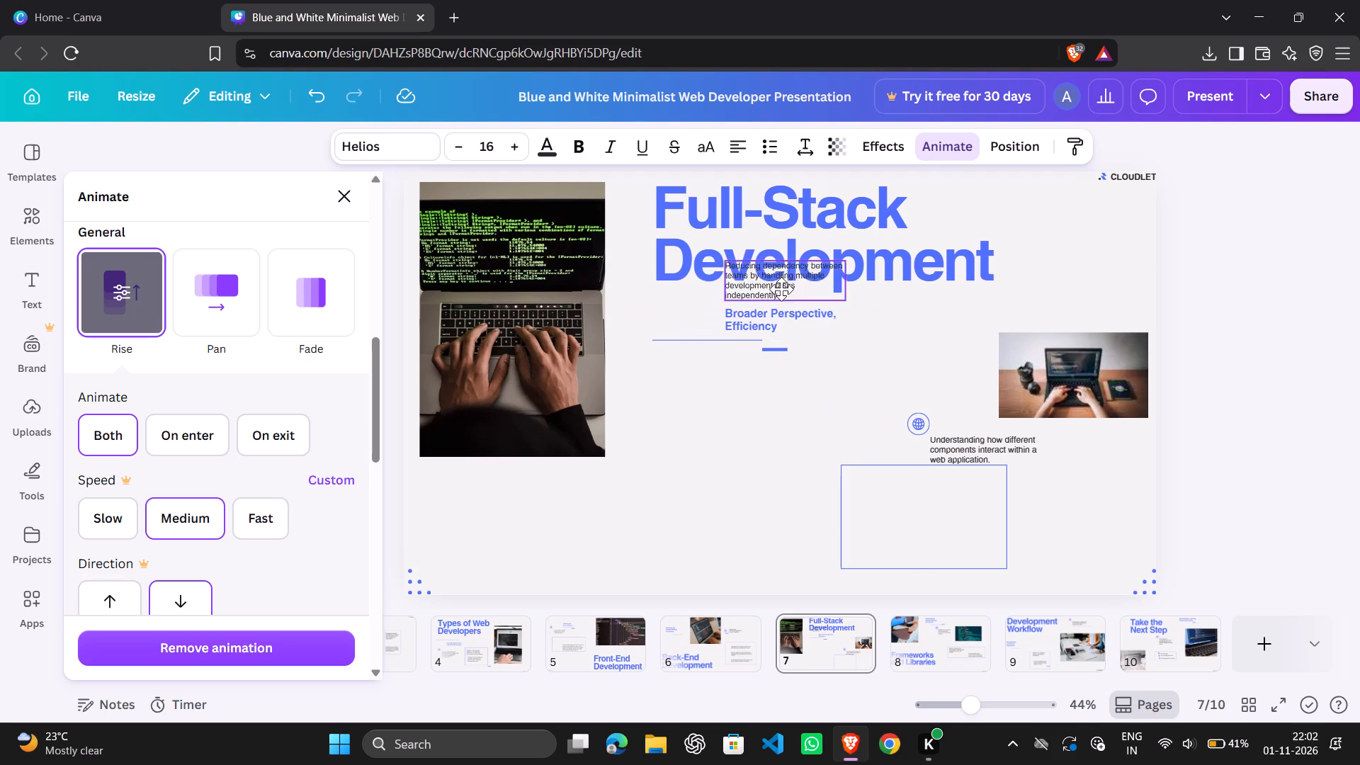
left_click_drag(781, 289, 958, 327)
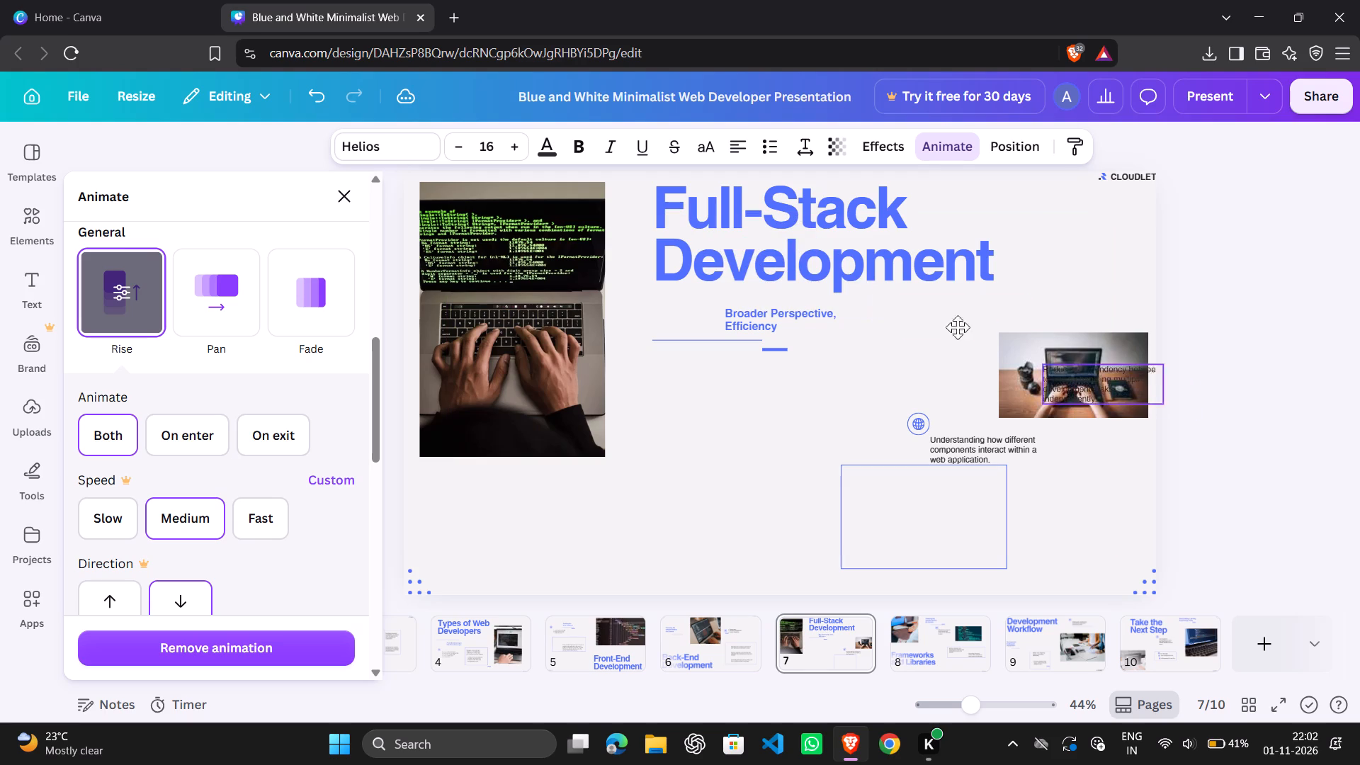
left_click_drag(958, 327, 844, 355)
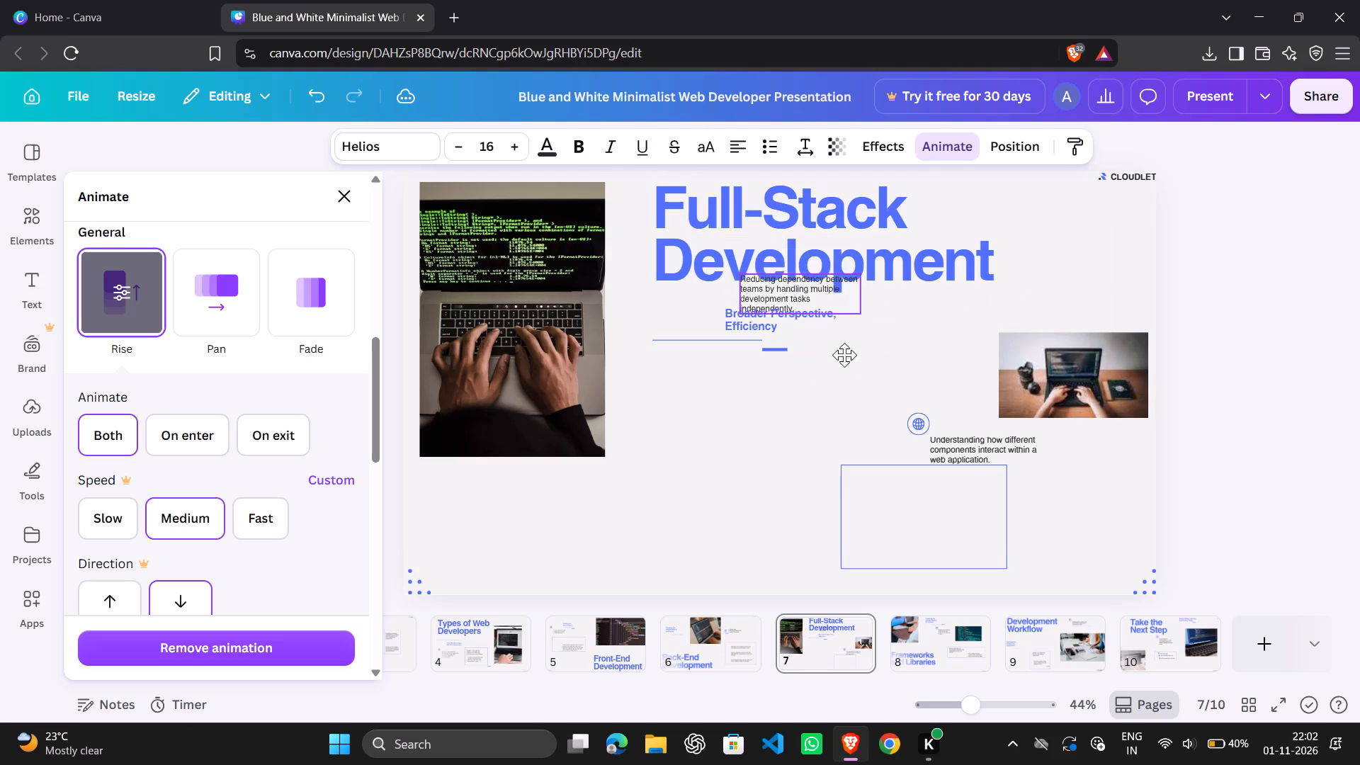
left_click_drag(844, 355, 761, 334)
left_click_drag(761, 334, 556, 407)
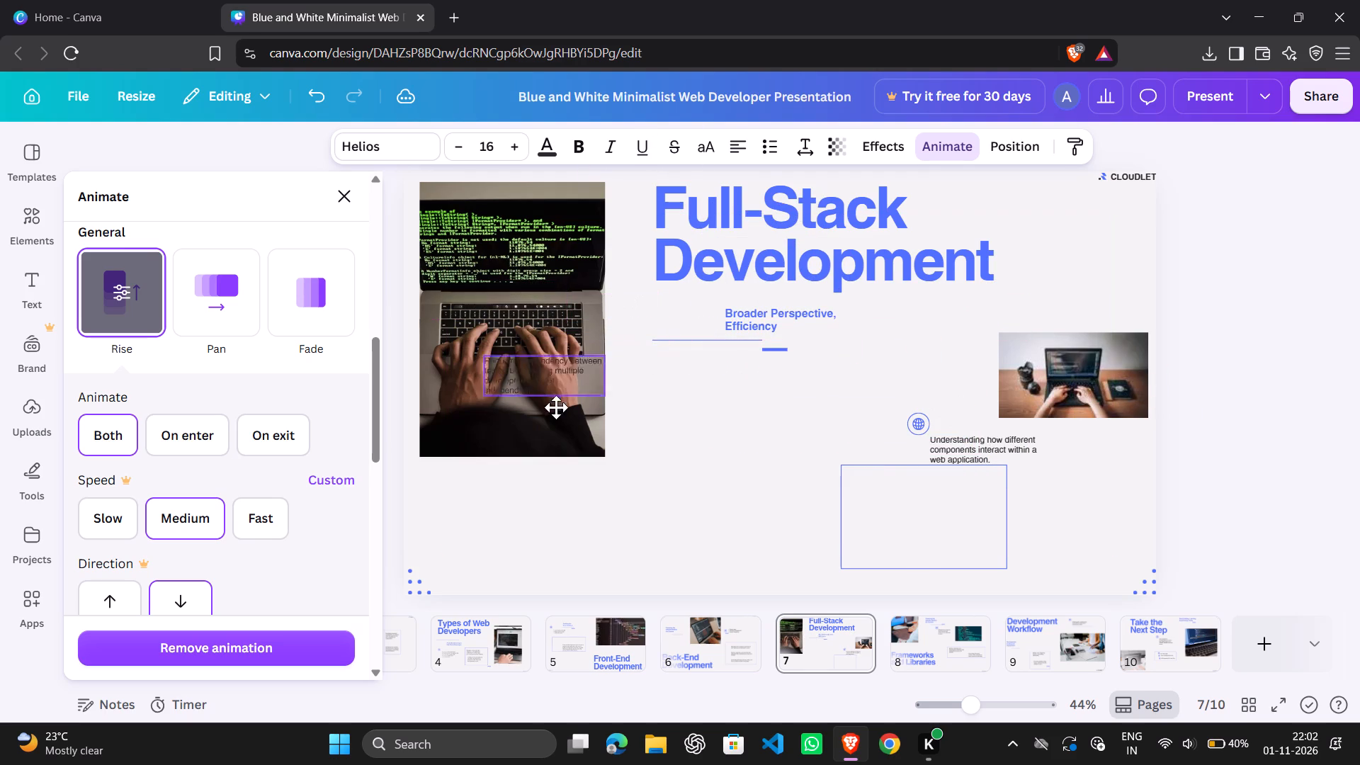
Place the "Reducing dependency" paragraph on page 7 just below the large typing-hands photo, starting under the photo's right half.
left_click_drag(556, 407, 521, 465)
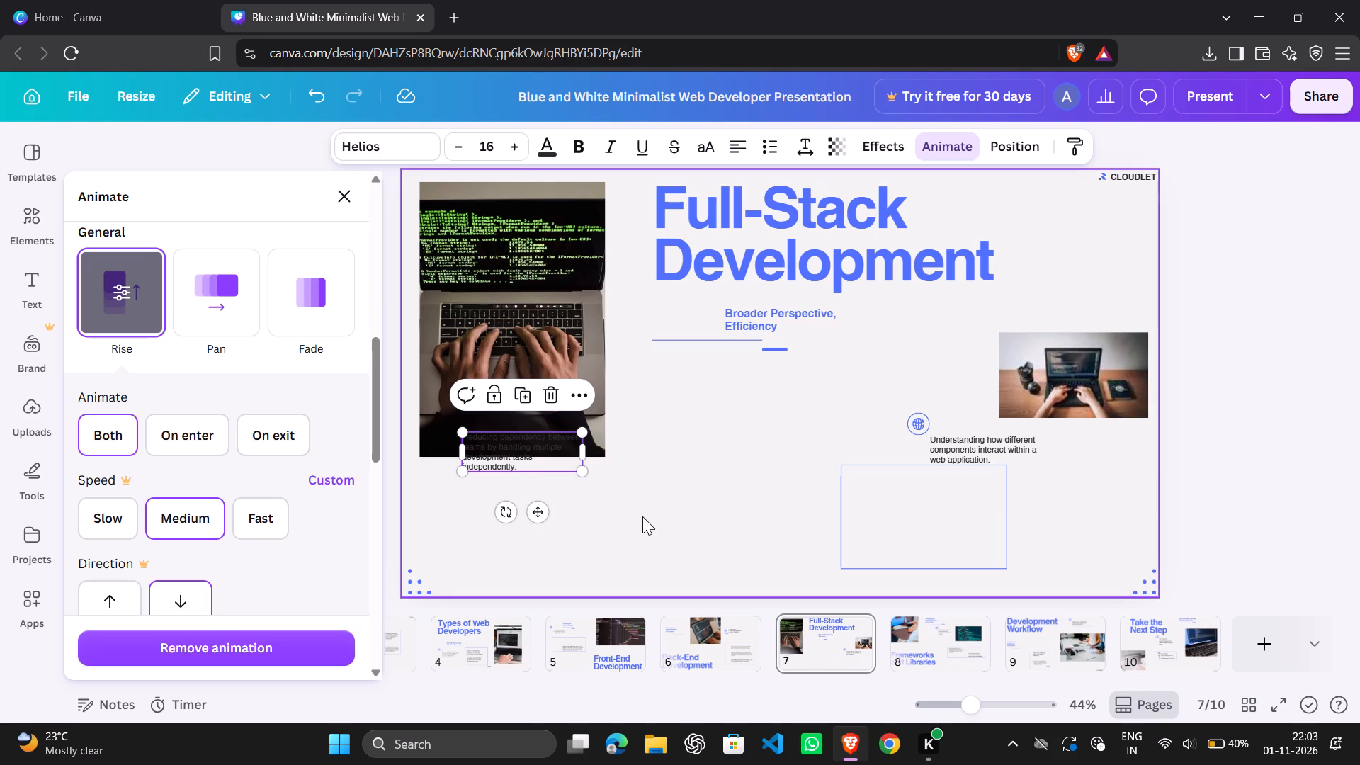
right_click(642, 516)
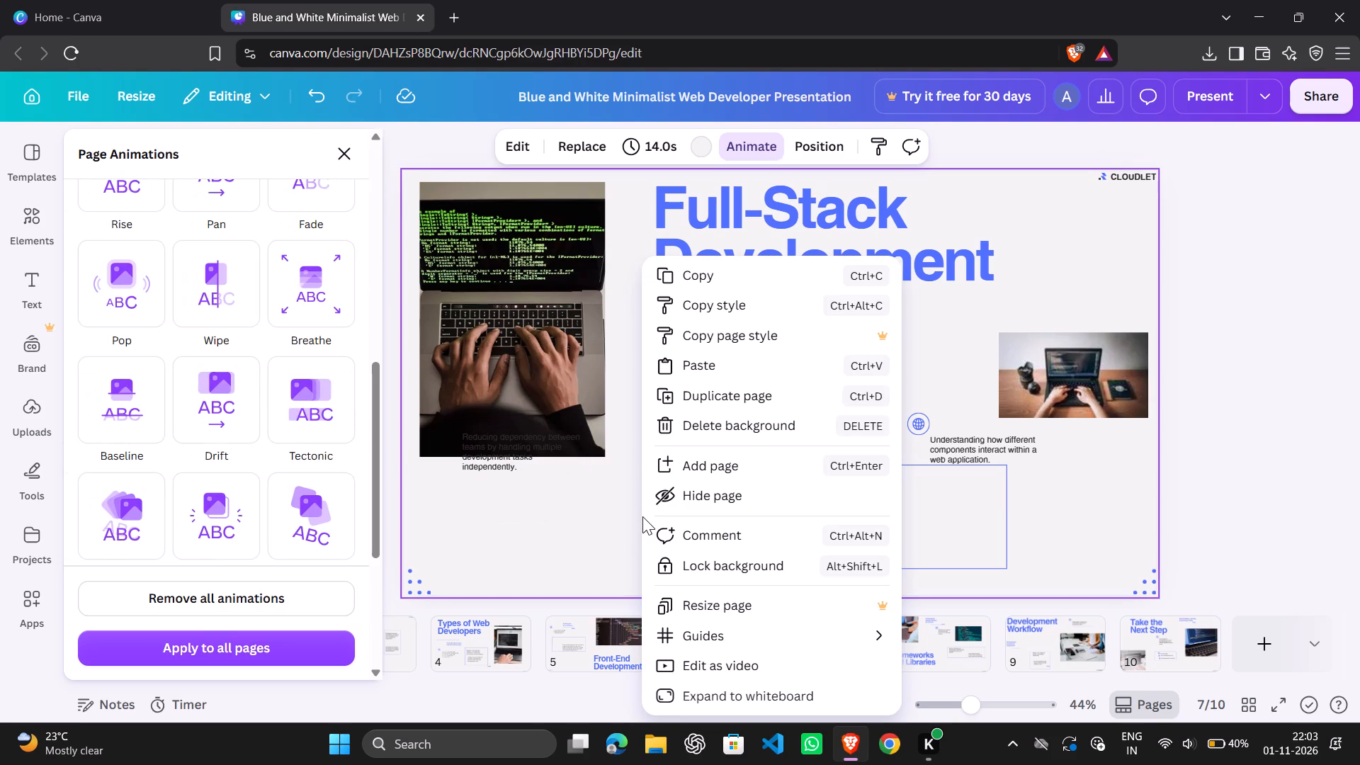
scroll(642, 516, "left", 1)
left_click(475, 465)
left_click(476, 458)
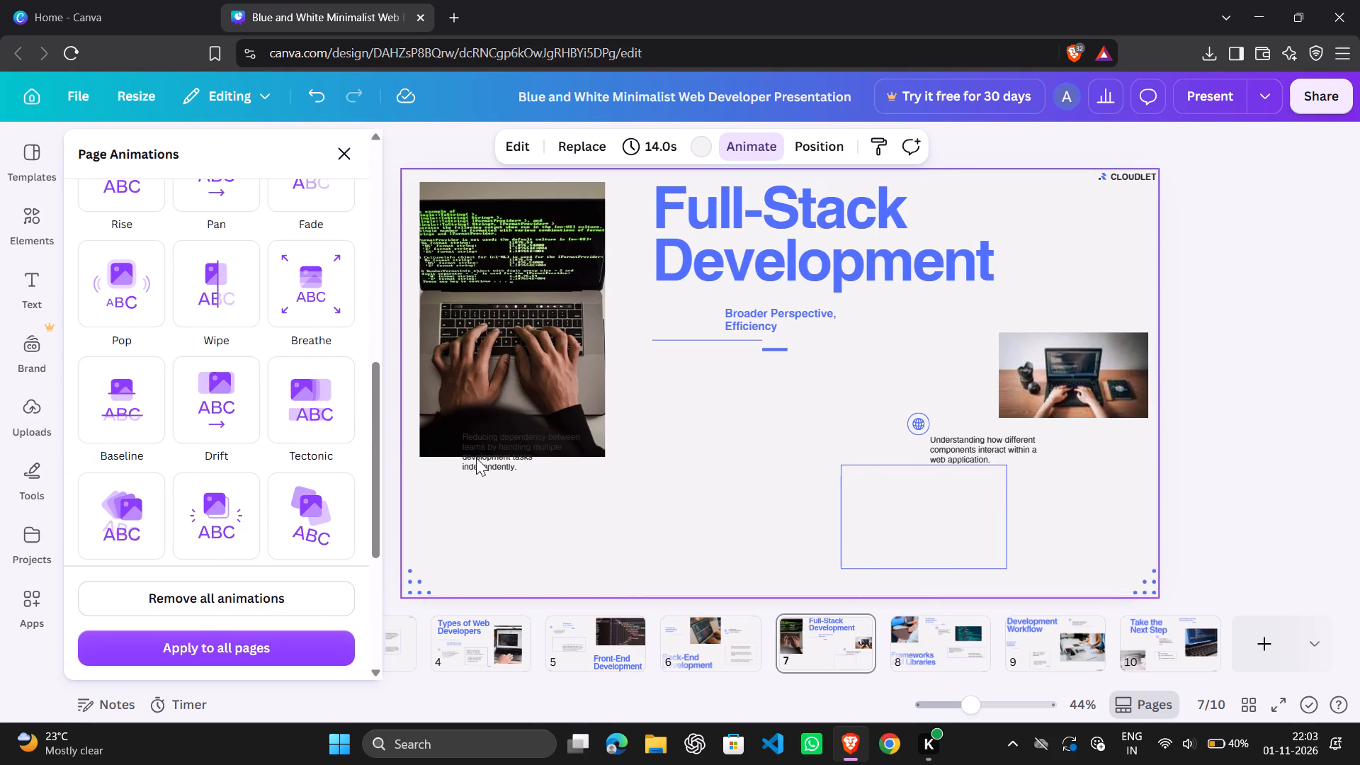
left_click_drag(476, 458, 538, 495)
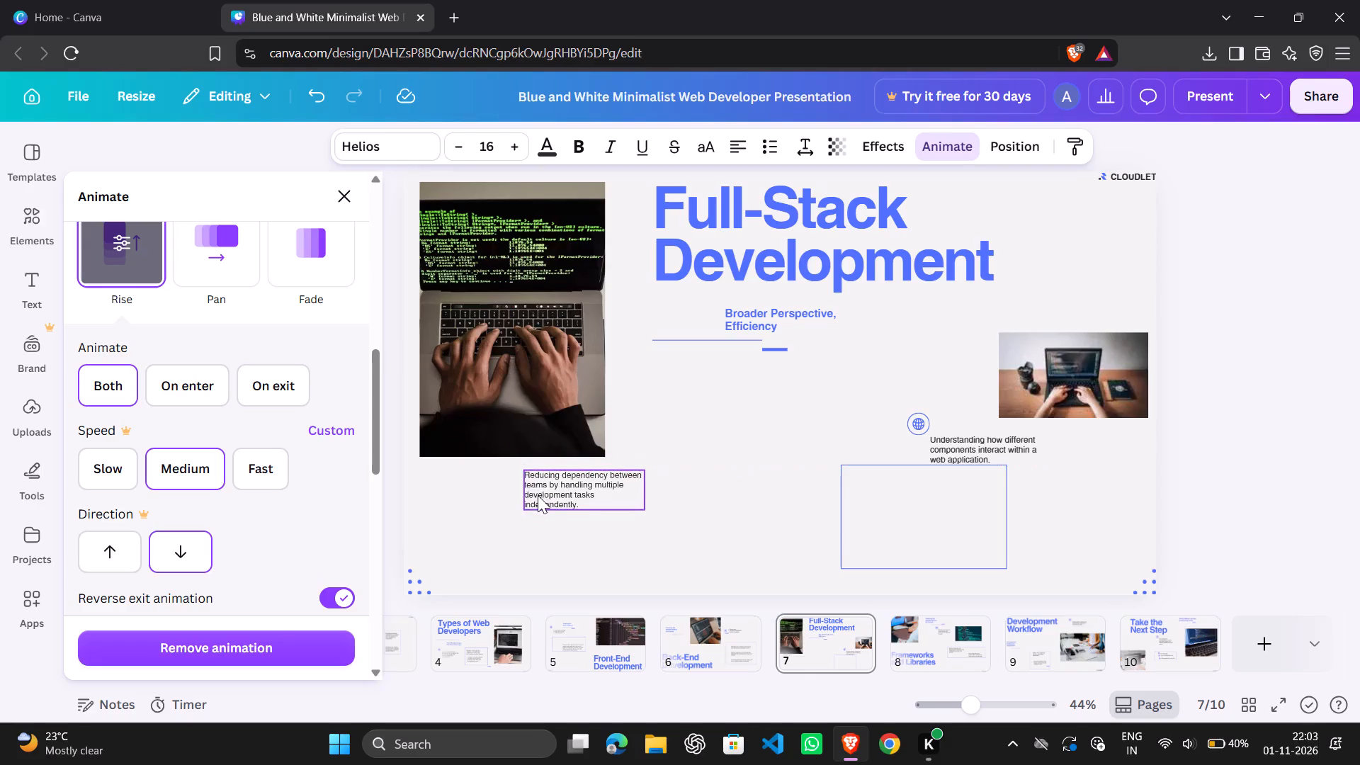
left_click(730, 505)
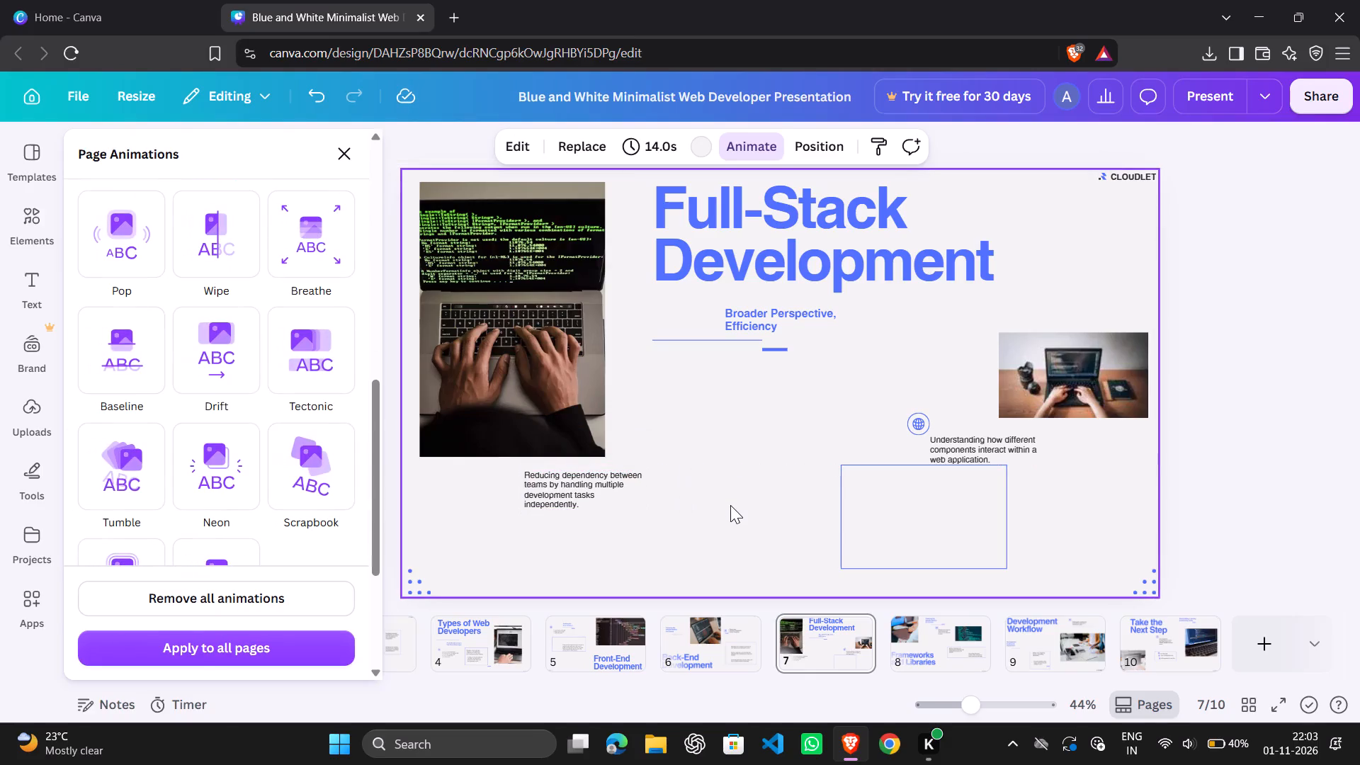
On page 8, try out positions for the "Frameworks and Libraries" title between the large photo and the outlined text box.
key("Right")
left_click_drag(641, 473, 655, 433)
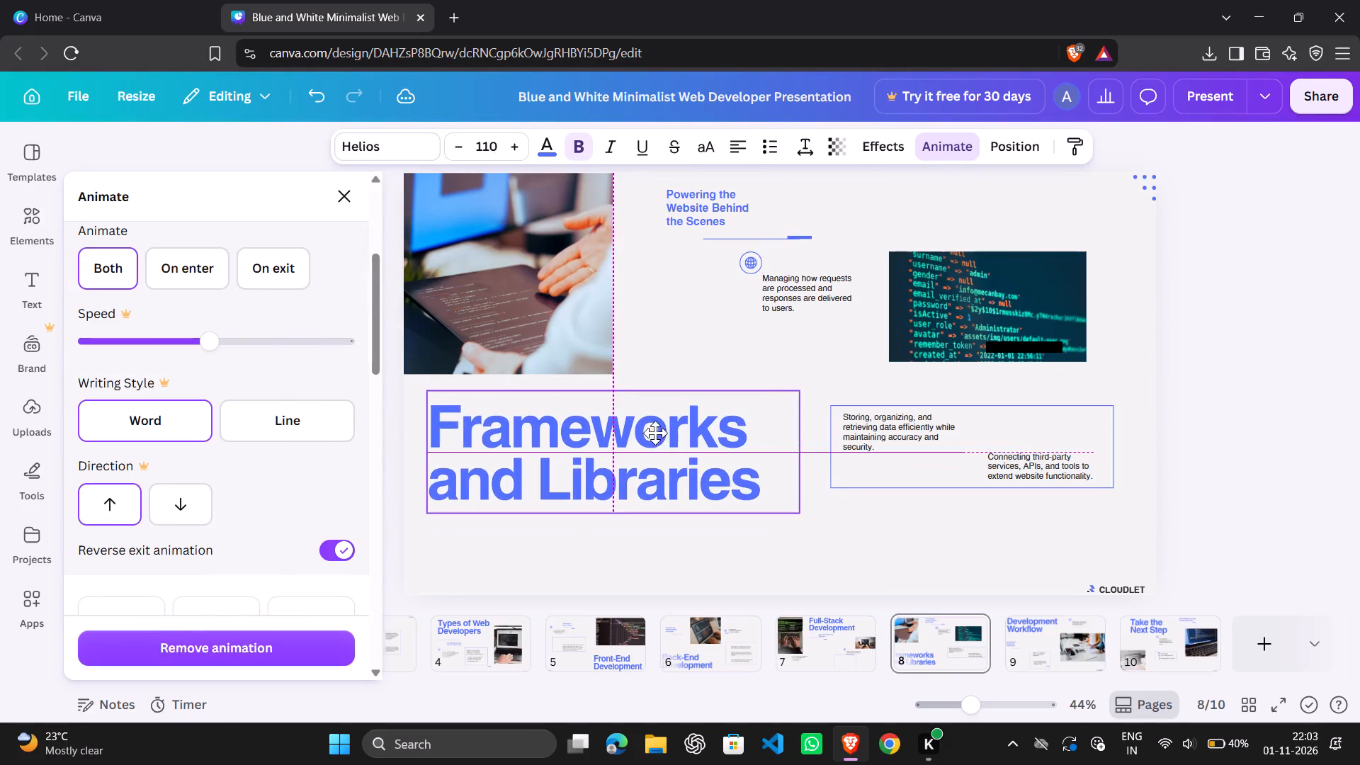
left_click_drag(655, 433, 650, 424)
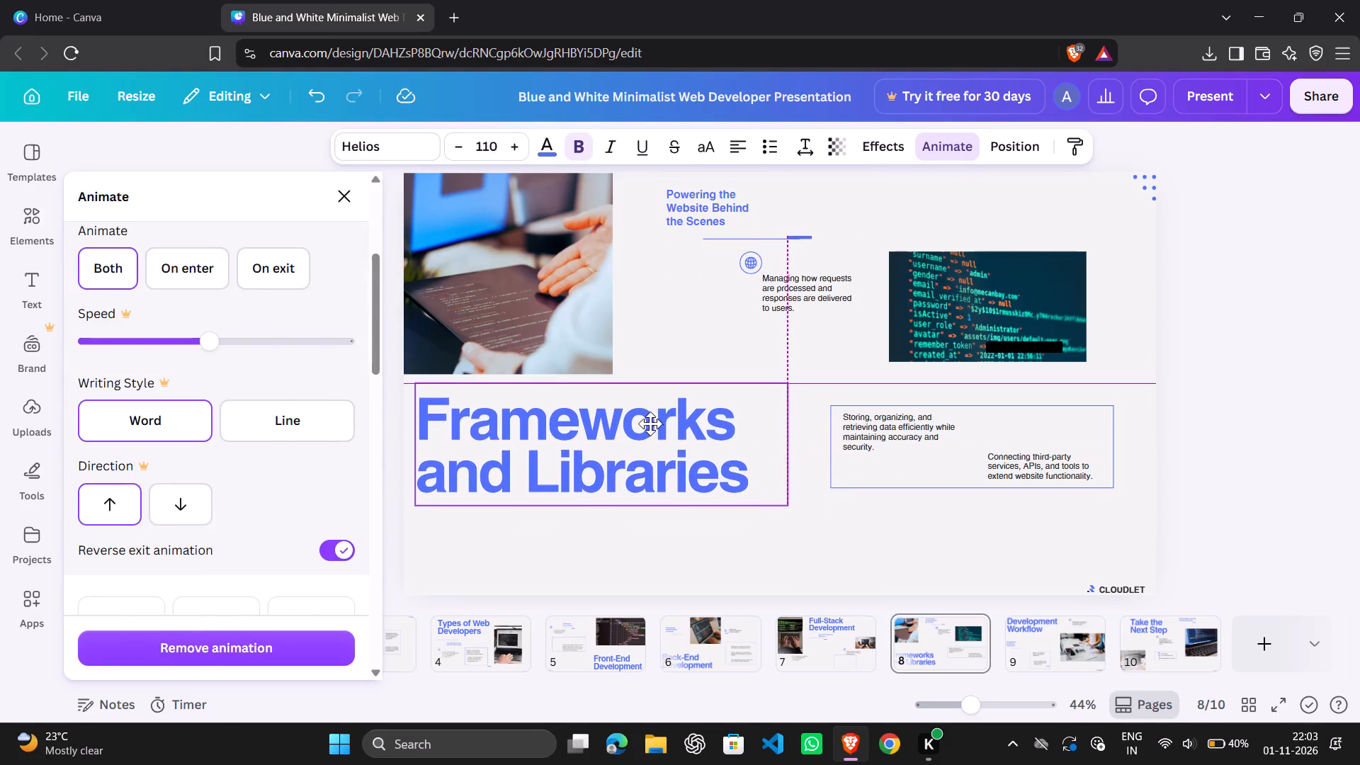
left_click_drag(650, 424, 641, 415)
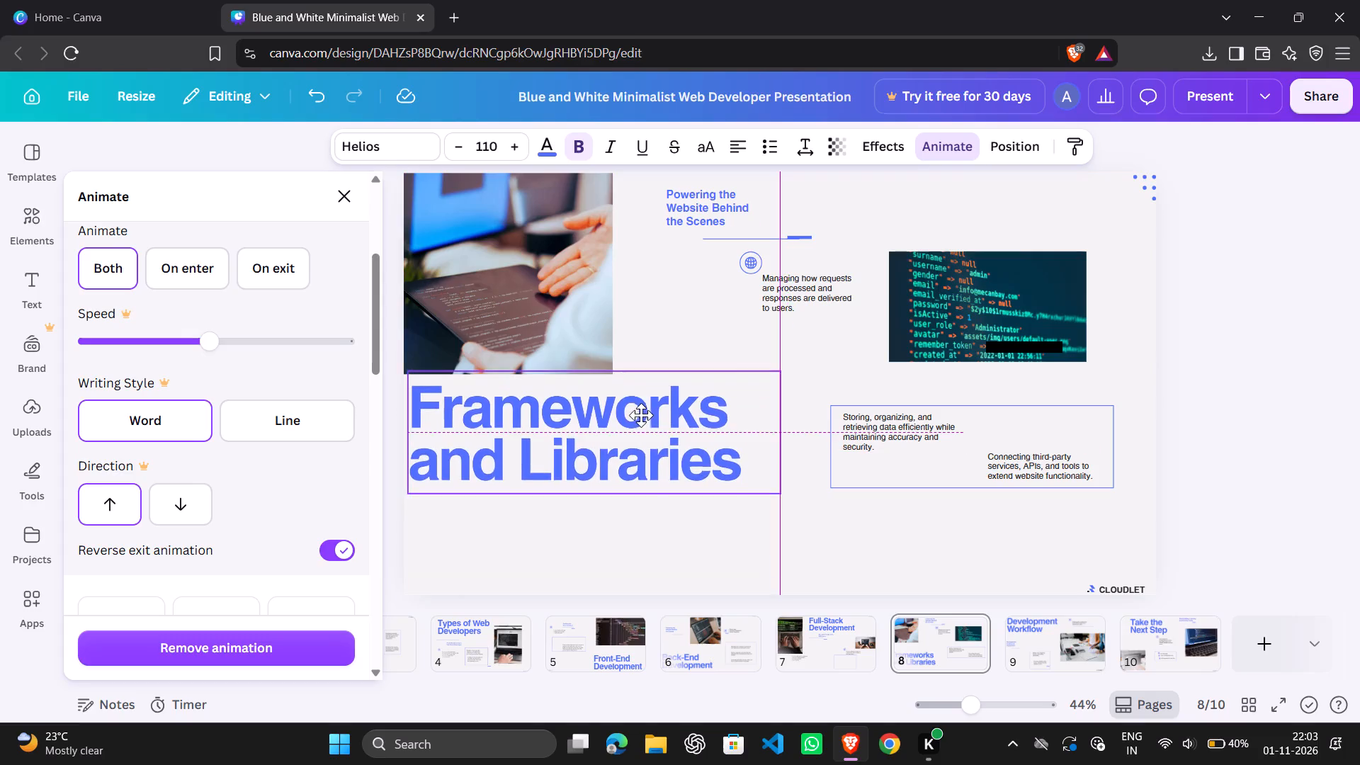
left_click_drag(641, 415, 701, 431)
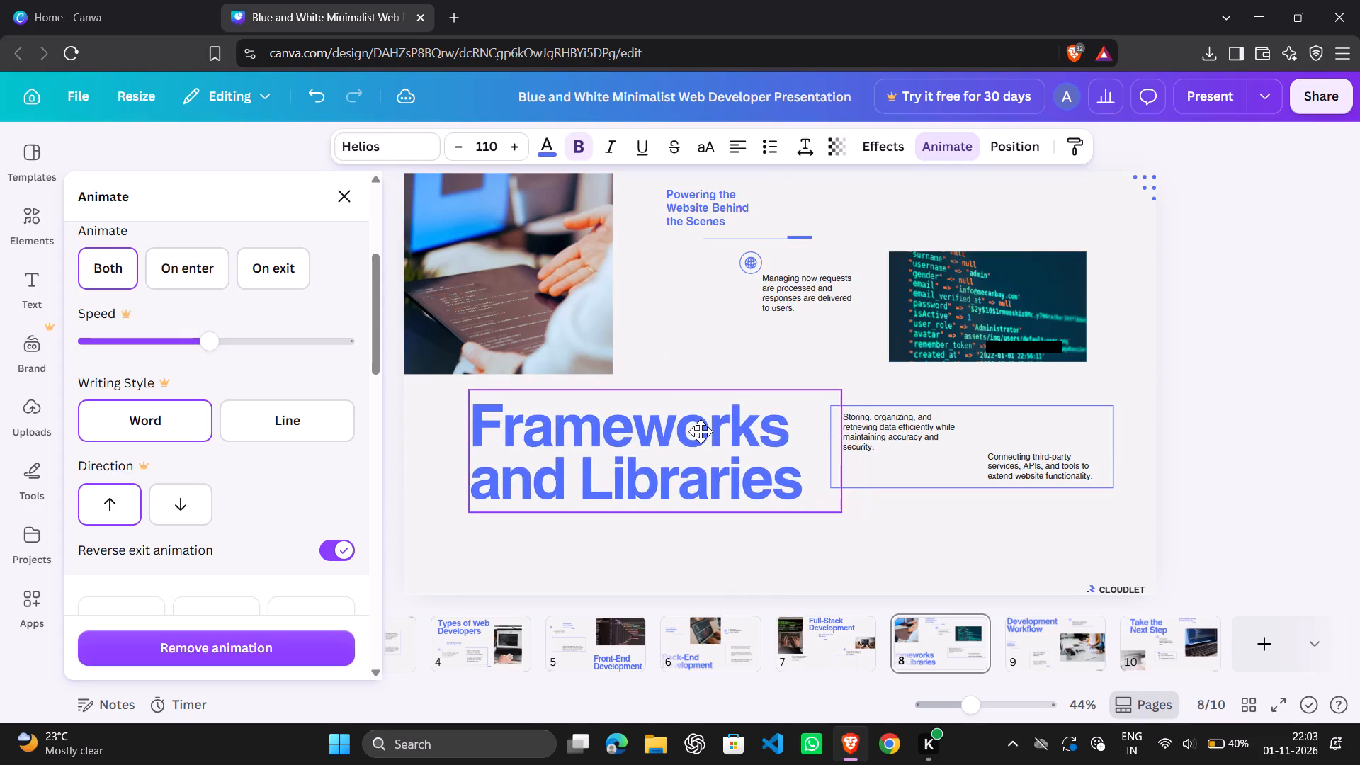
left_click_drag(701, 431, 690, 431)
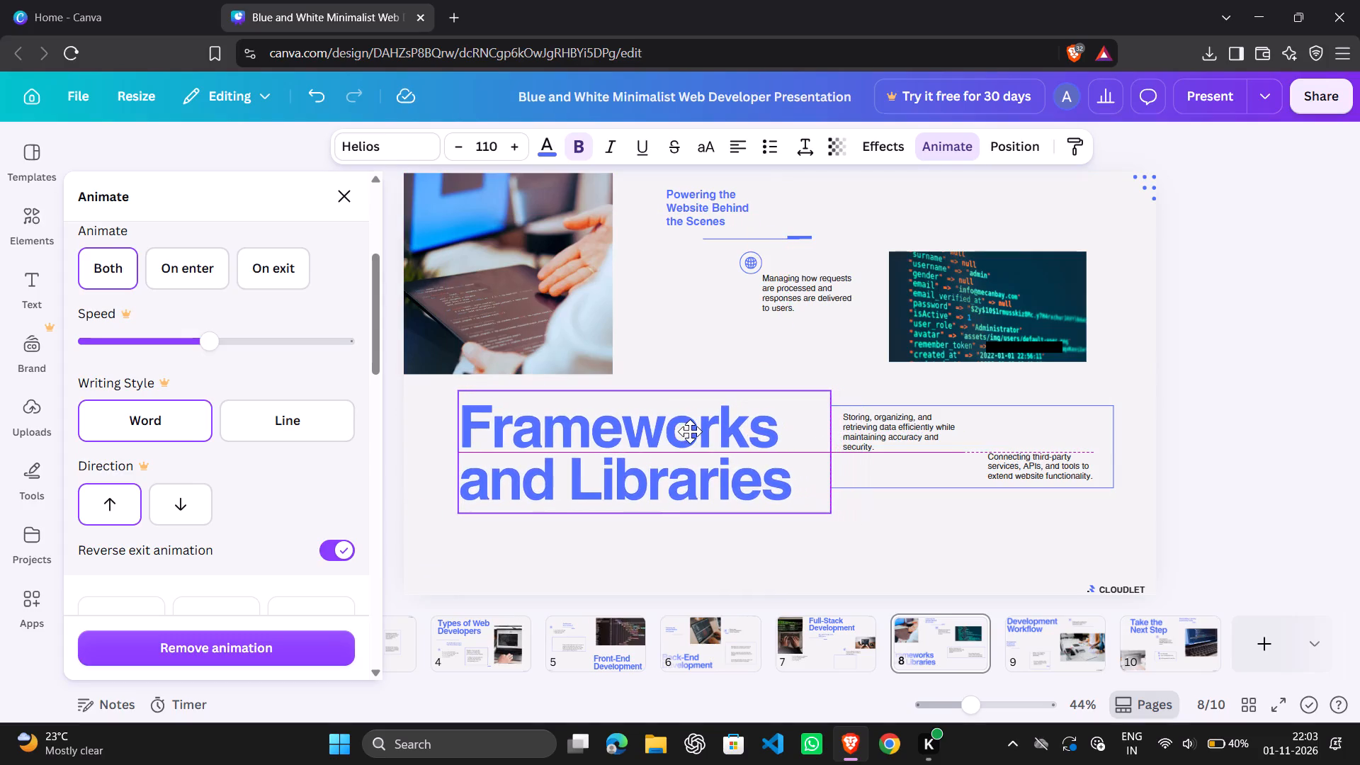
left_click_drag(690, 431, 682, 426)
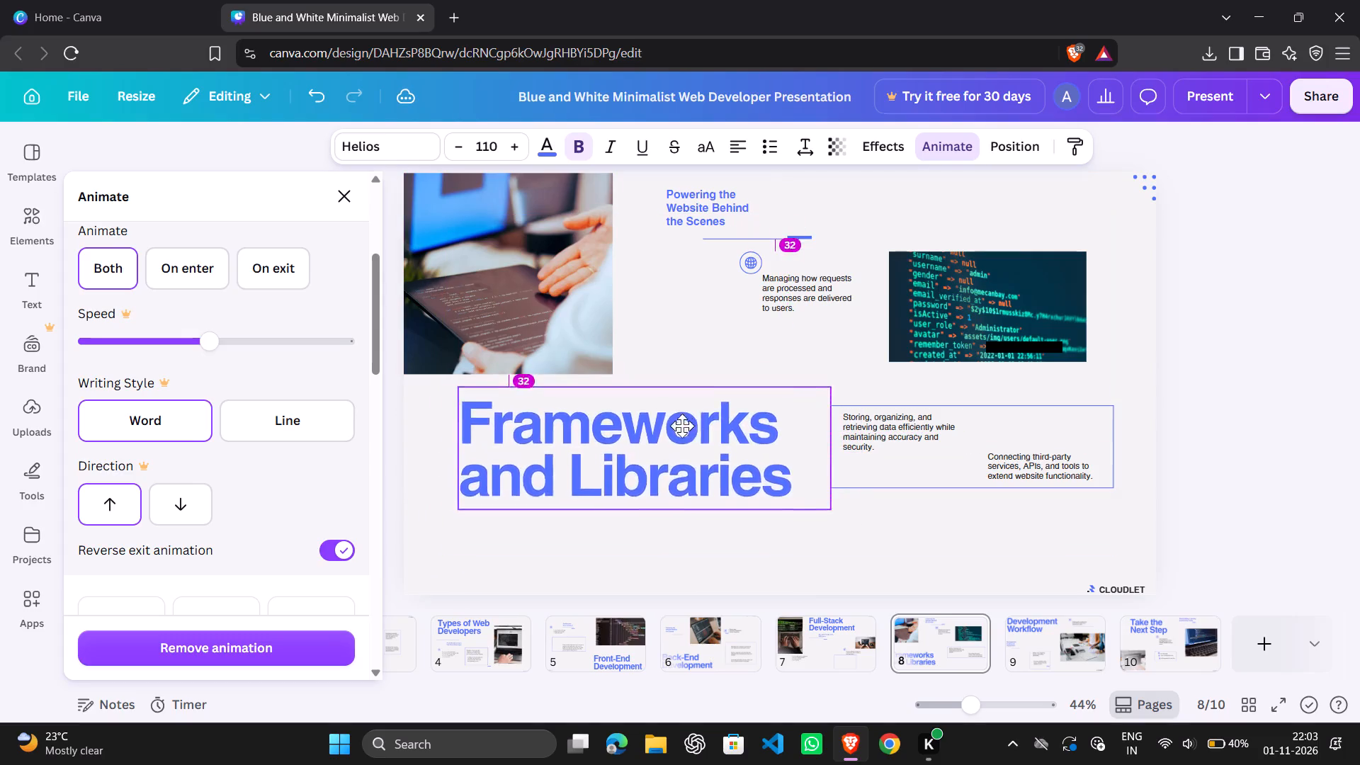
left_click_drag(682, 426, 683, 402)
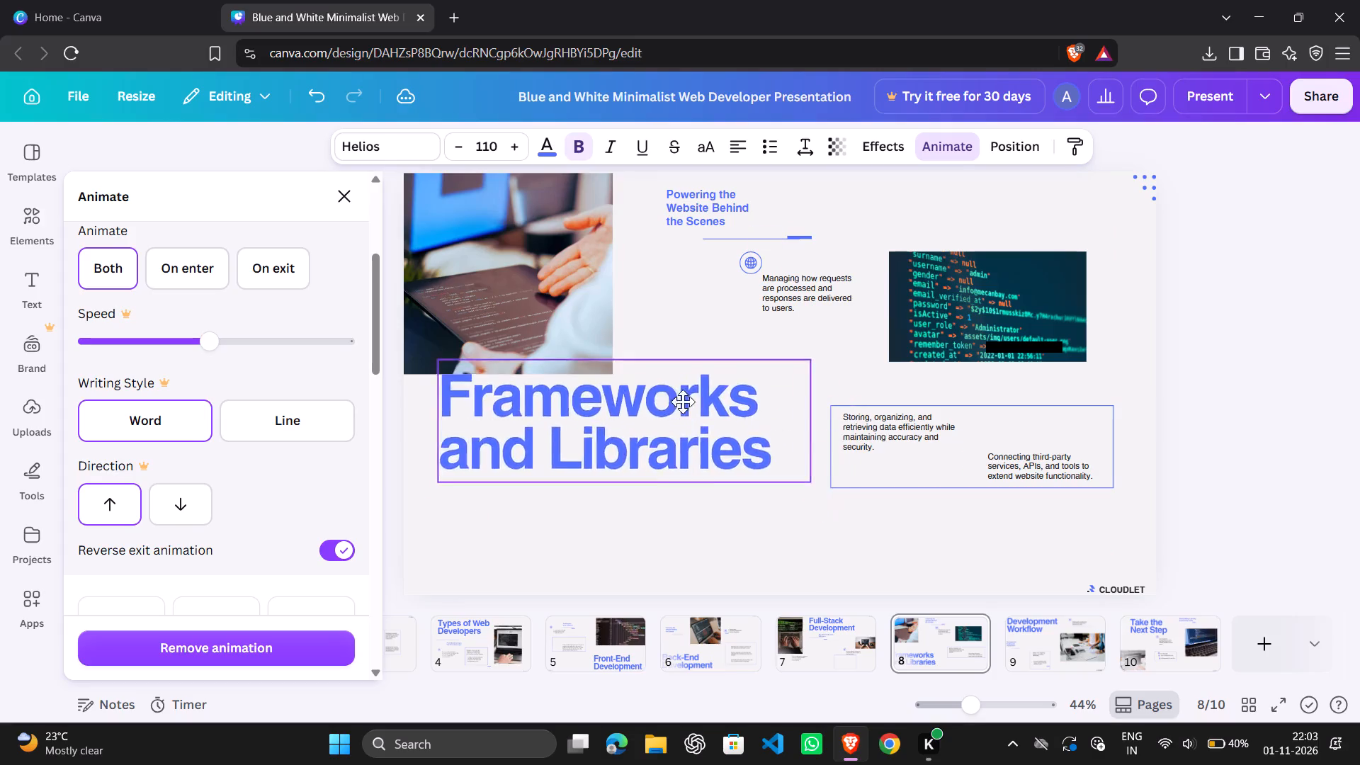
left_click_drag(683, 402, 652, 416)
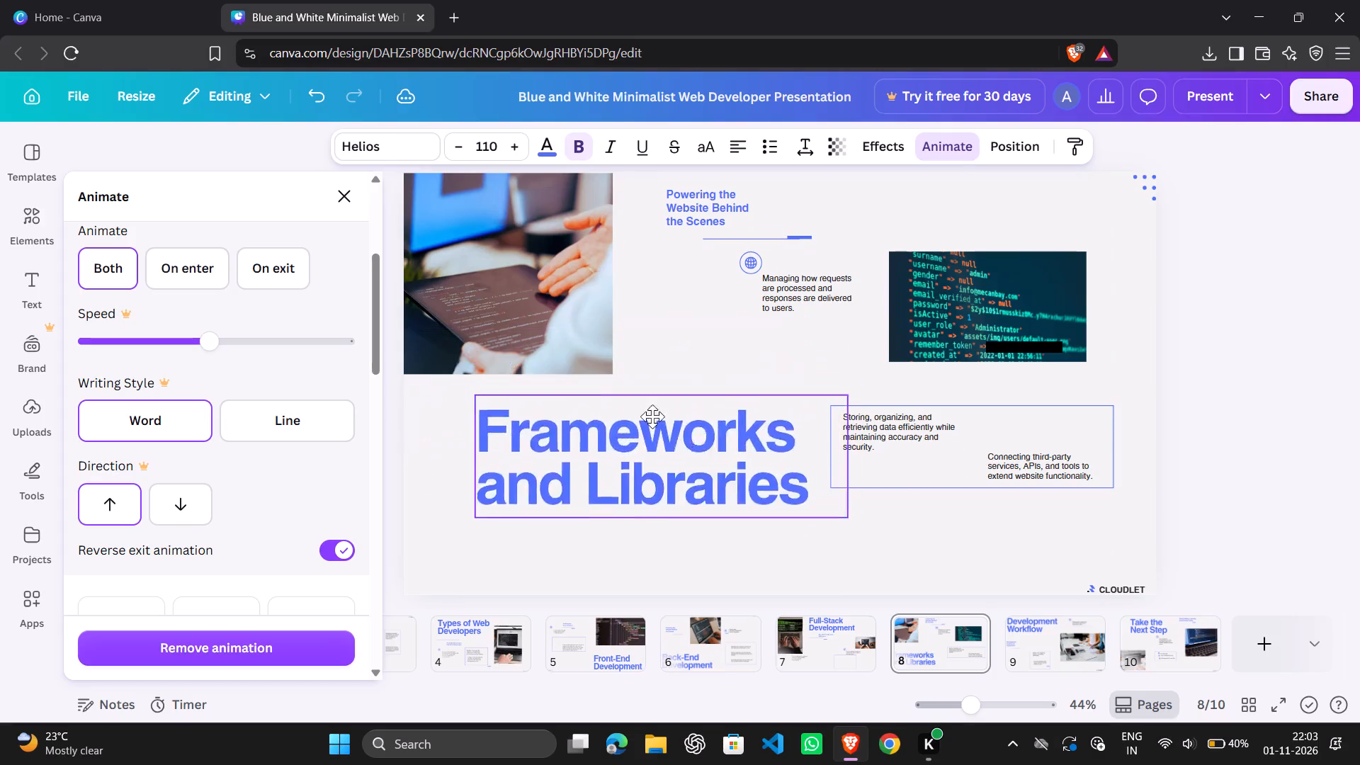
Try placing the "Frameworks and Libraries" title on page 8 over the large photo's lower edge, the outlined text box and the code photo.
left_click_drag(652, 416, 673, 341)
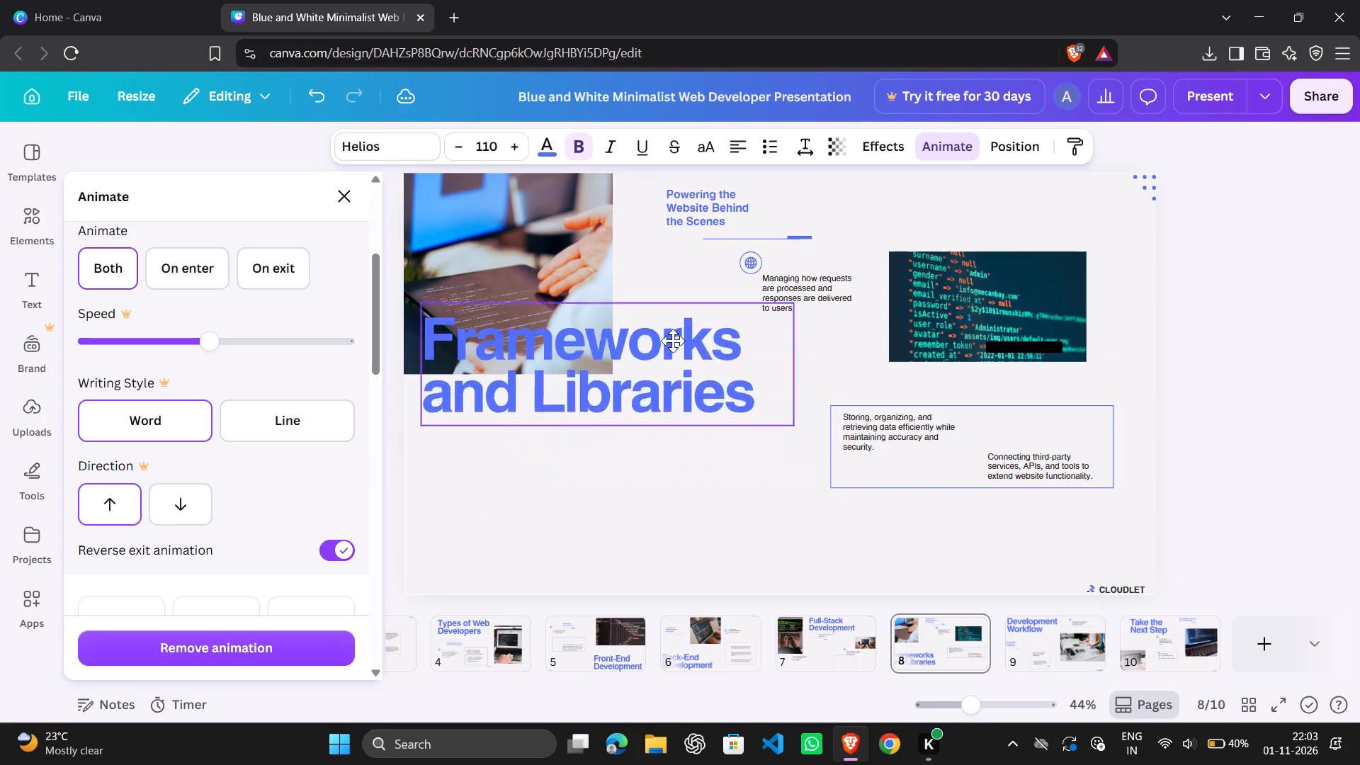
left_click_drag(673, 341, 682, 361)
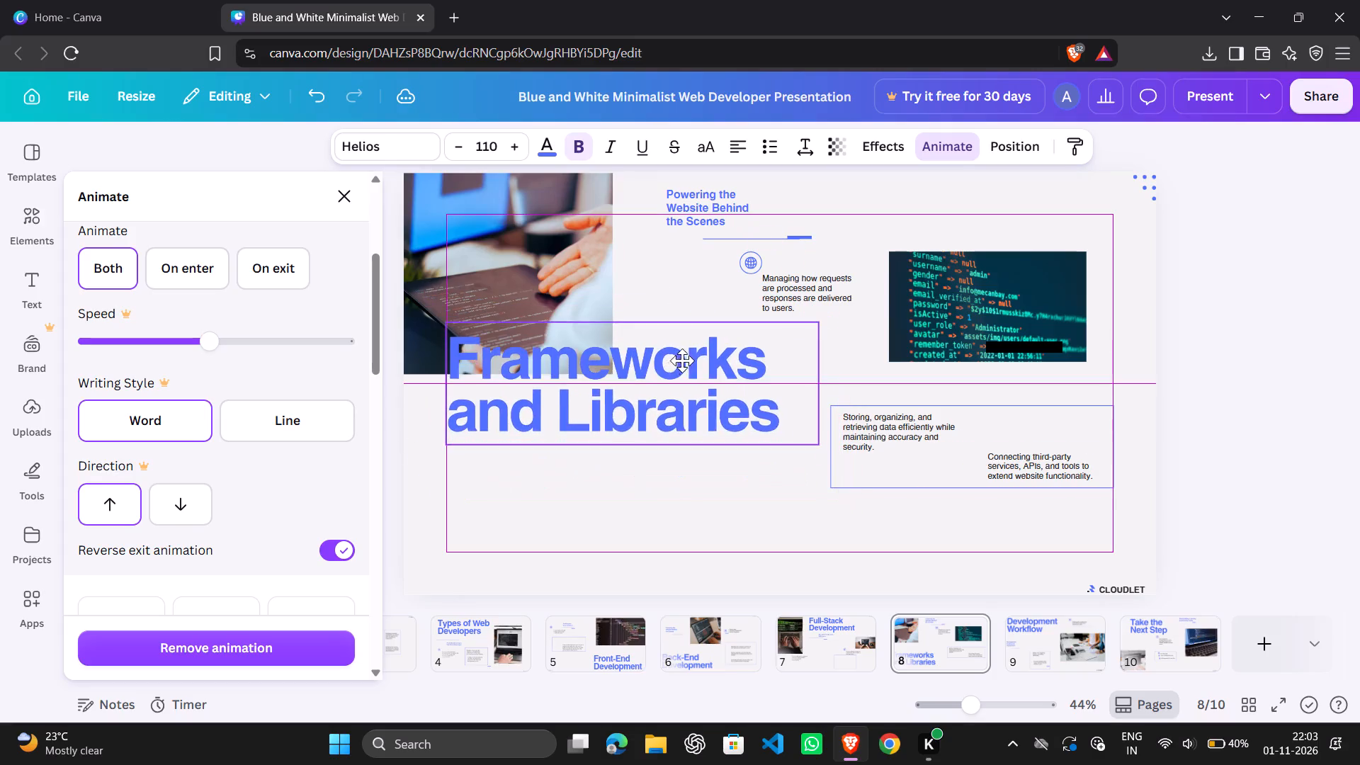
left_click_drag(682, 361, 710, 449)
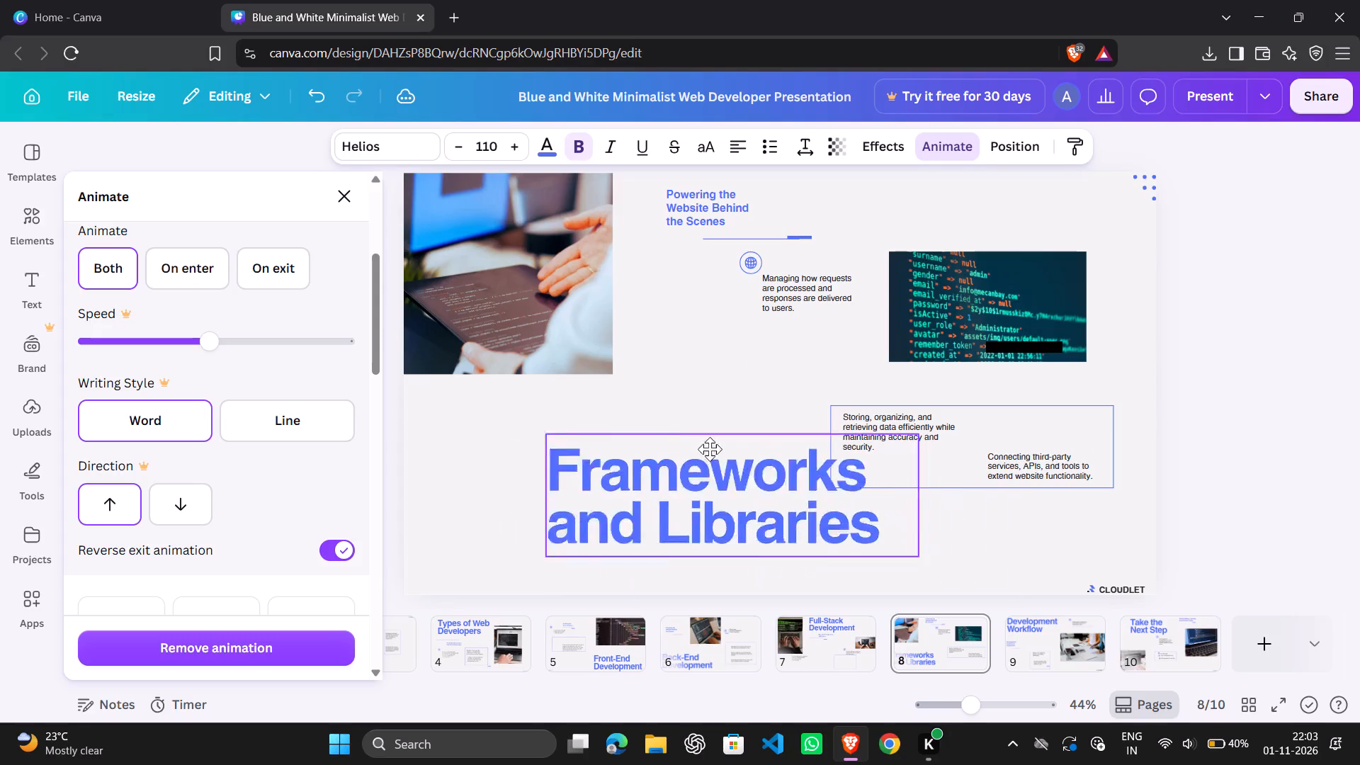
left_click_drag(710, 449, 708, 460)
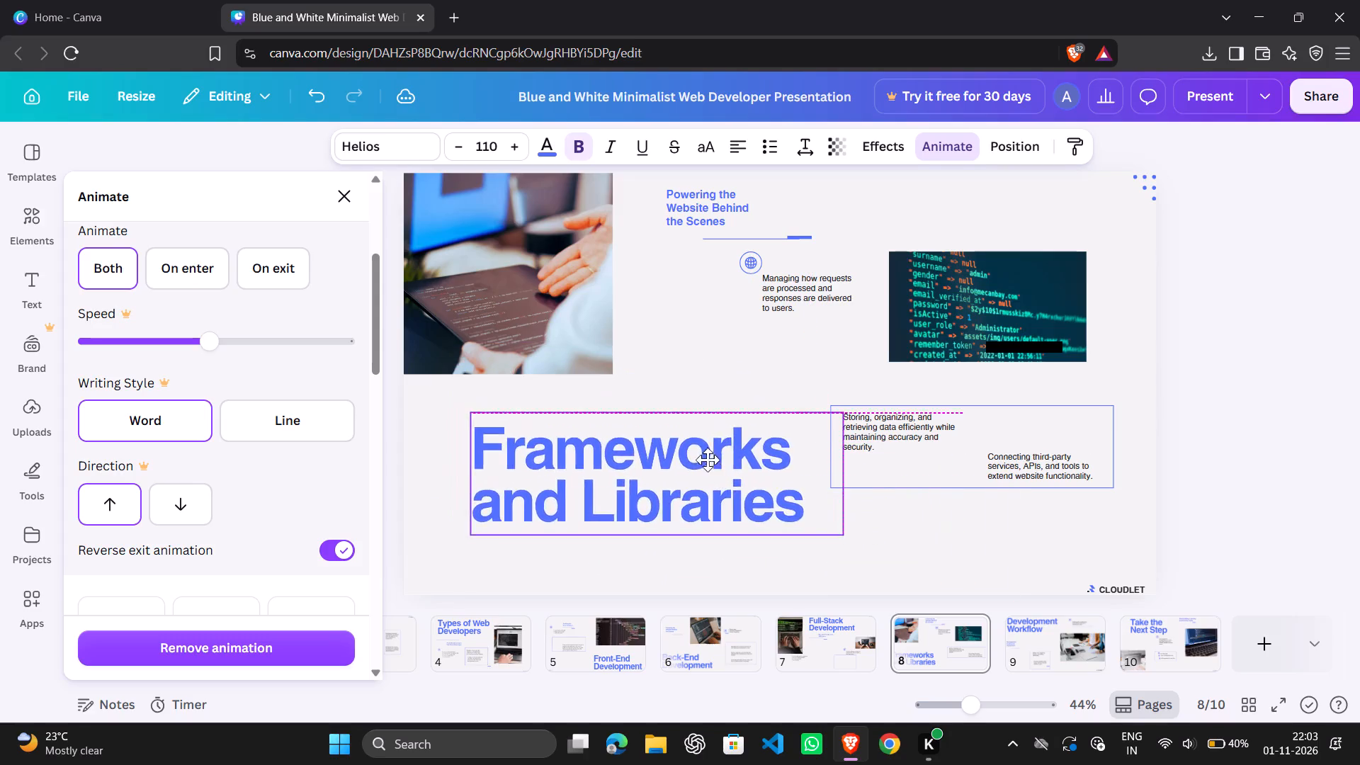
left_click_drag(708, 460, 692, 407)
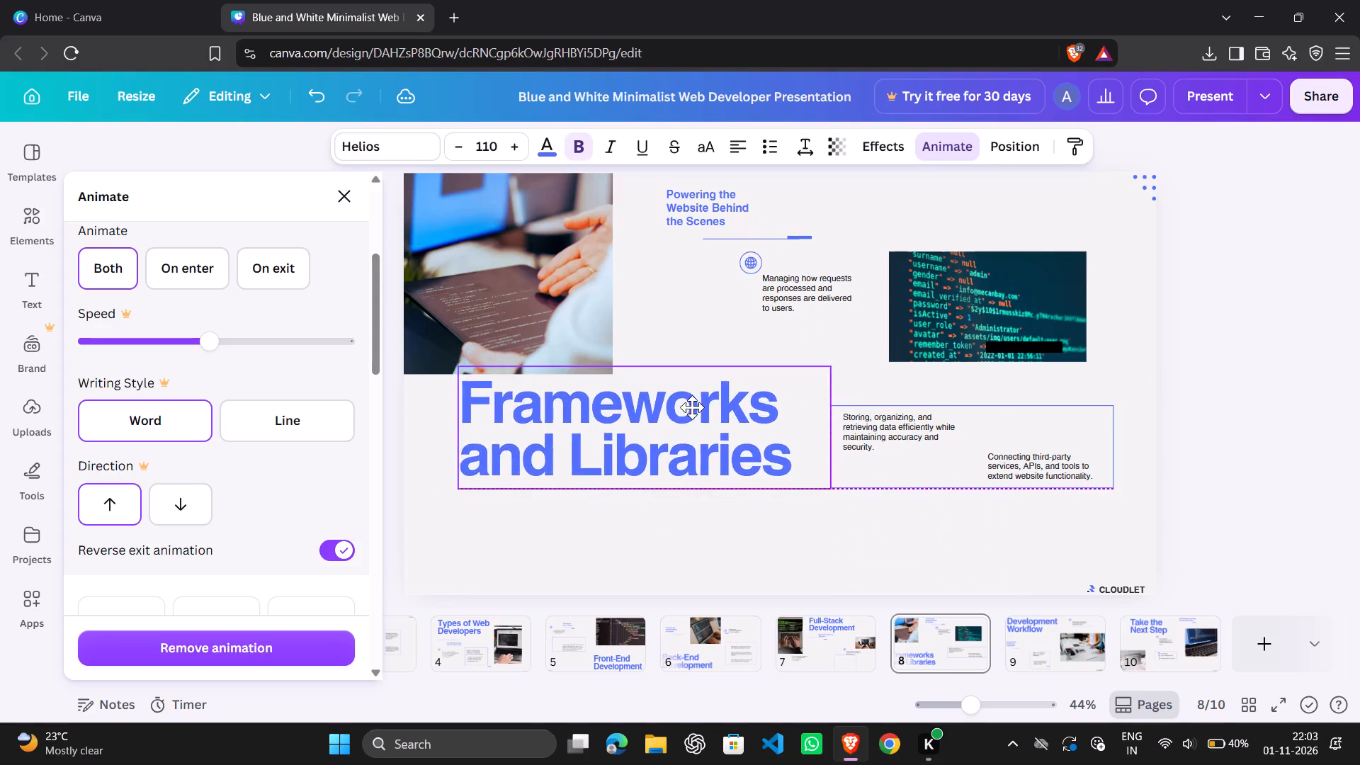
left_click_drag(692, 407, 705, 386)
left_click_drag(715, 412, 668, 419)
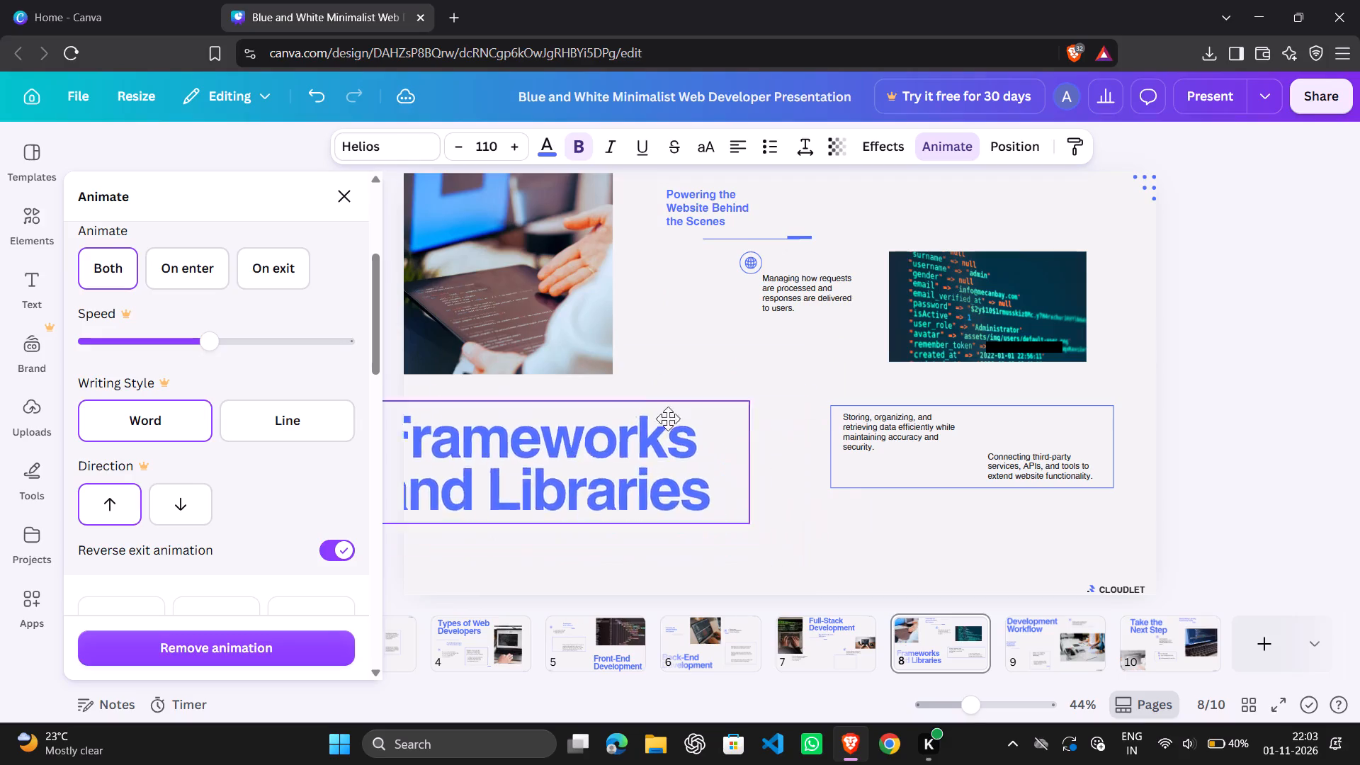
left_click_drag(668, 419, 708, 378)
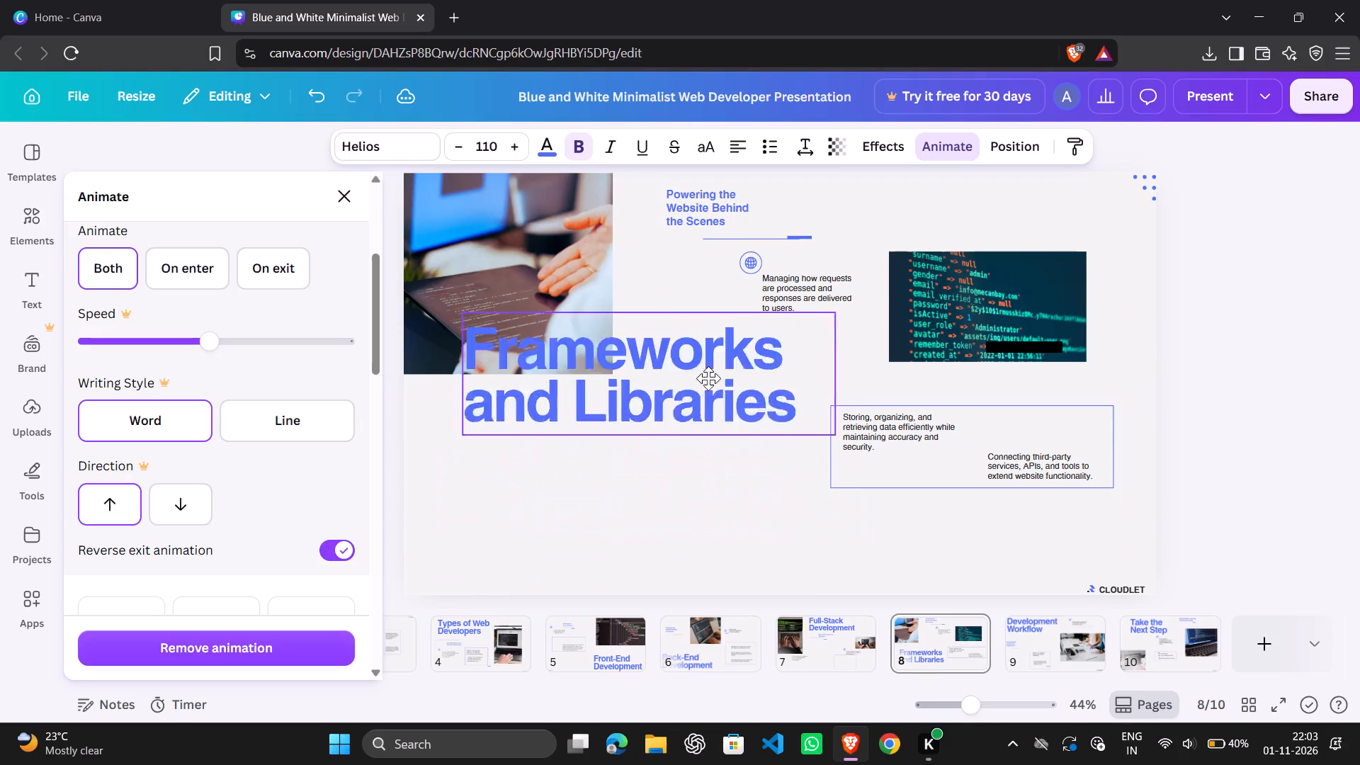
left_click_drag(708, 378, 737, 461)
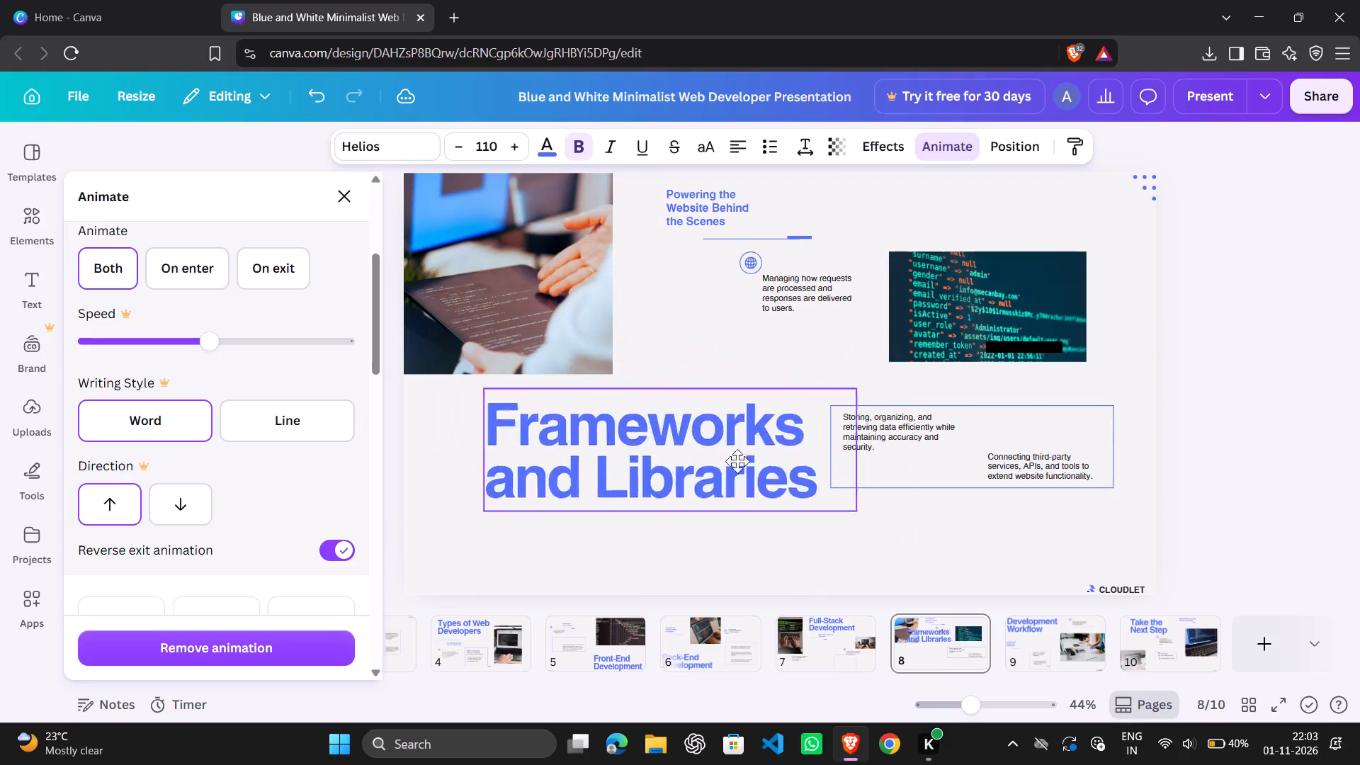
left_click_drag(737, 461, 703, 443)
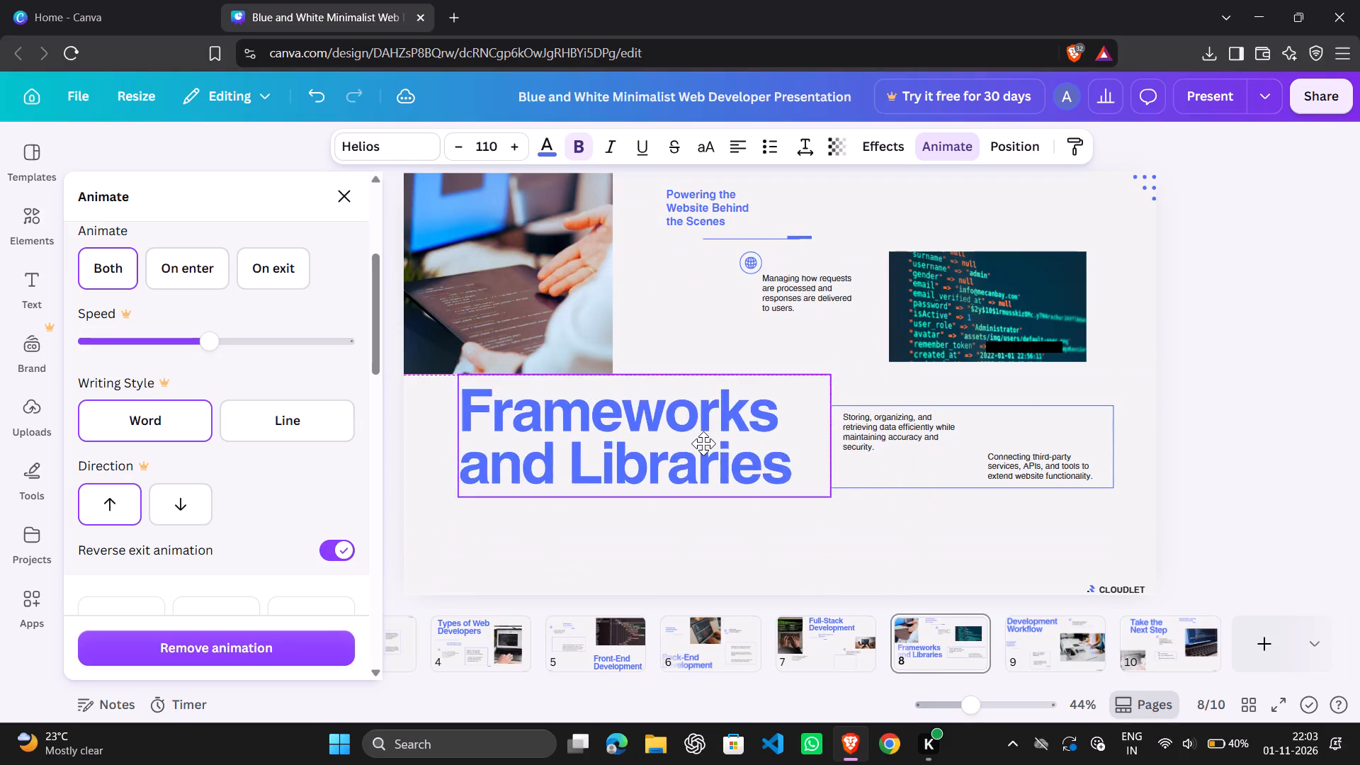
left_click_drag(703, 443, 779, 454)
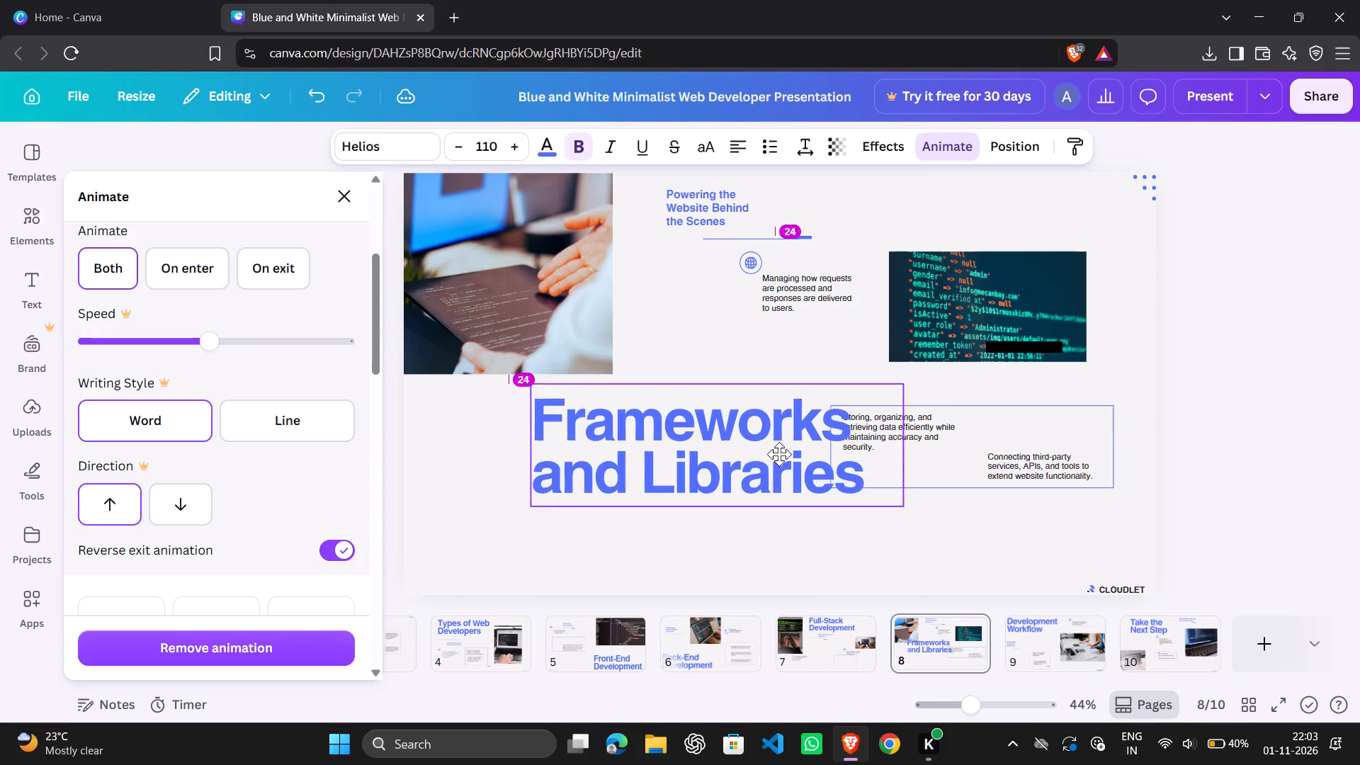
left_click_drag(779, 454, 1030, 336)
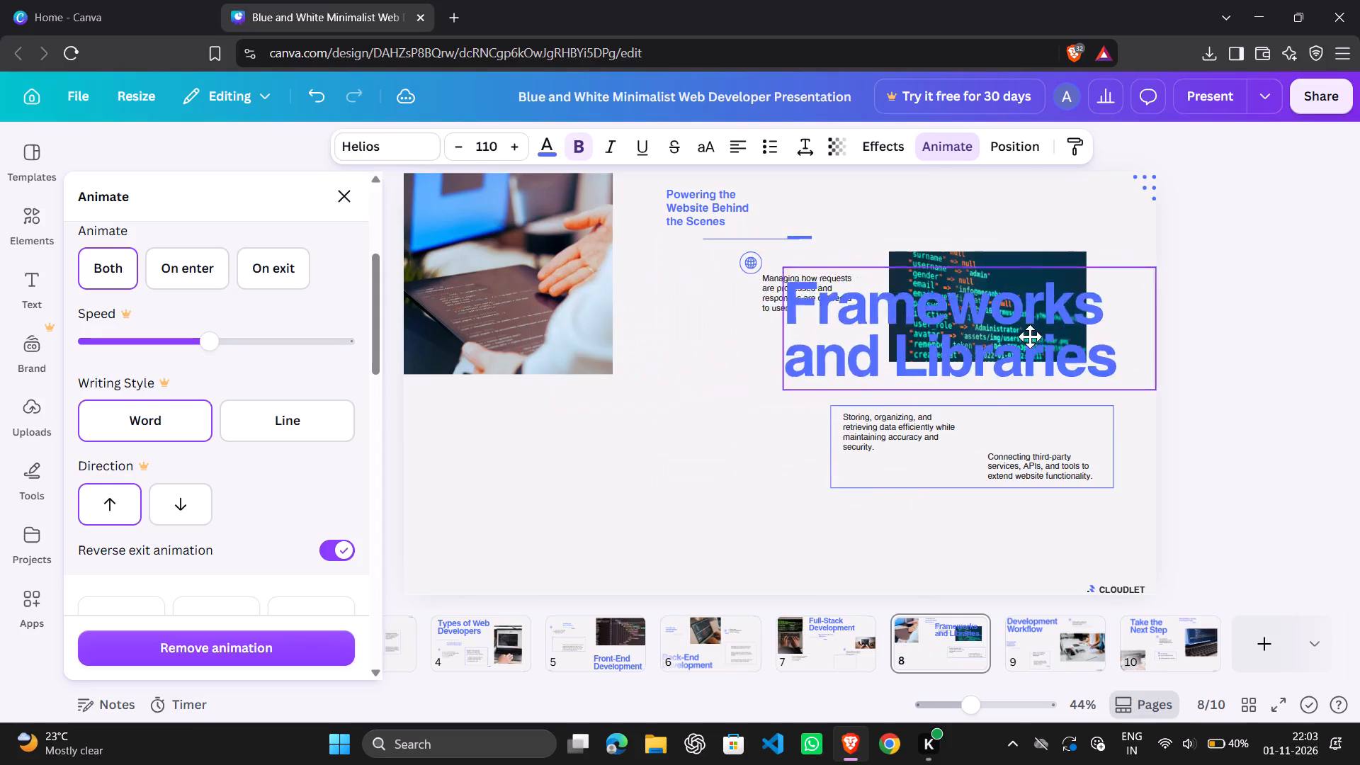
Place the "Frameworks and Libraries" title on page 8 in the empty area below the large photo, beside the outlined text box.
left_click_drag(1030, 336, 706, 509)
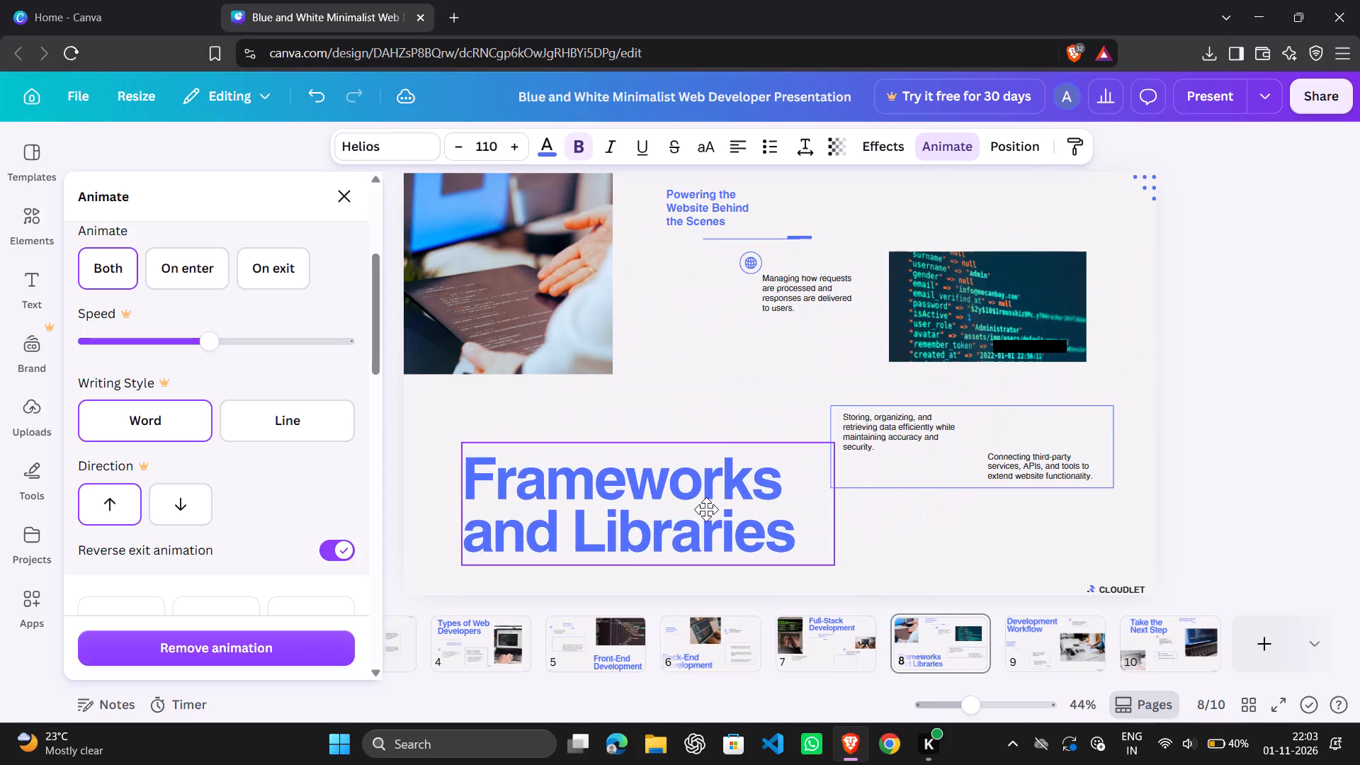
left_click_drag(706, 509, 666, 494)
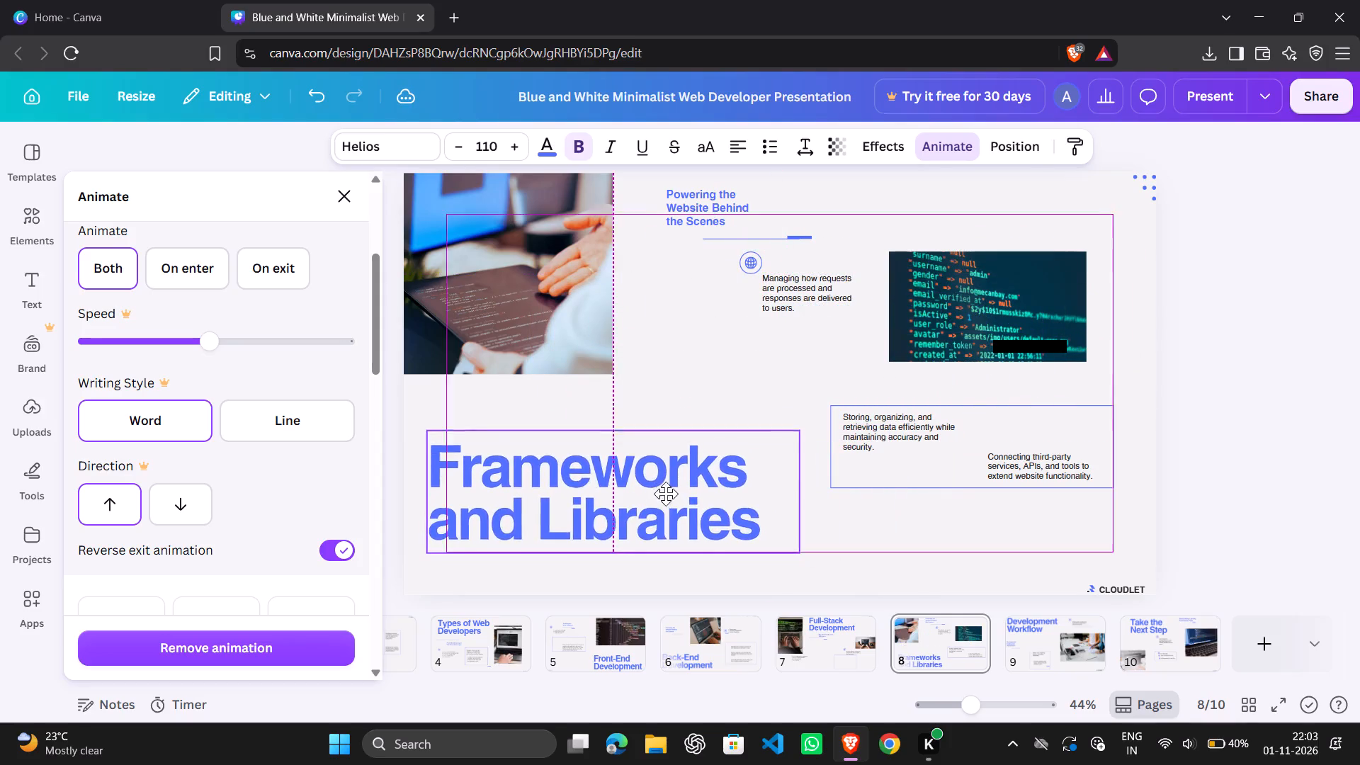
left_click_drag(666, 494, 697, 514)
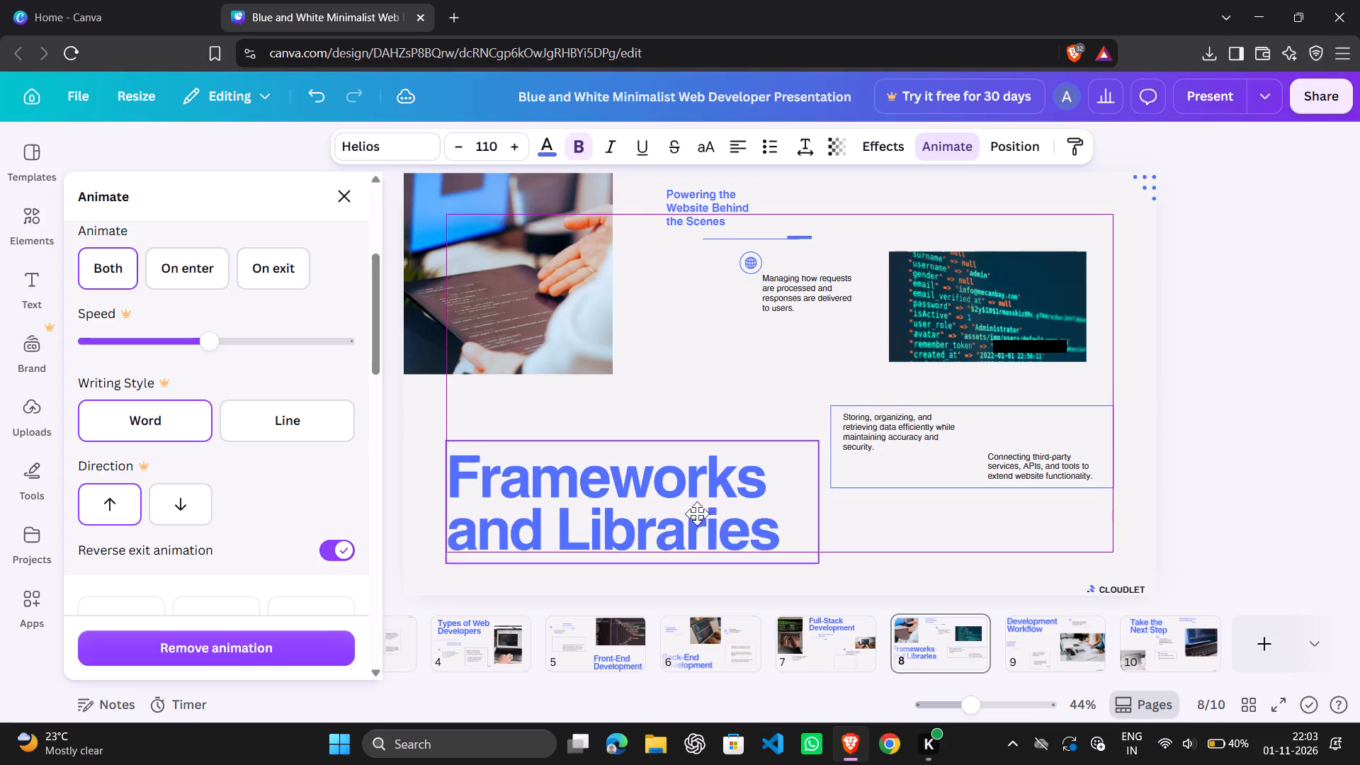
left_click_drag(697, 514, 711, 436)
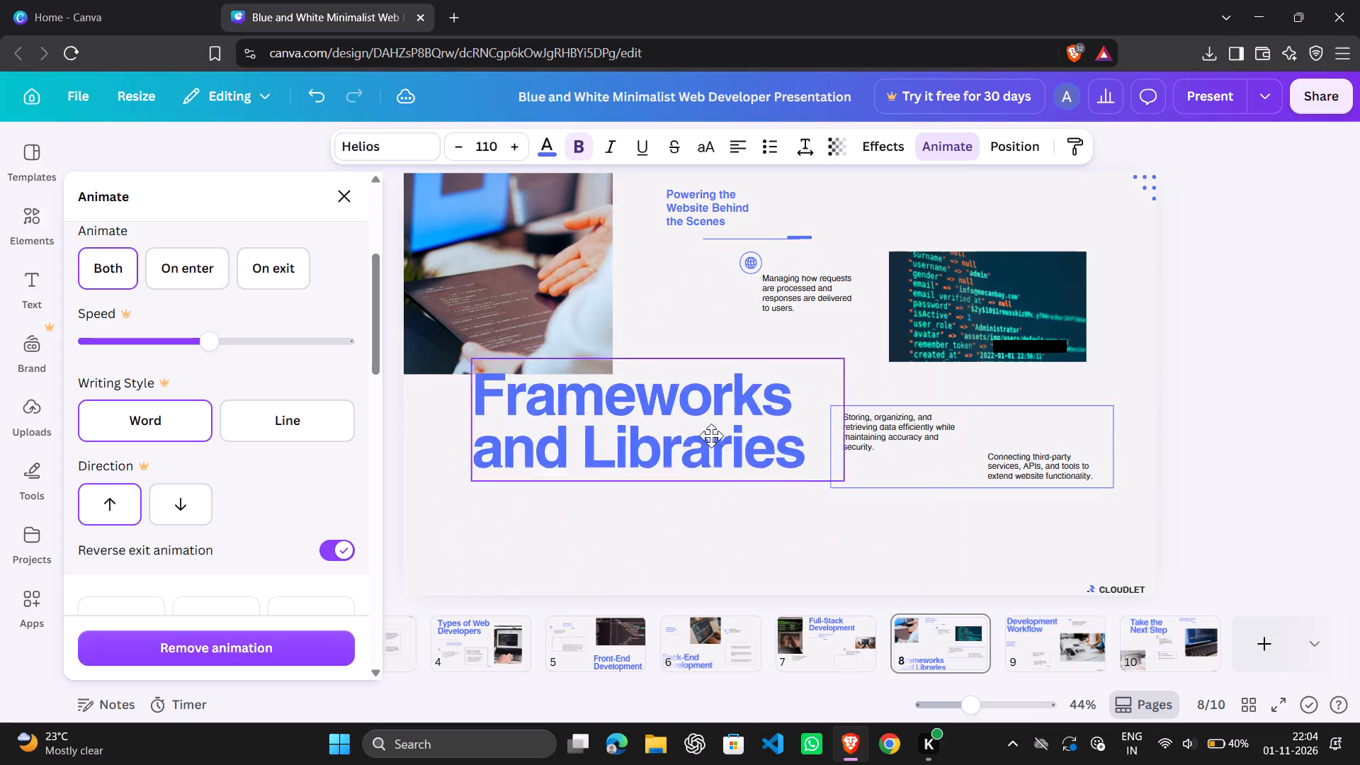
left_click_drag(711, 436, 679, 505)
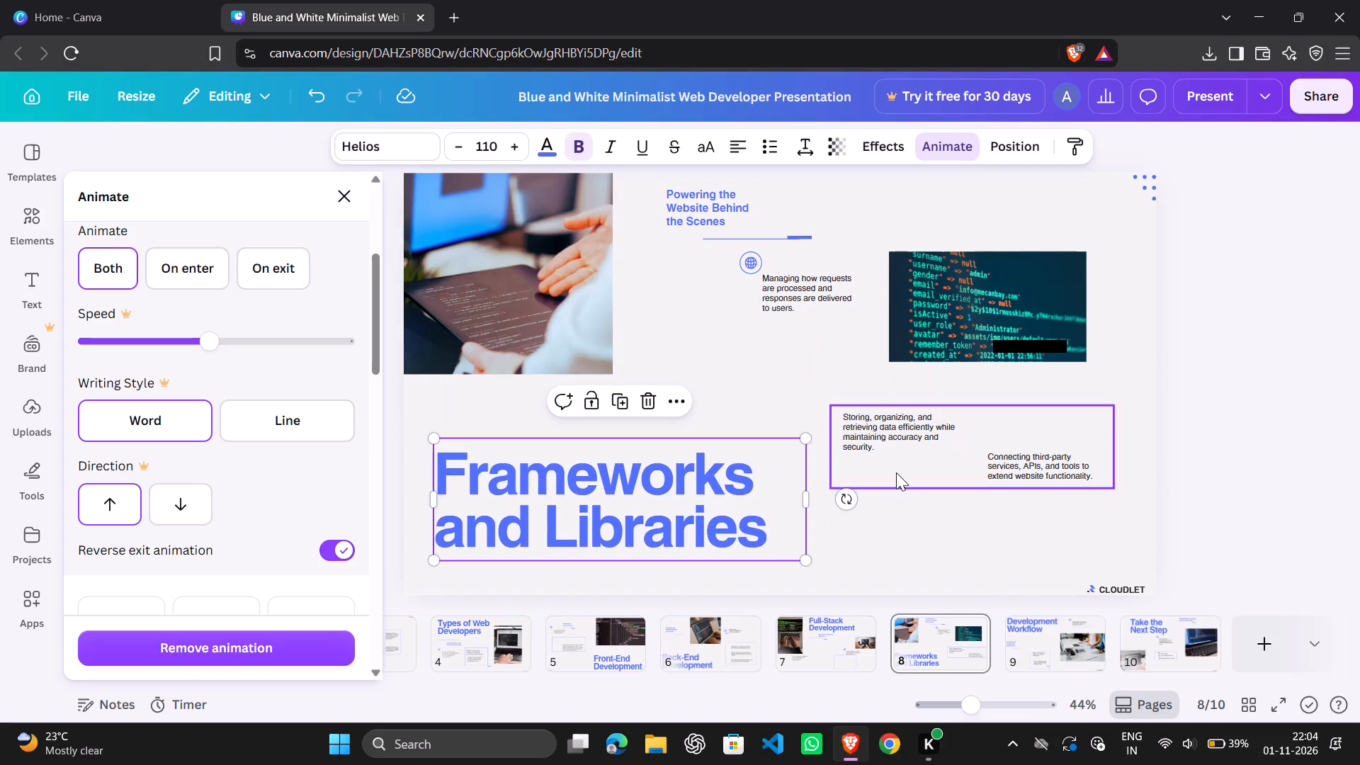
Shift the "Storing, organizing" paragraph on page 8 slightly right inside the outlined box.
left_click_drag(897, 436, 905, 446)
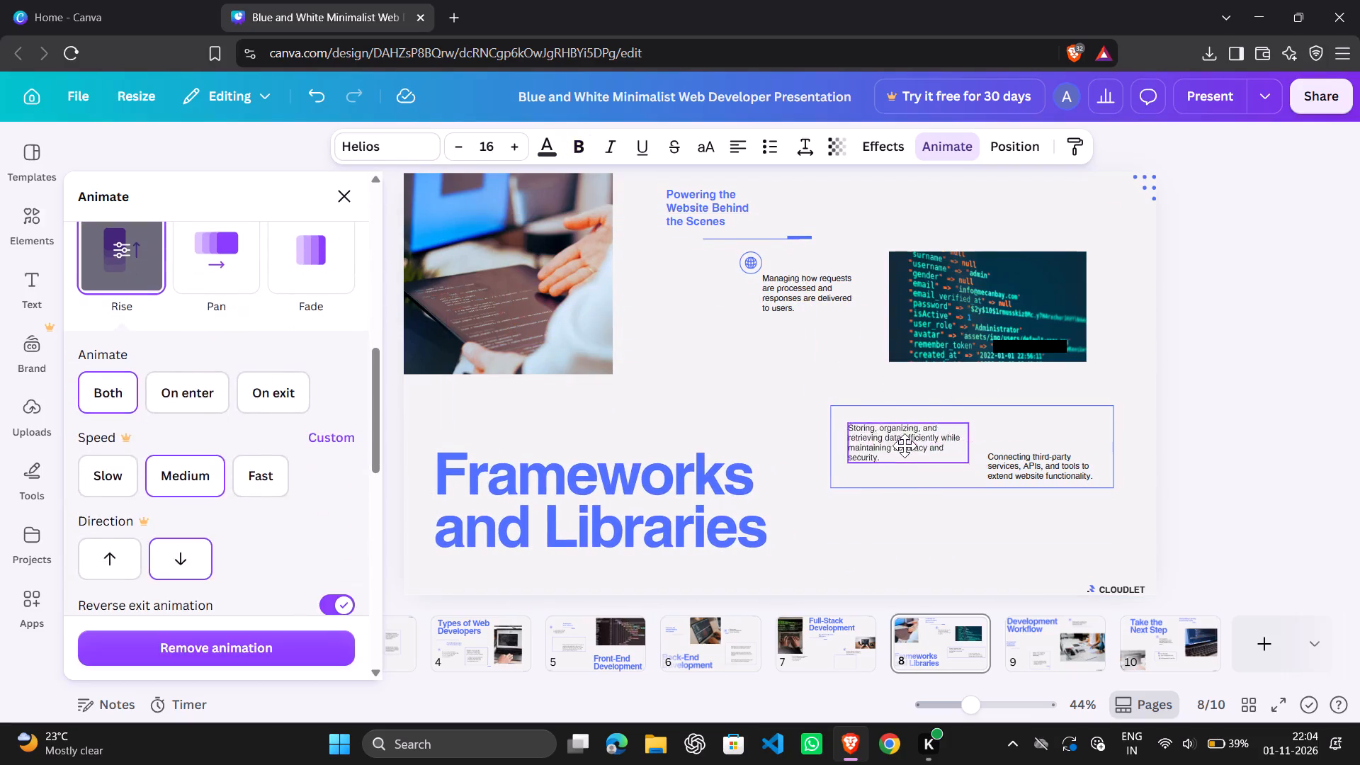
left_click_drag(905, 446, 907, 443)
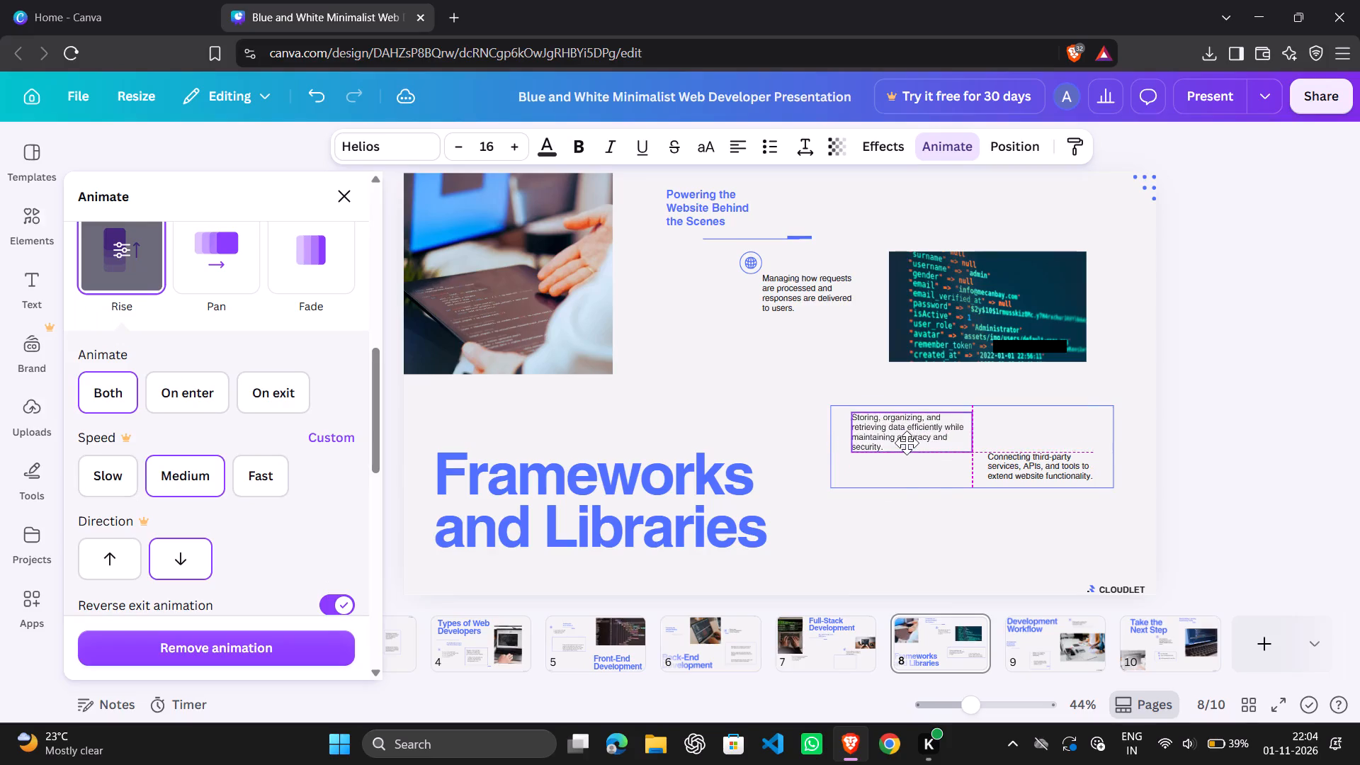
left_click_drag(907, 443, 907, 435)
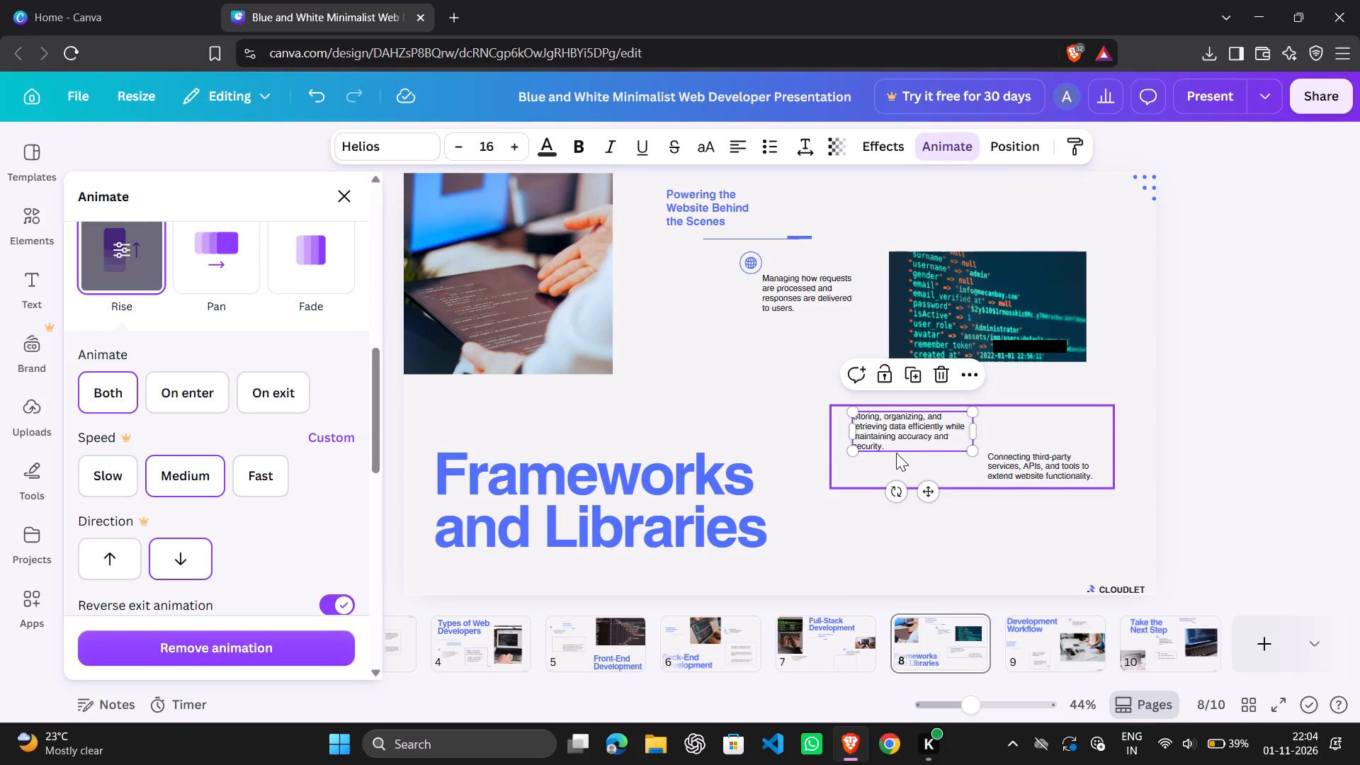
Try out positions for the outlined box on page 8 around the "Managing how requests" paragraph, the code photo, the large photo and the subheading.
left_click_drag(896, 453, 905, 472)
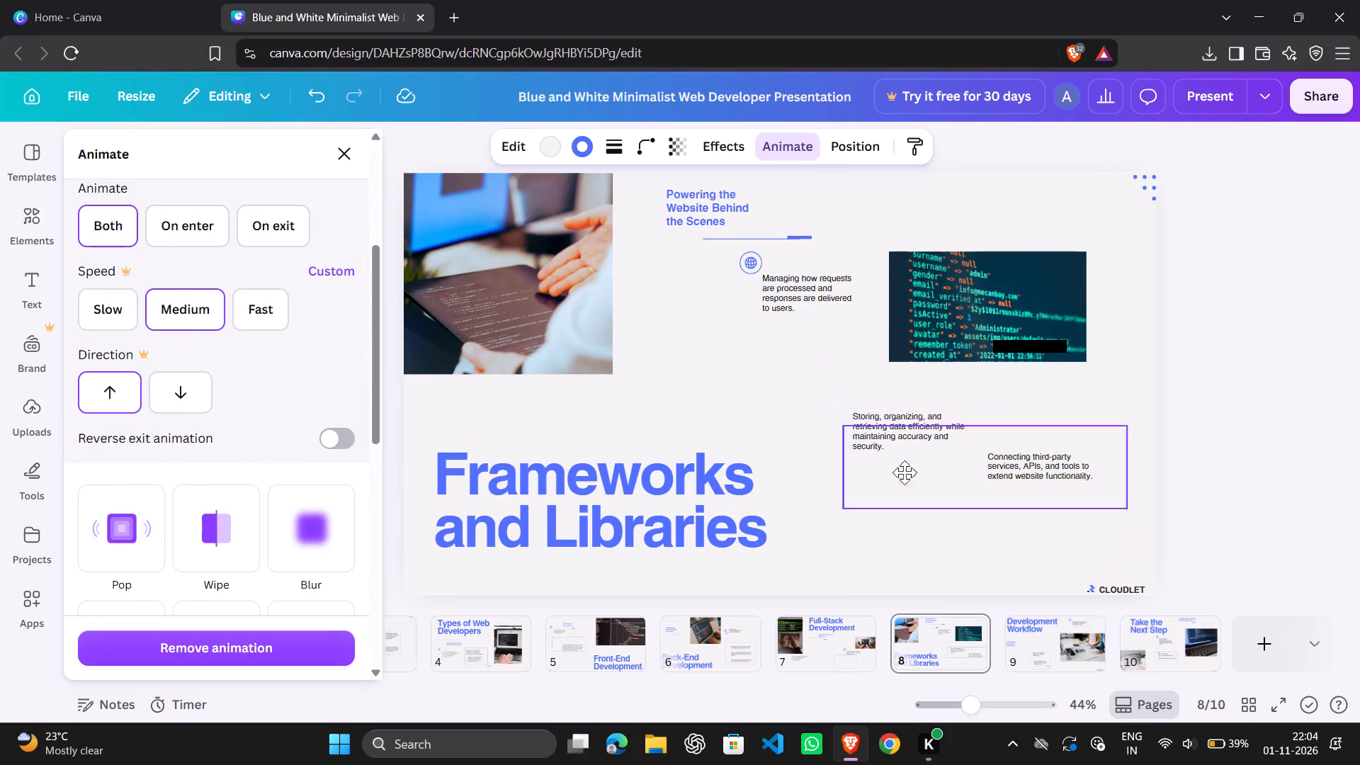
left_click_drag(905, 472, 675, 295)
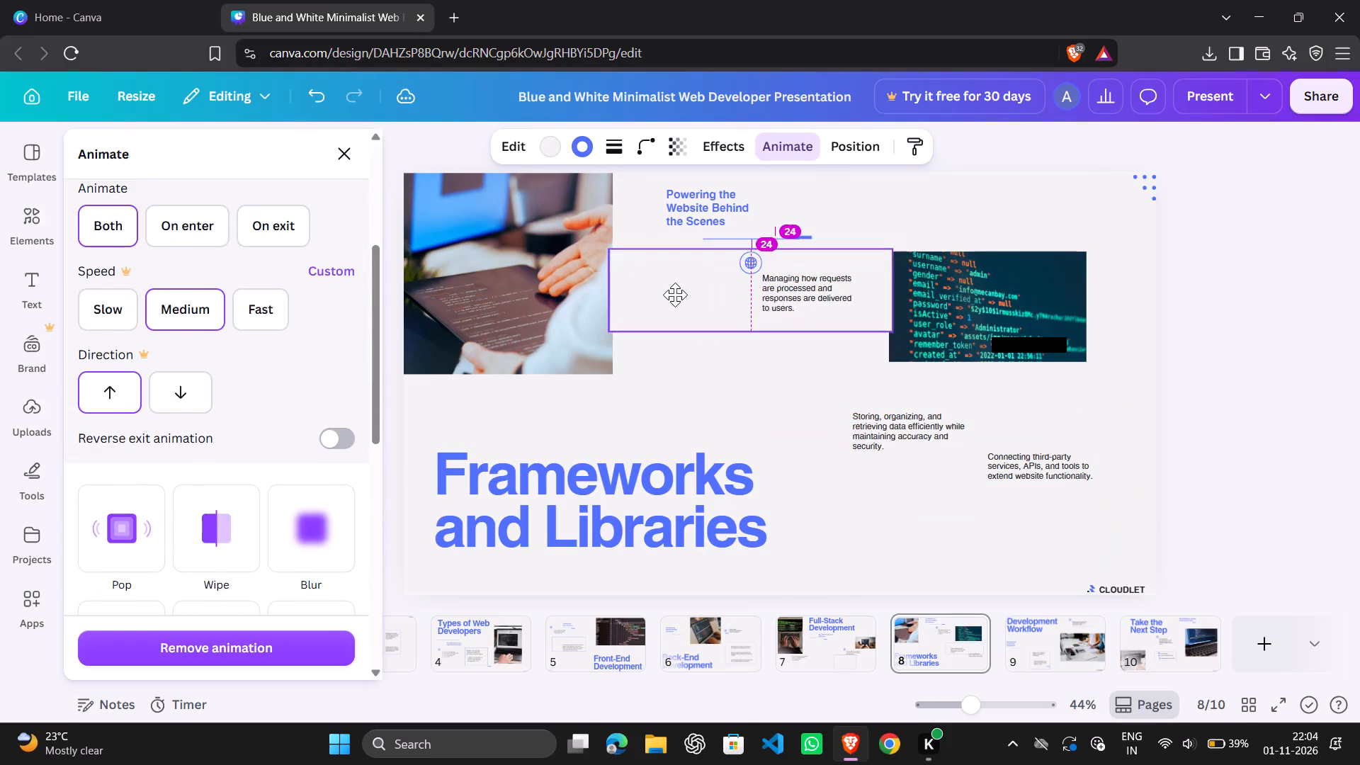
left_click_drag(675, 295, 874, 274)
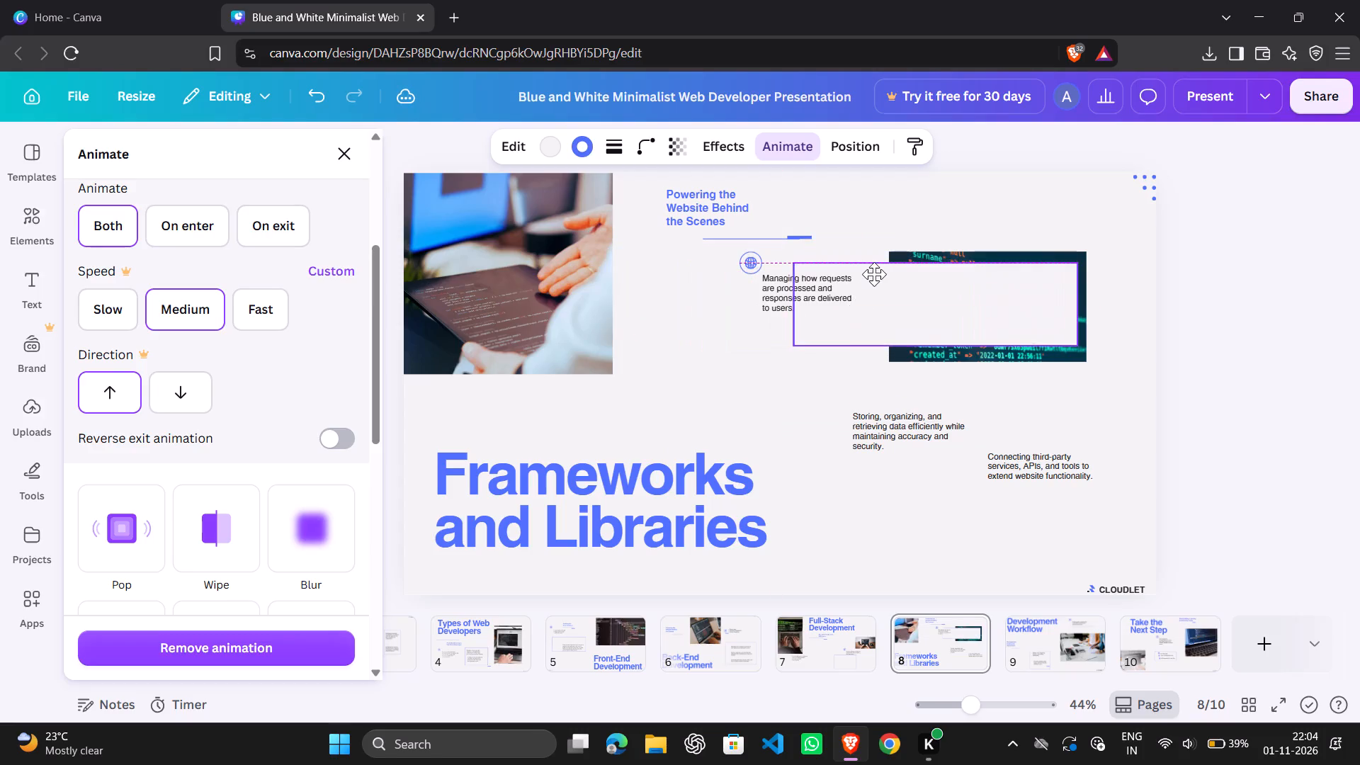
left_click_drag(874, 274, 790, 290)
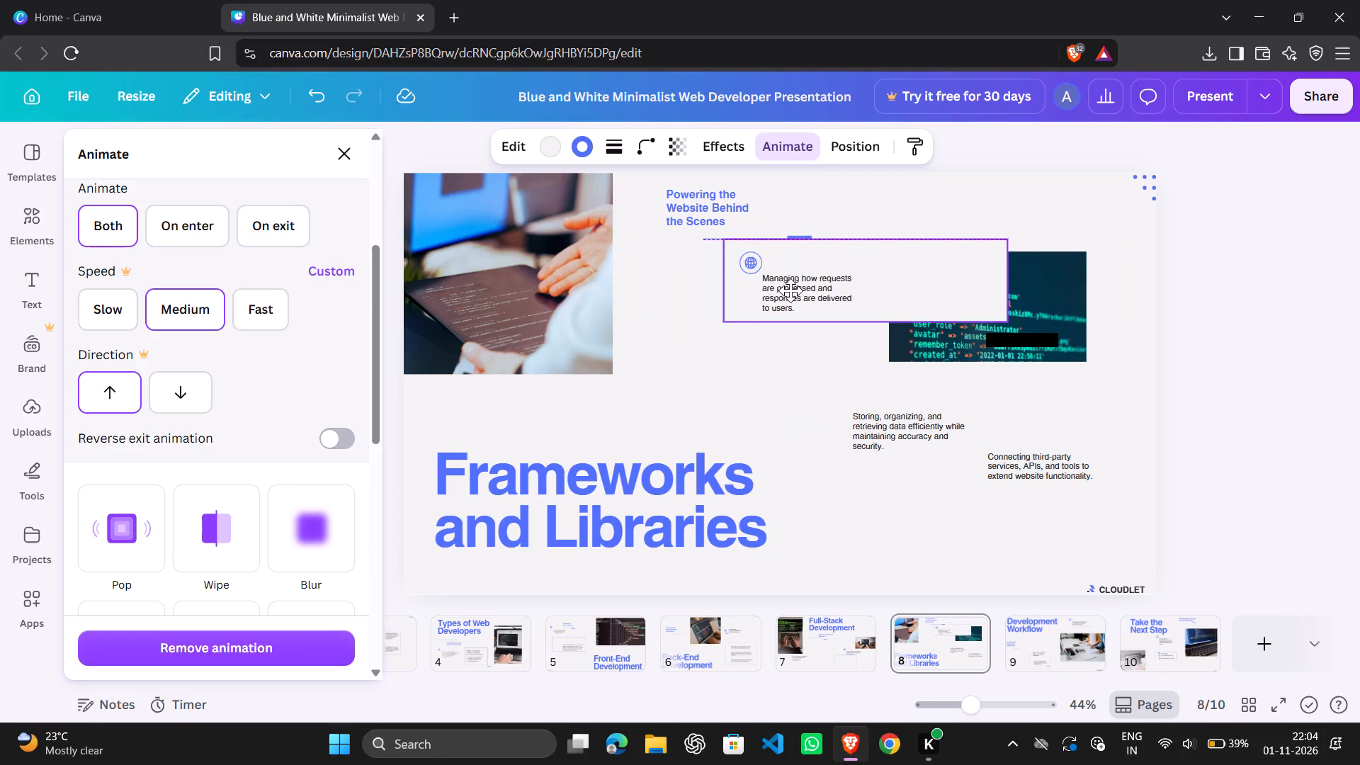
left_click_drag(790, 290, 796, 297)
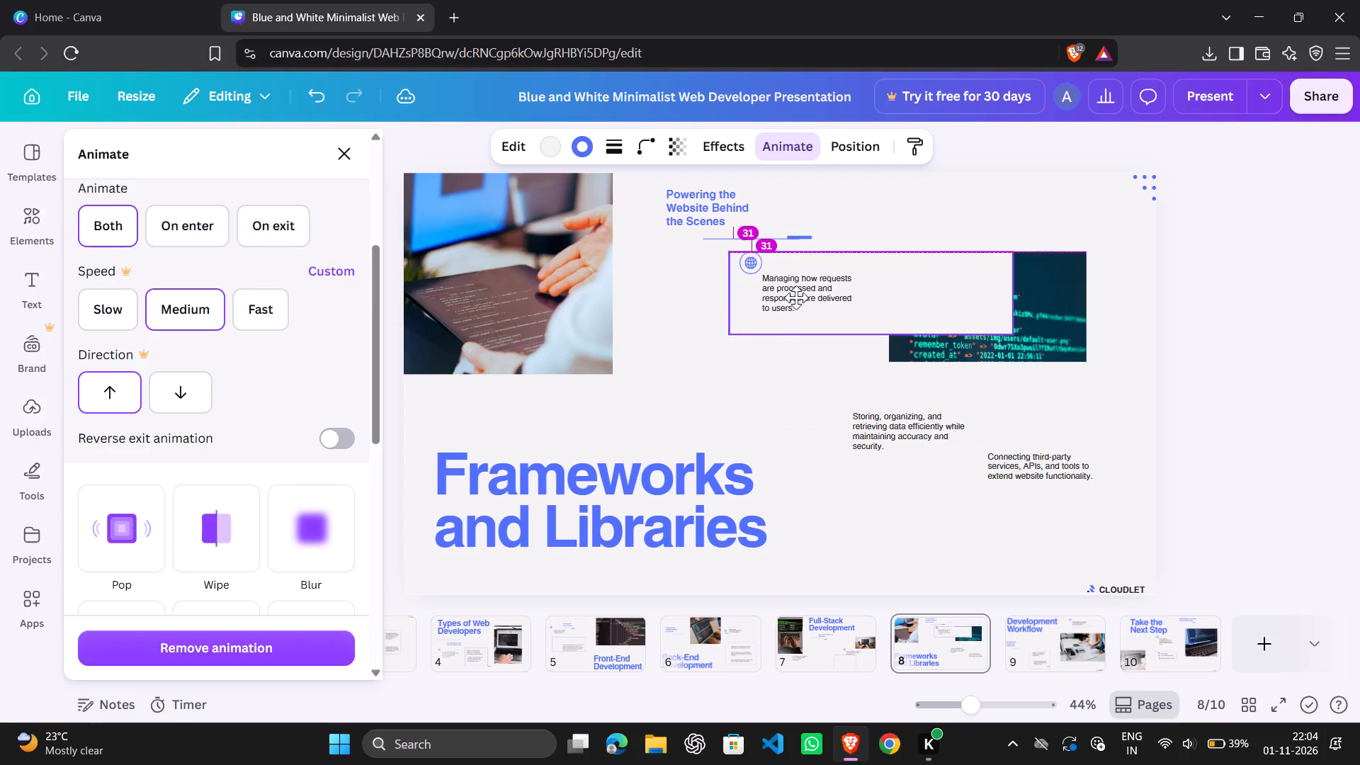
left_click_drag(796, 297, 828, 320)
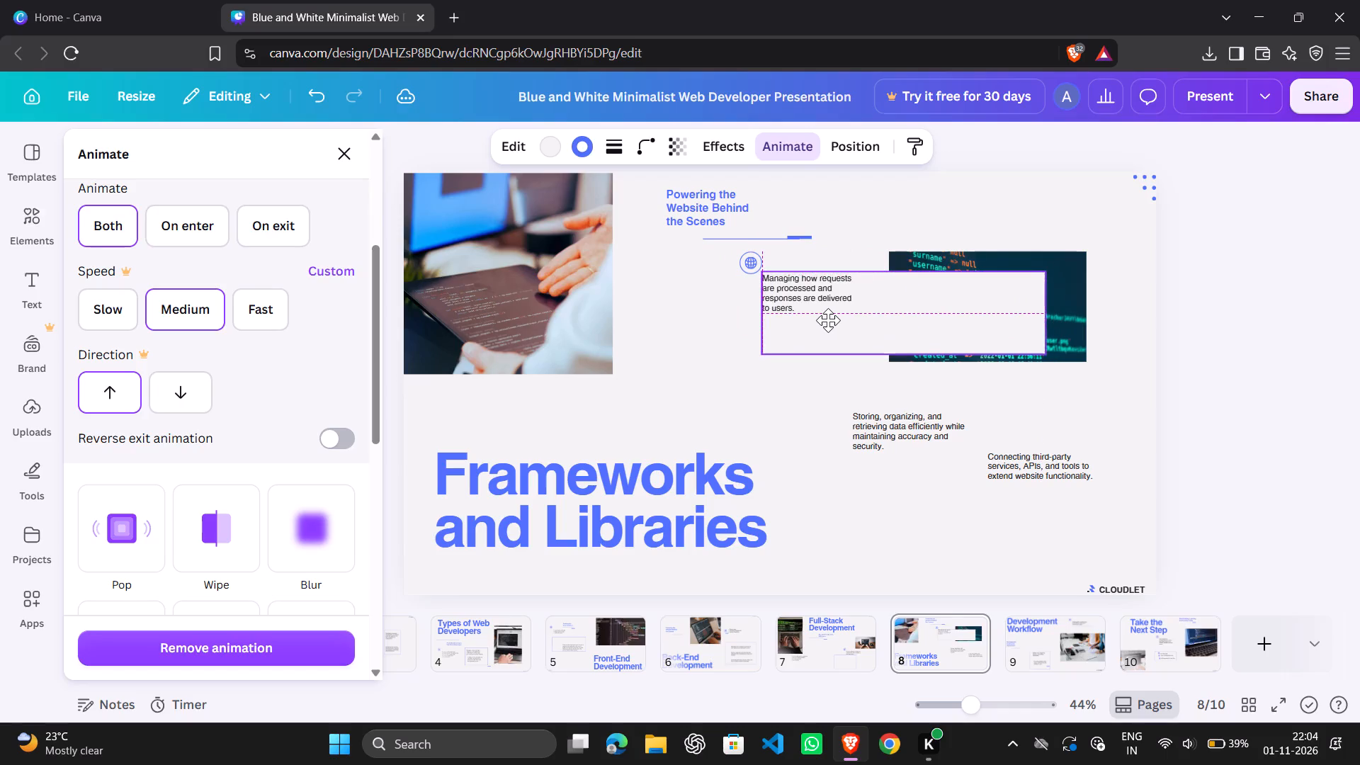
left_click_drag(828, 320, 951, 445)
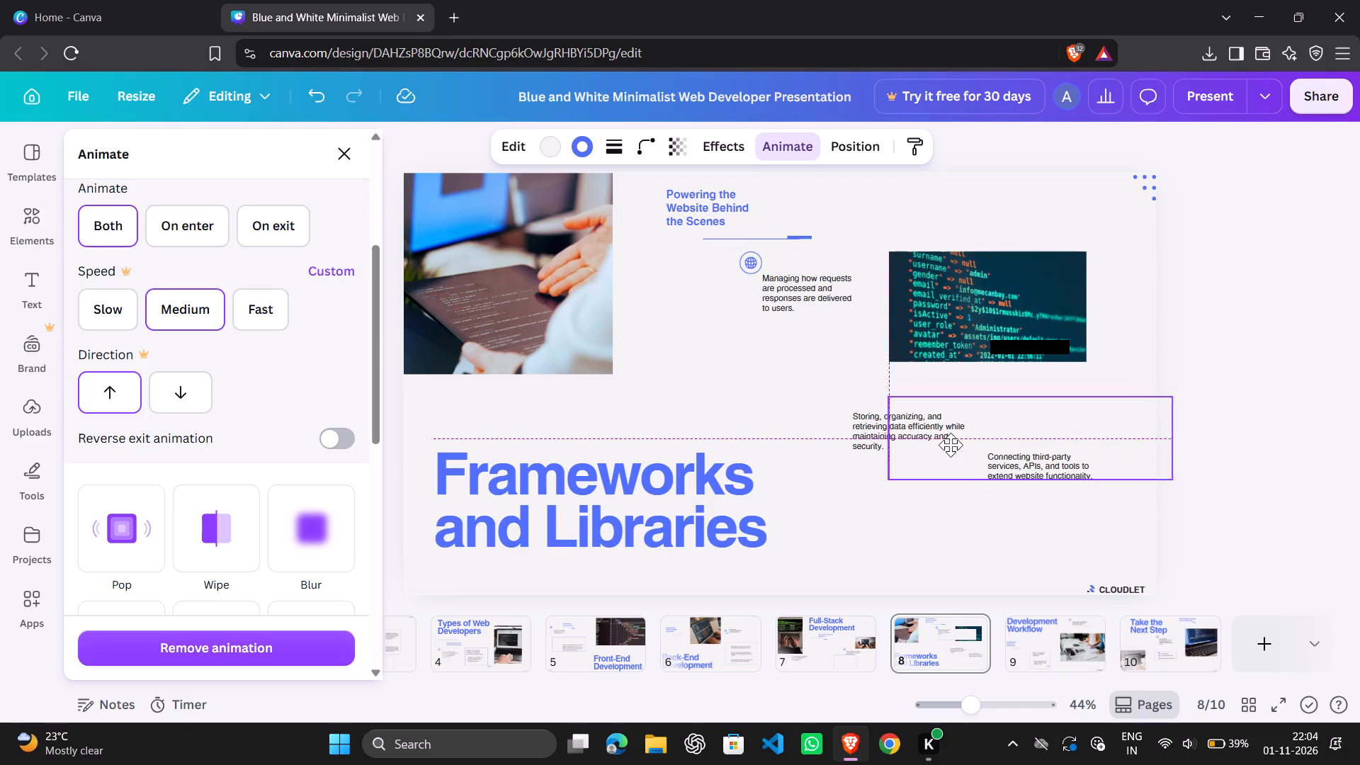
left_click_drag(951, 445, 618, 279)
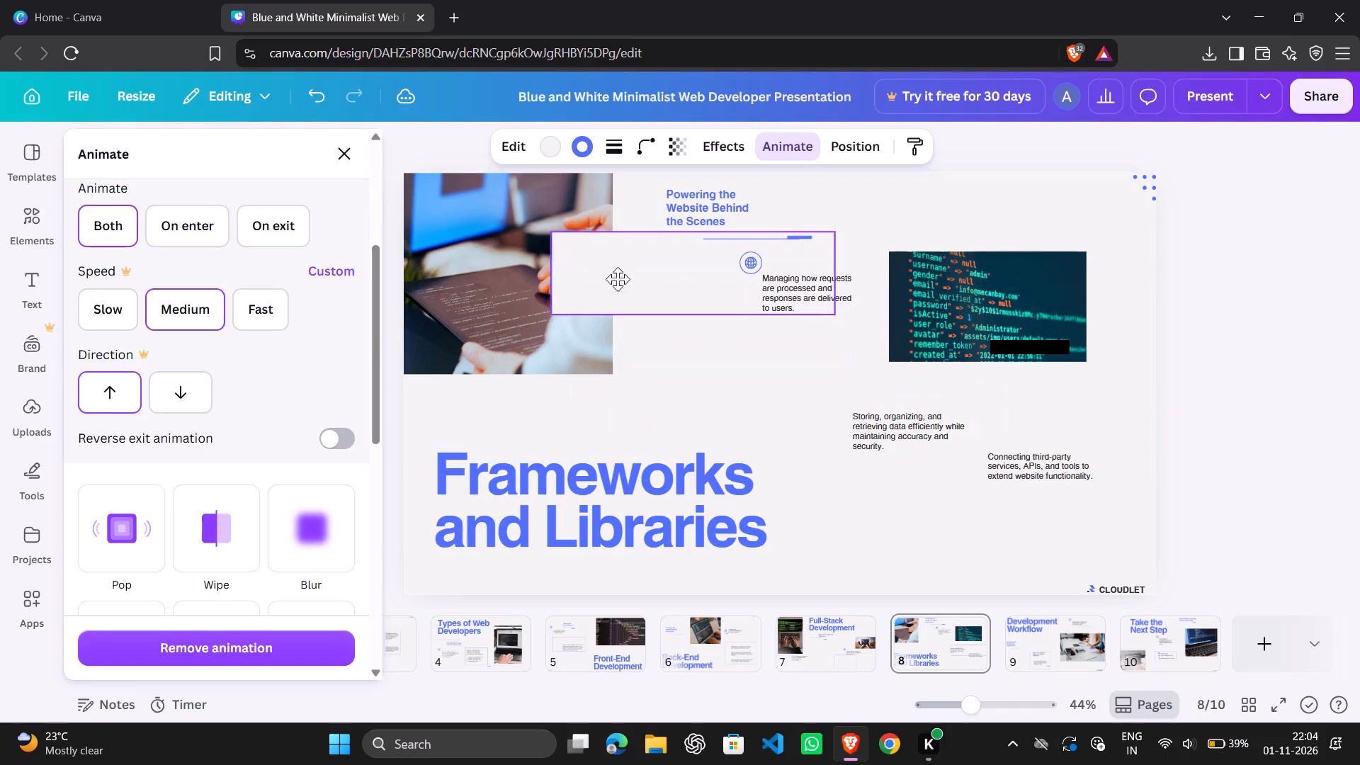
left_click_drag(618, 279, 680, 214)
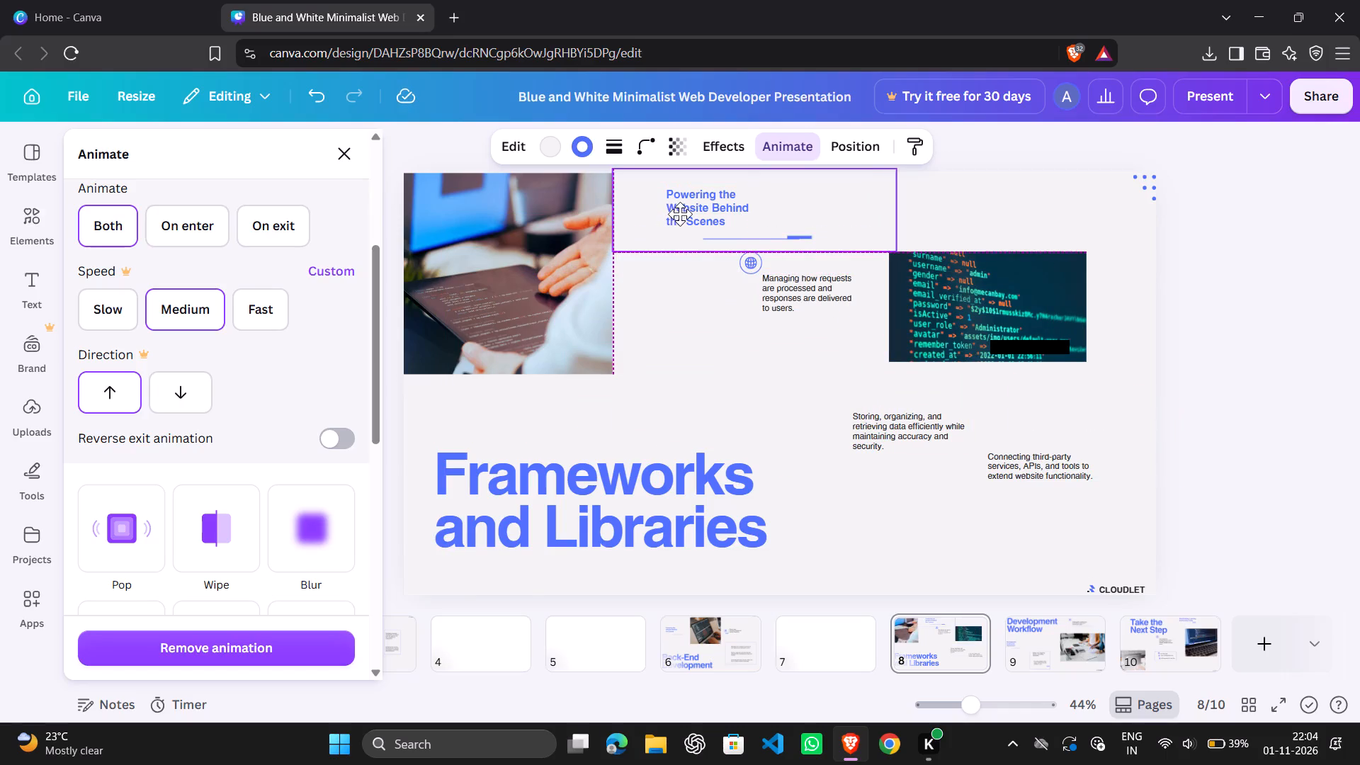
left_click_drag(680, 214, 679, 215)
Shift the "Powering the Website Behind the Scenes" subheading on page 8 slightly up and to the right above its line.
left_click_drag(679, 215, 690, 210)
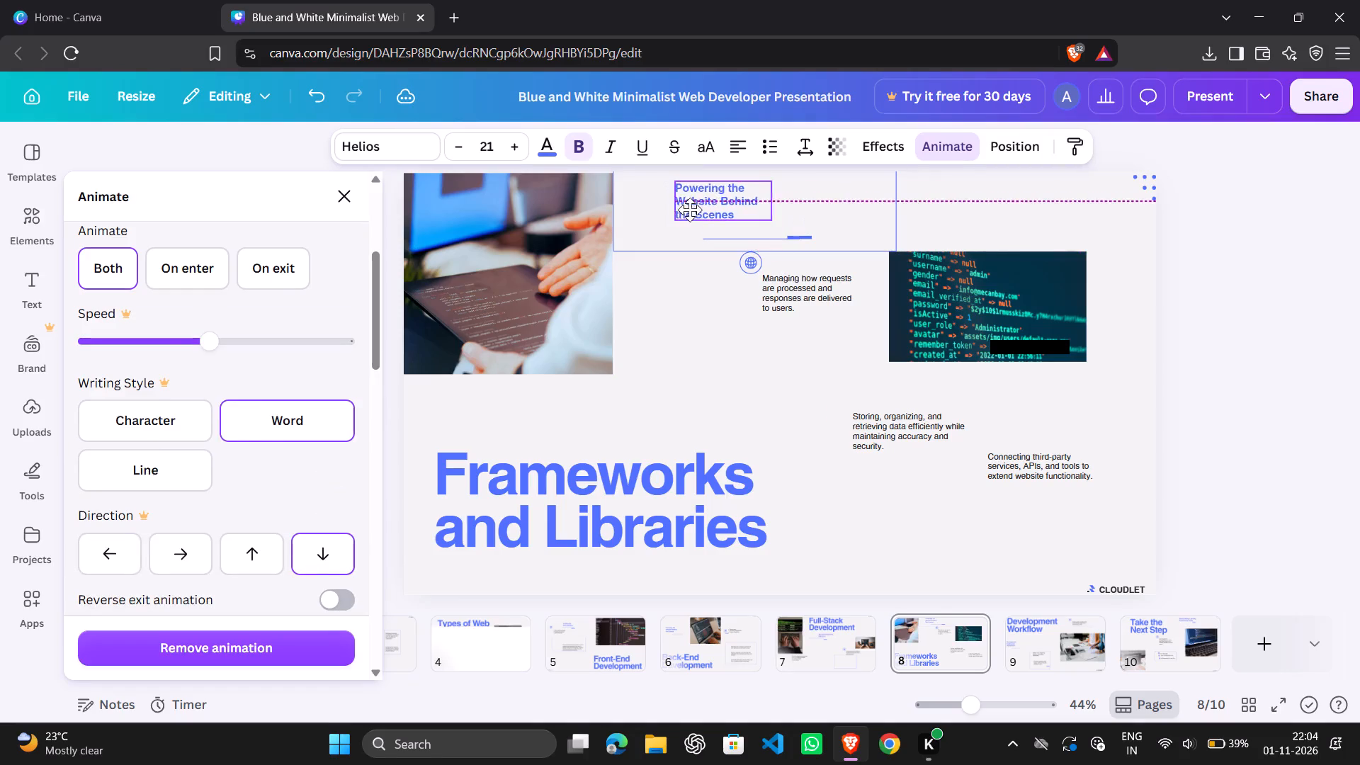
left_click_drag(690, 210, 698, 186)
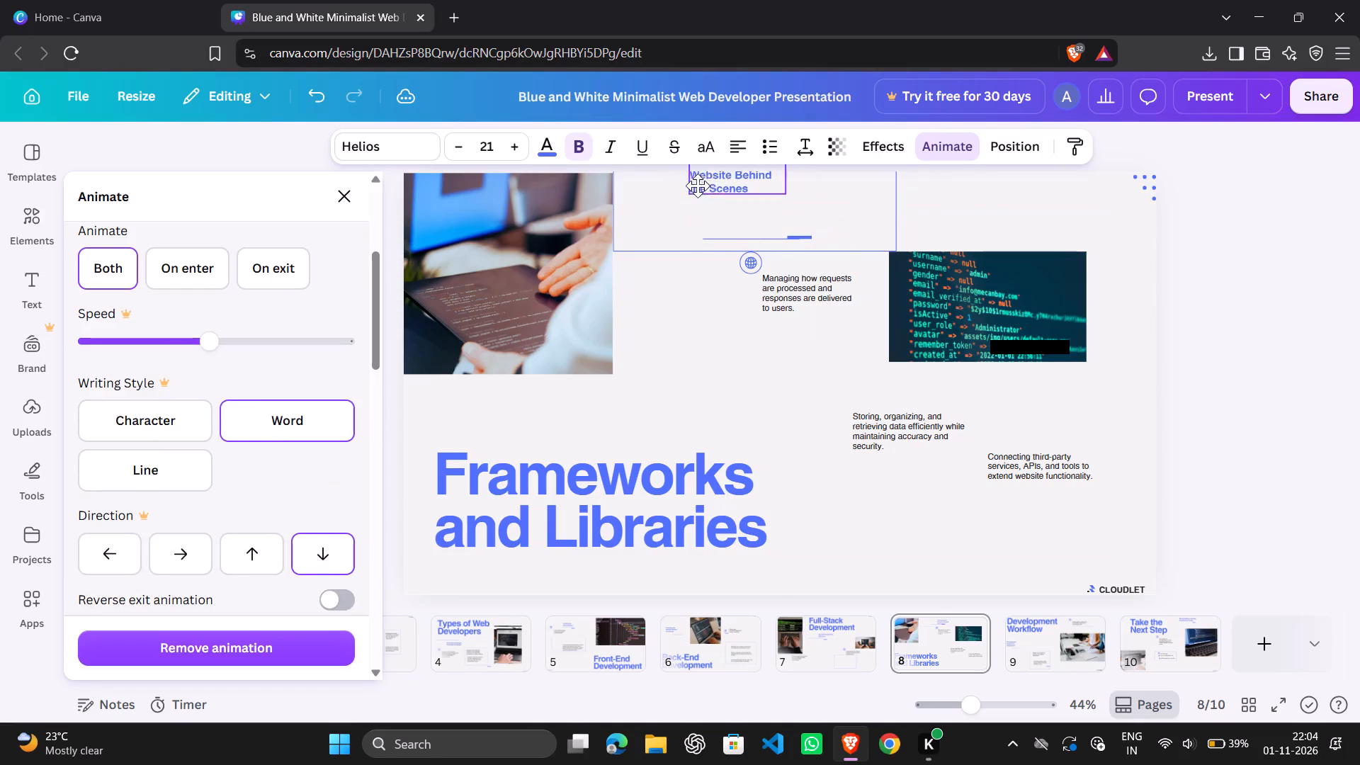
left_click_drag(698, 186, 687, 210)
Place the outlined box on page 8 below the code photo, around the "Storing, organizing" and "Connecting third-party services" paragraphs.
left_click_drag(657, 233, 873, 349)
left_click_drag(873, 349, 886, 463)
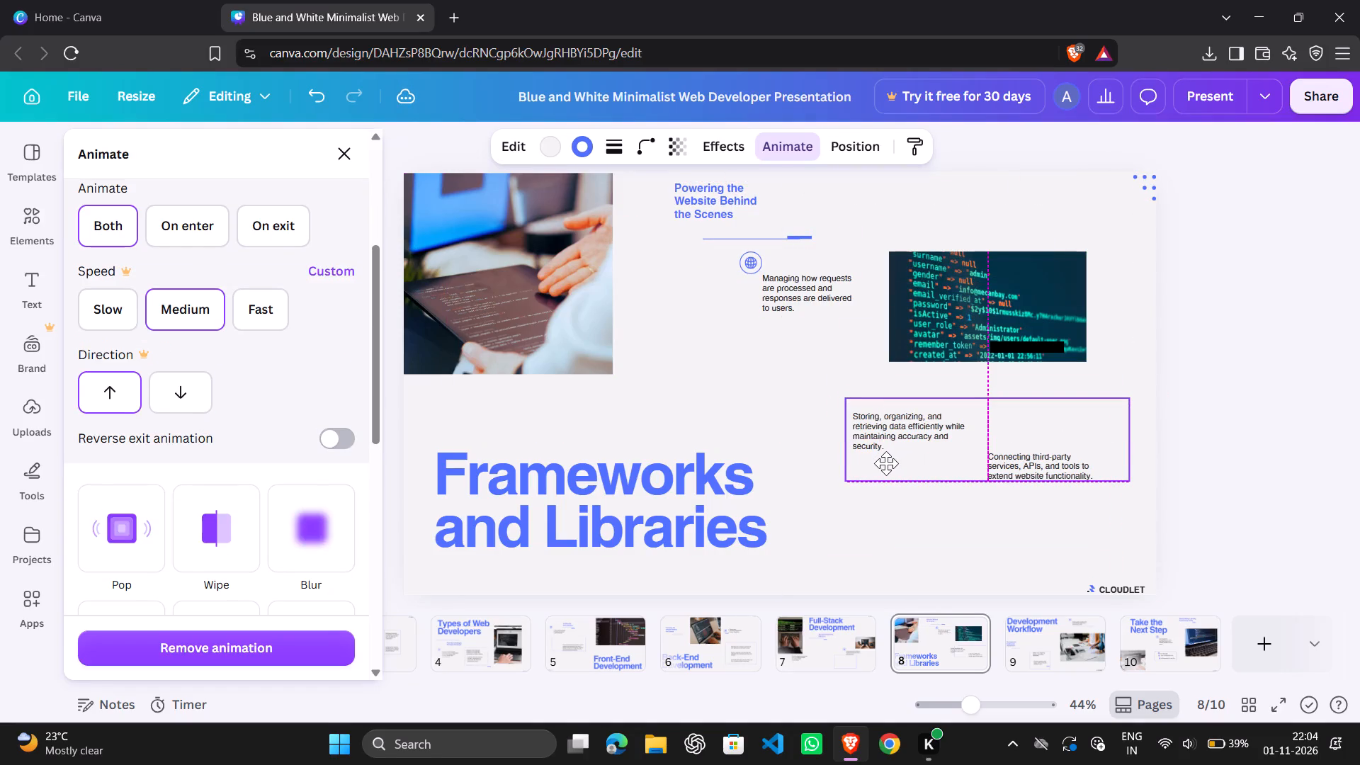
left_click_drag(886, 463, 888, 467)
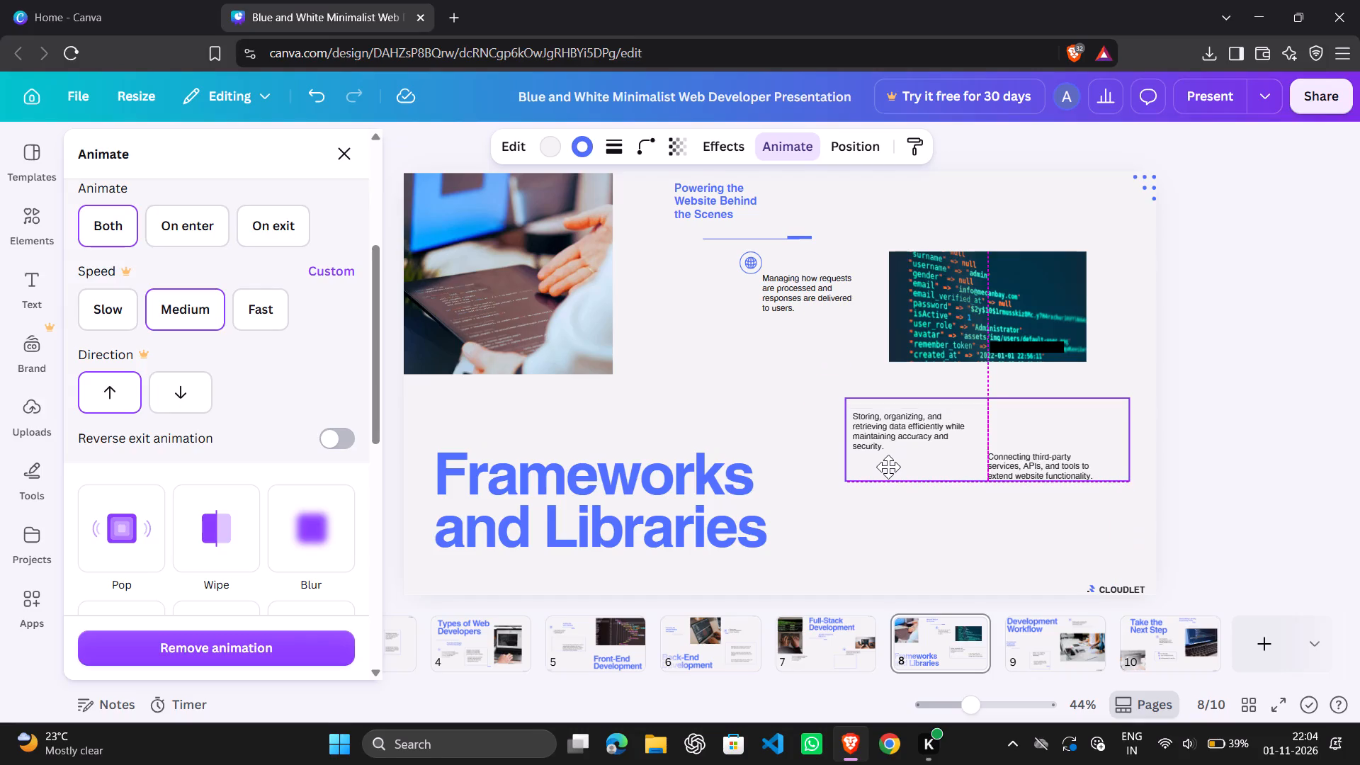
left_click_drag(888, 467, 888, 467)
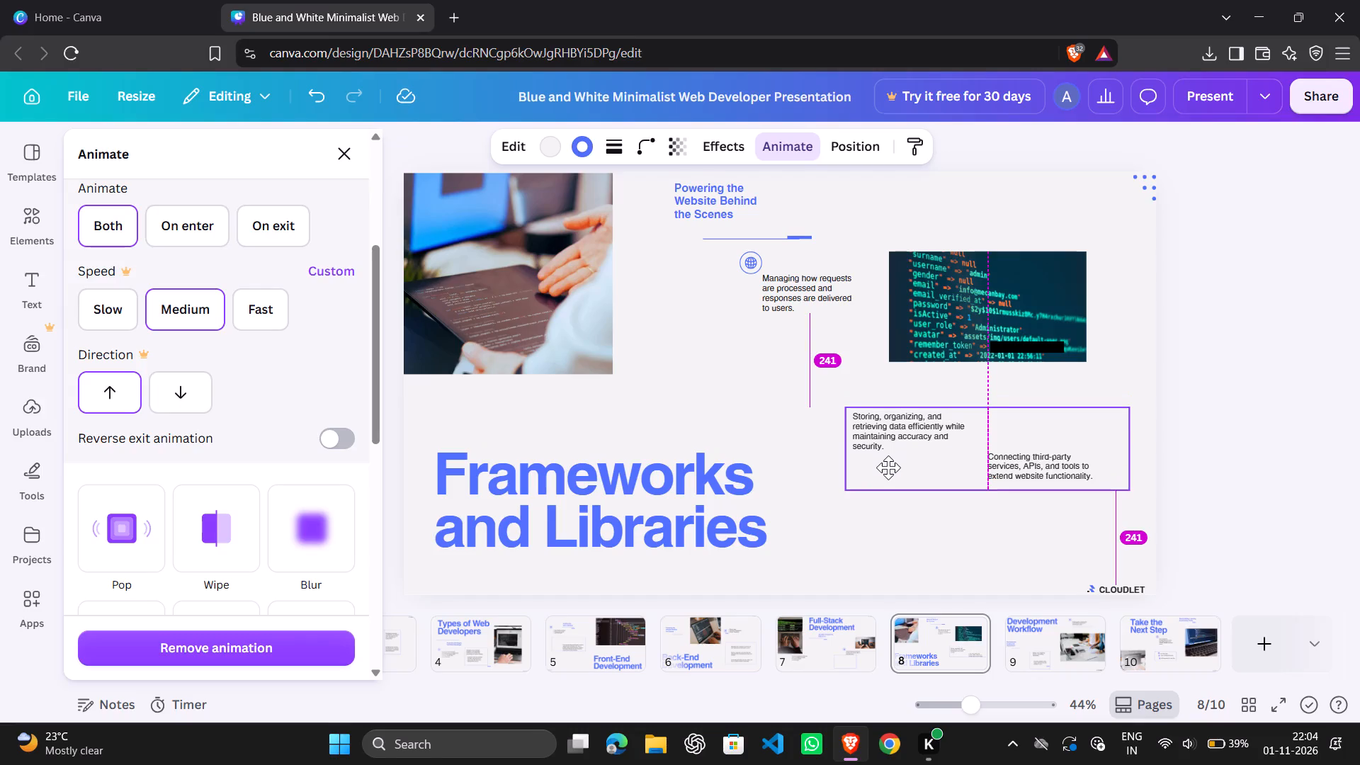
left_click_drag(888, 467, 888, 468)
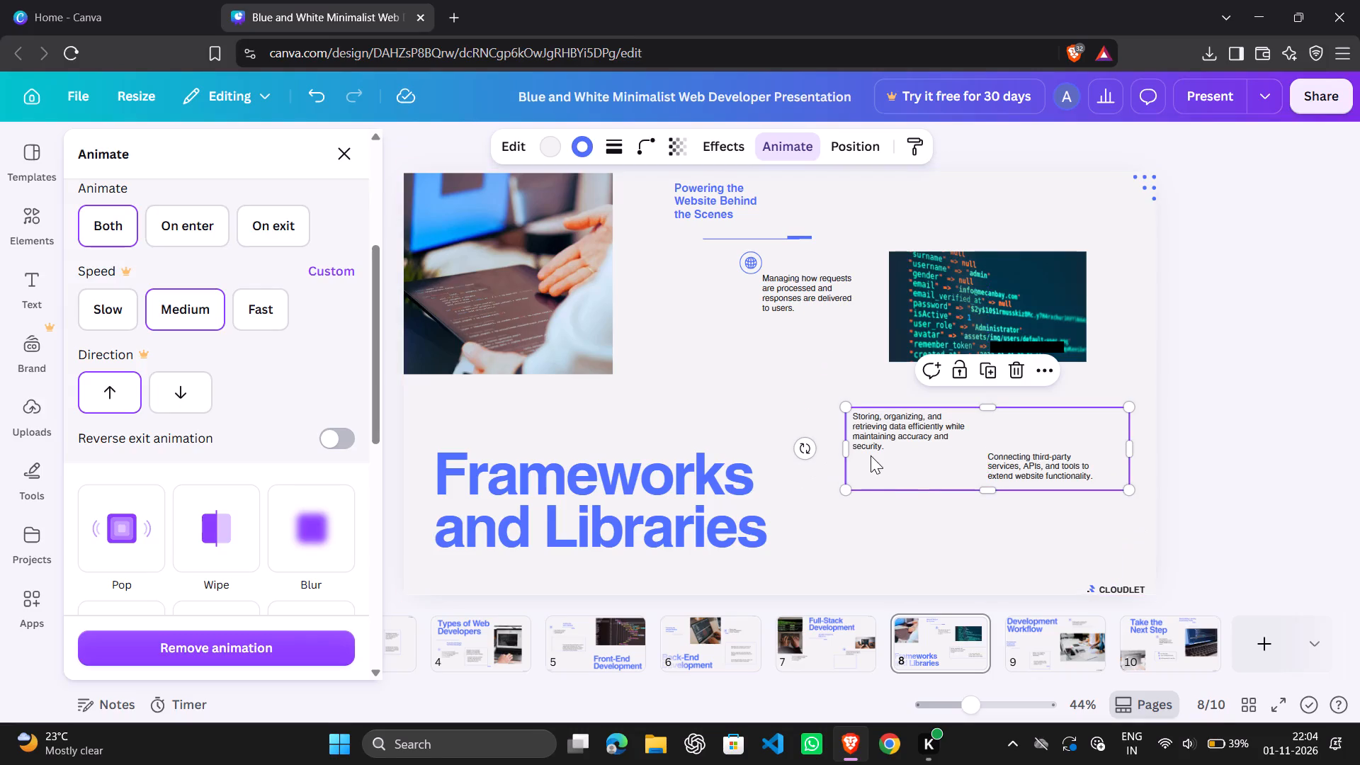
Reposition the "Frameworks and Libraries" title on page 8 below the large photo, slightly closer to the slide's left edge.
left_click_drag(687, 487, 684, 438)
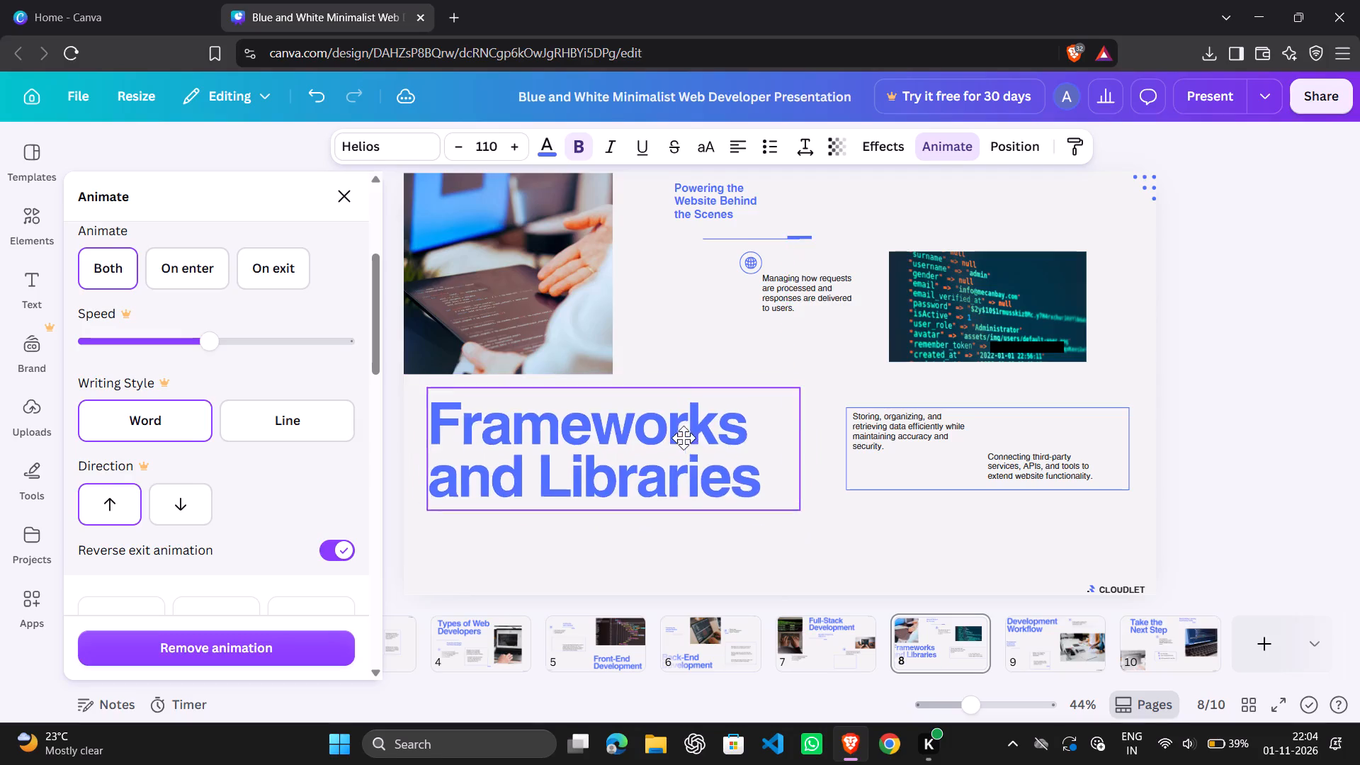
left_click_drag(684, 438, 793, 540)
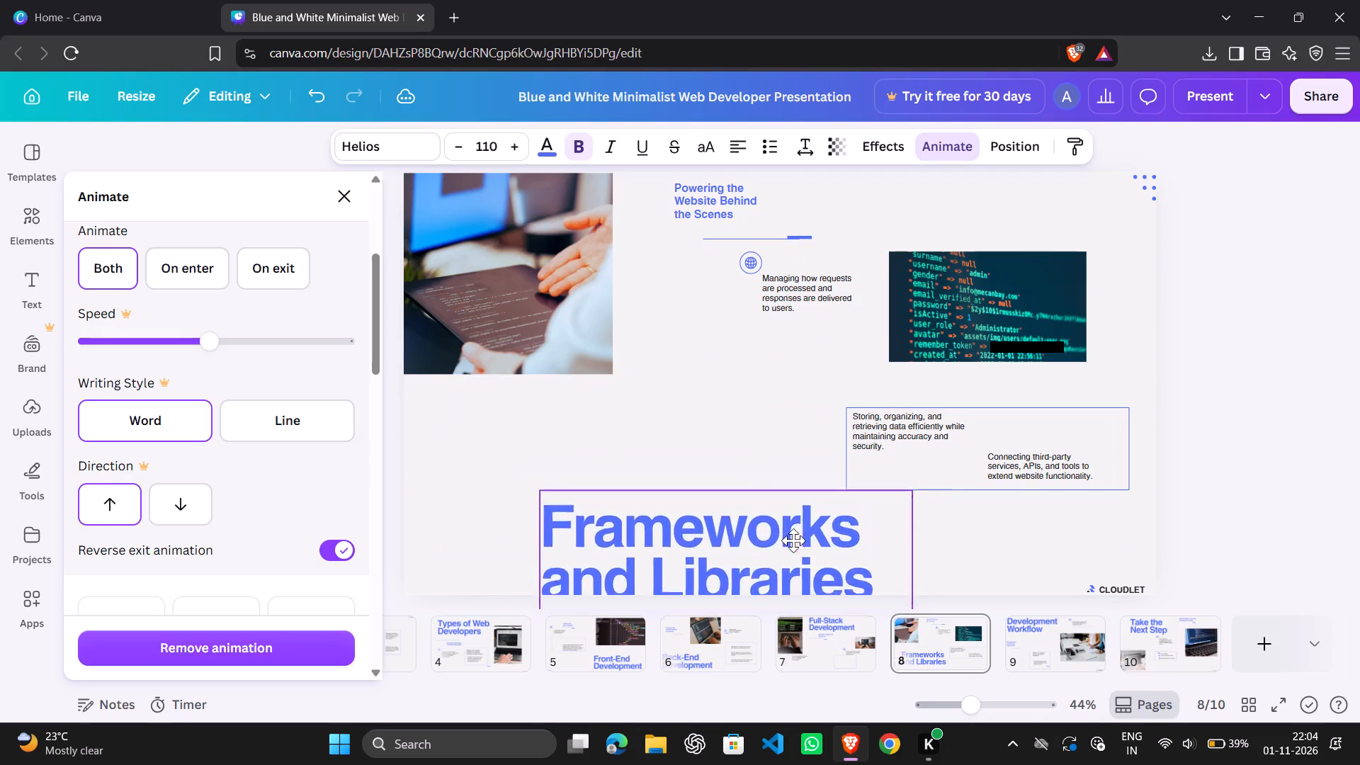
left_click_drag(793, 540, 670, 489)
On page 5, move the "User Interface Design" bullet list slightly up and left, next to the globe icon and just below the subheading line.
left_click(794, 652)
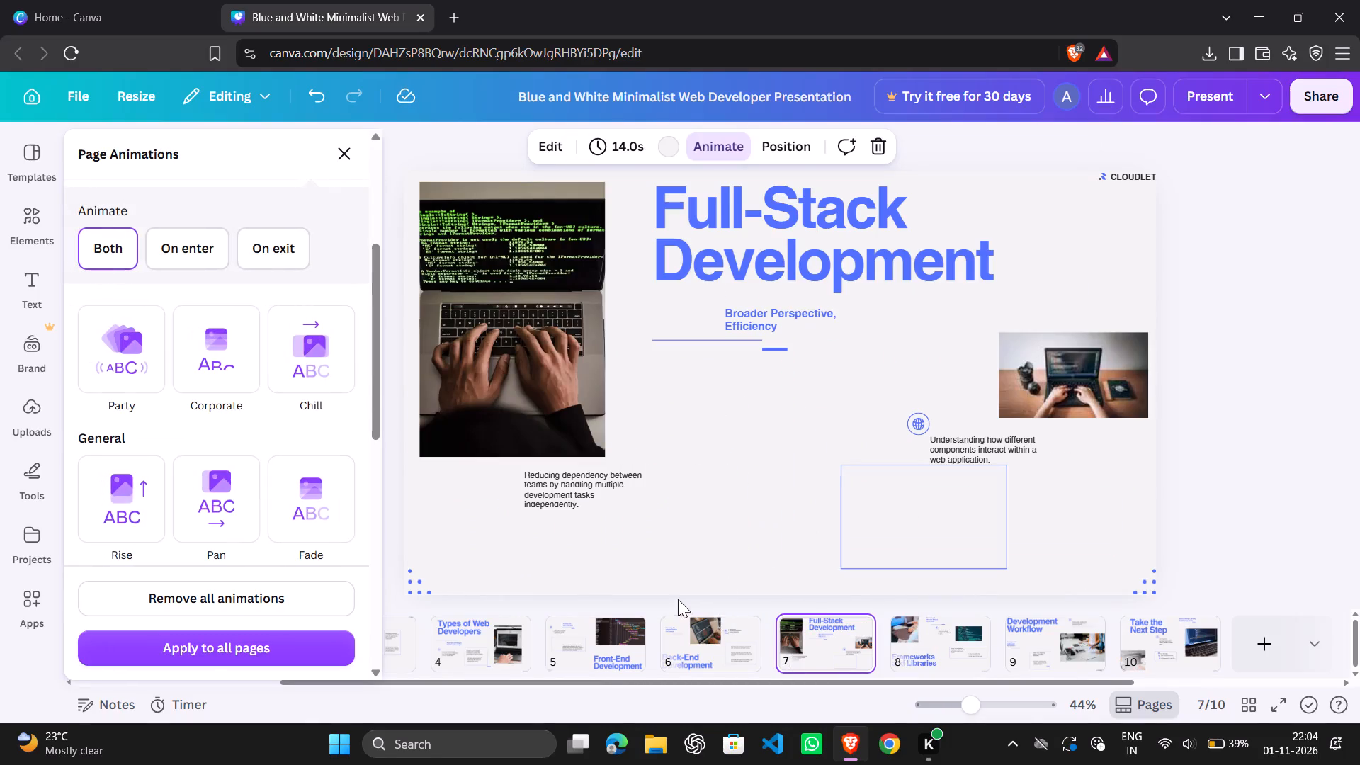
left_click(630, 624)
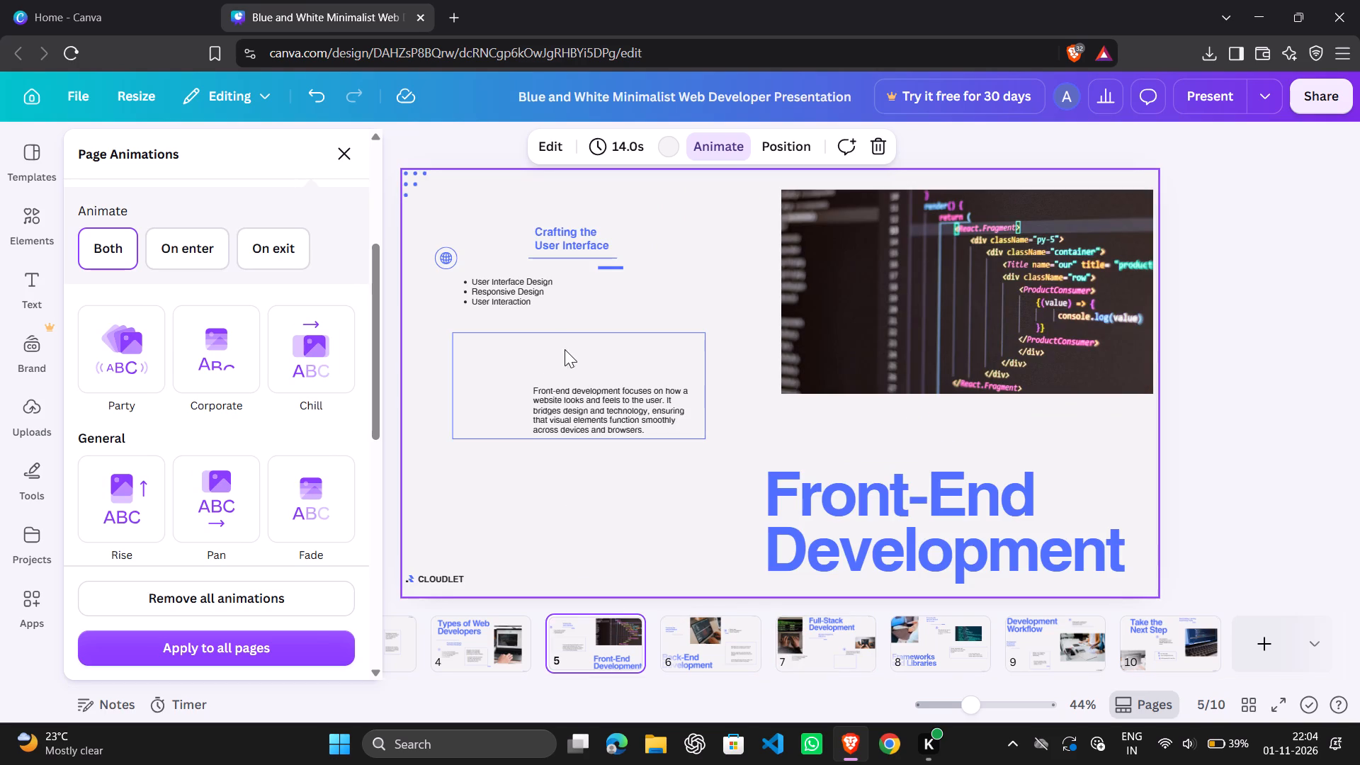
left_click_drag(517, 291, 498, 288)
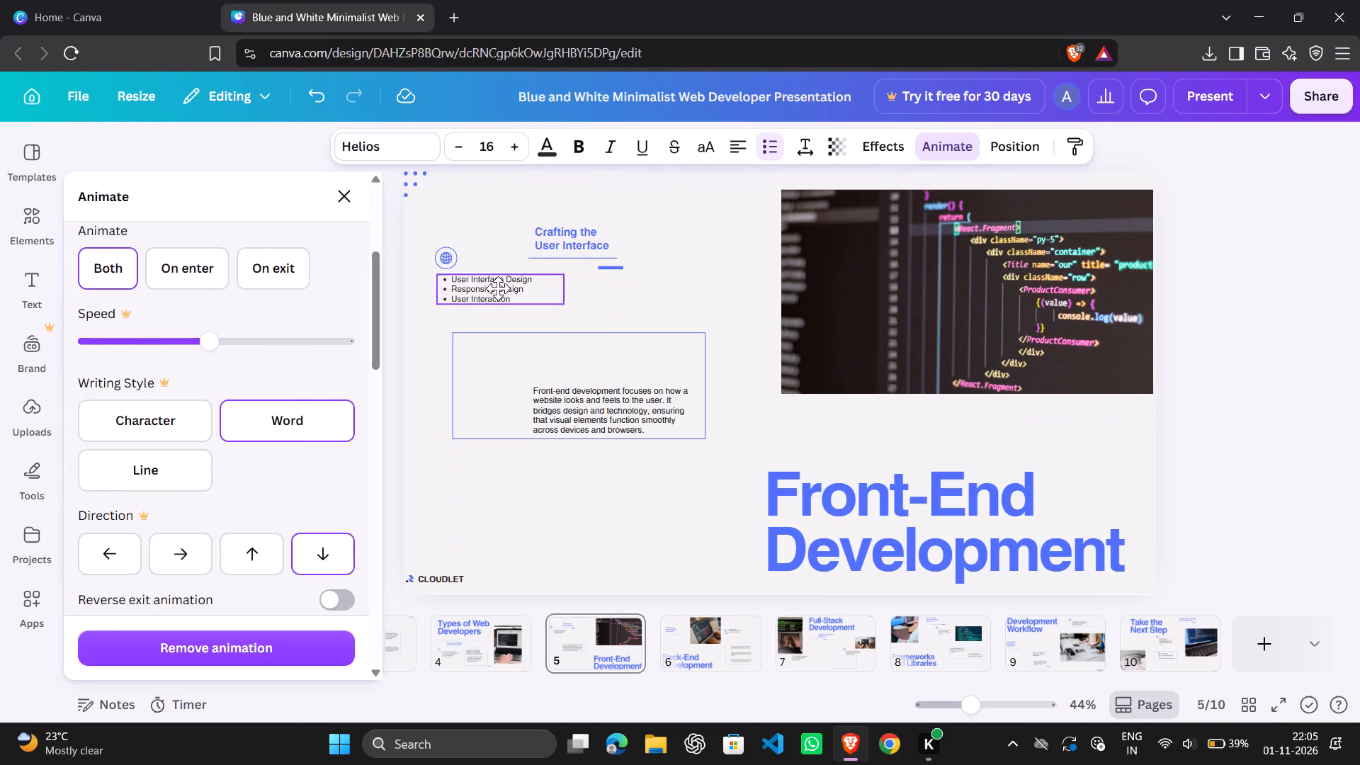
left_click_drag(498, 288, 572, 310)
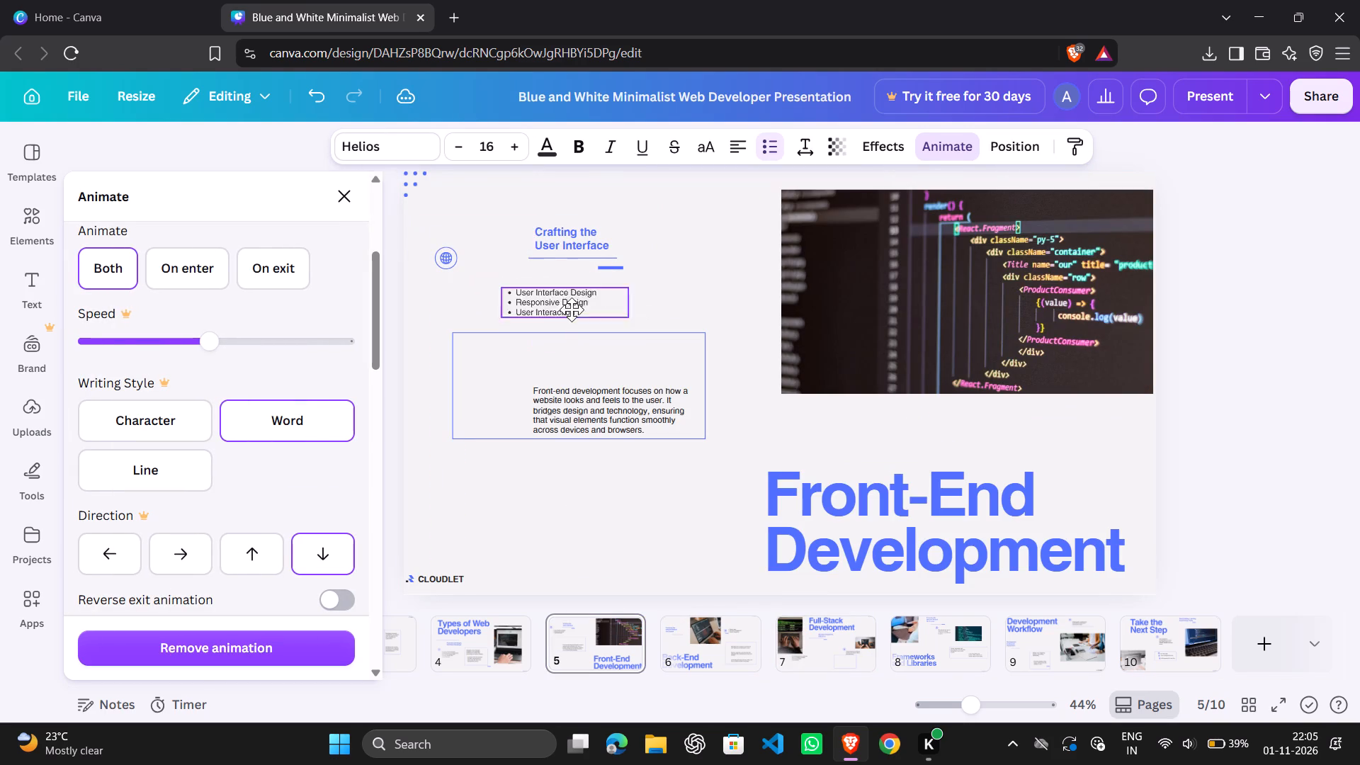
left_click_drag(572, 310, 408, 174)
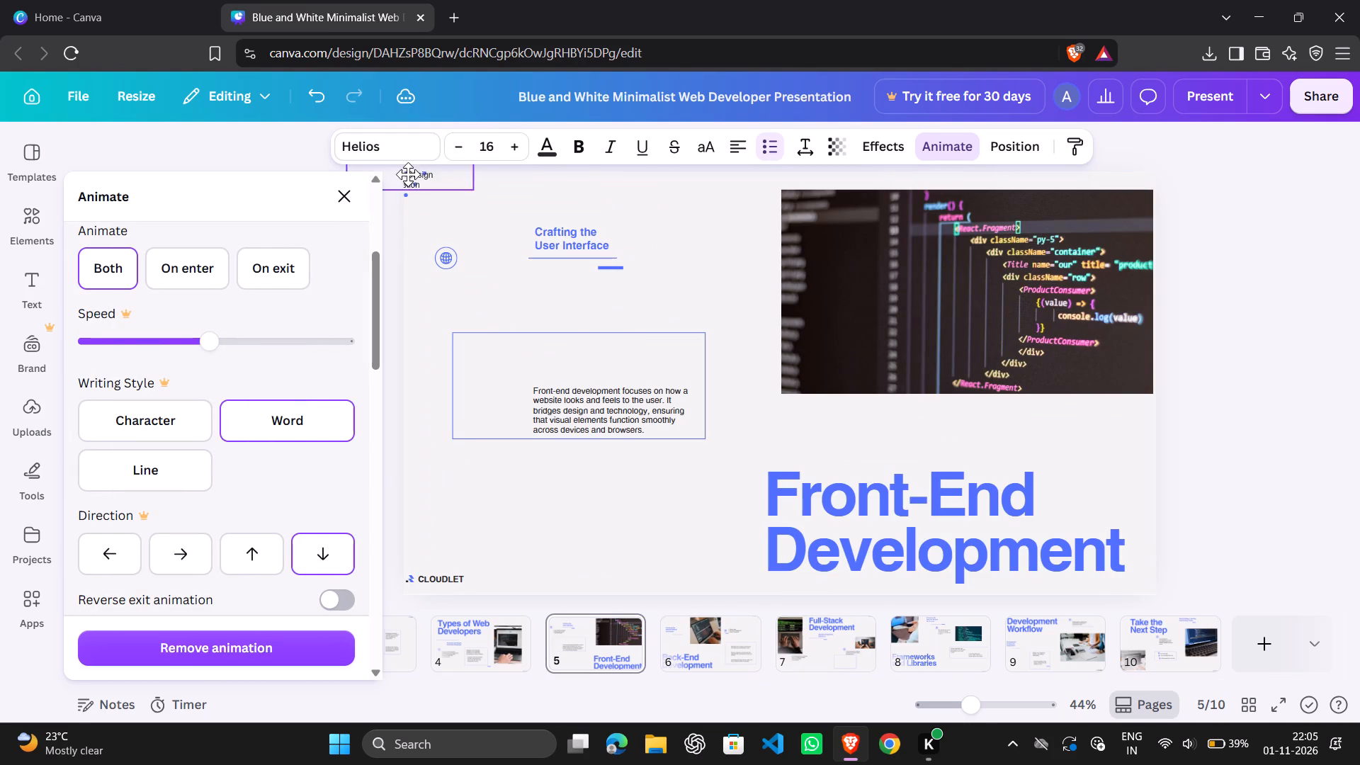
left_click_drag(408, 174, 522, 274)
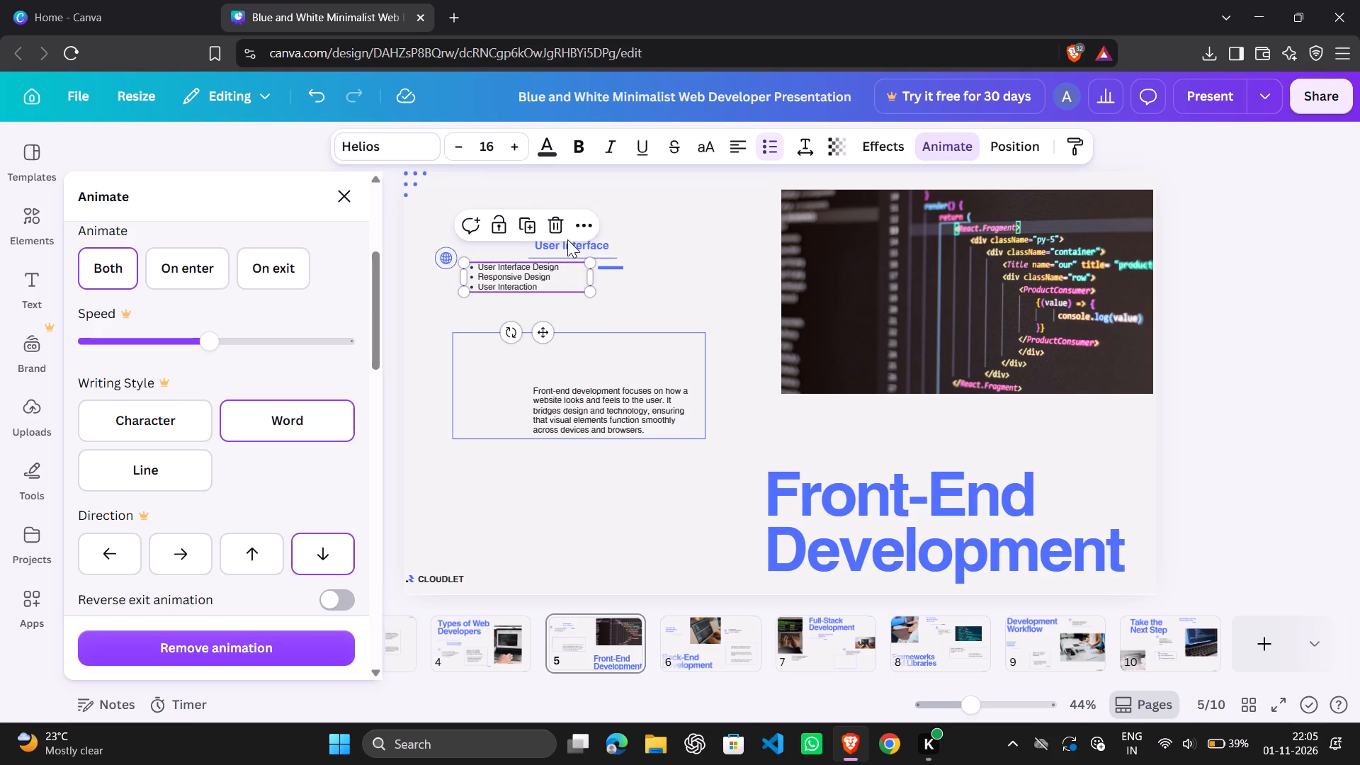
Move the "Crafting the User Interface" subheading on page 5 left so it sits directly above the bullet list.
left_click_drag(579, 244, 525, 220)
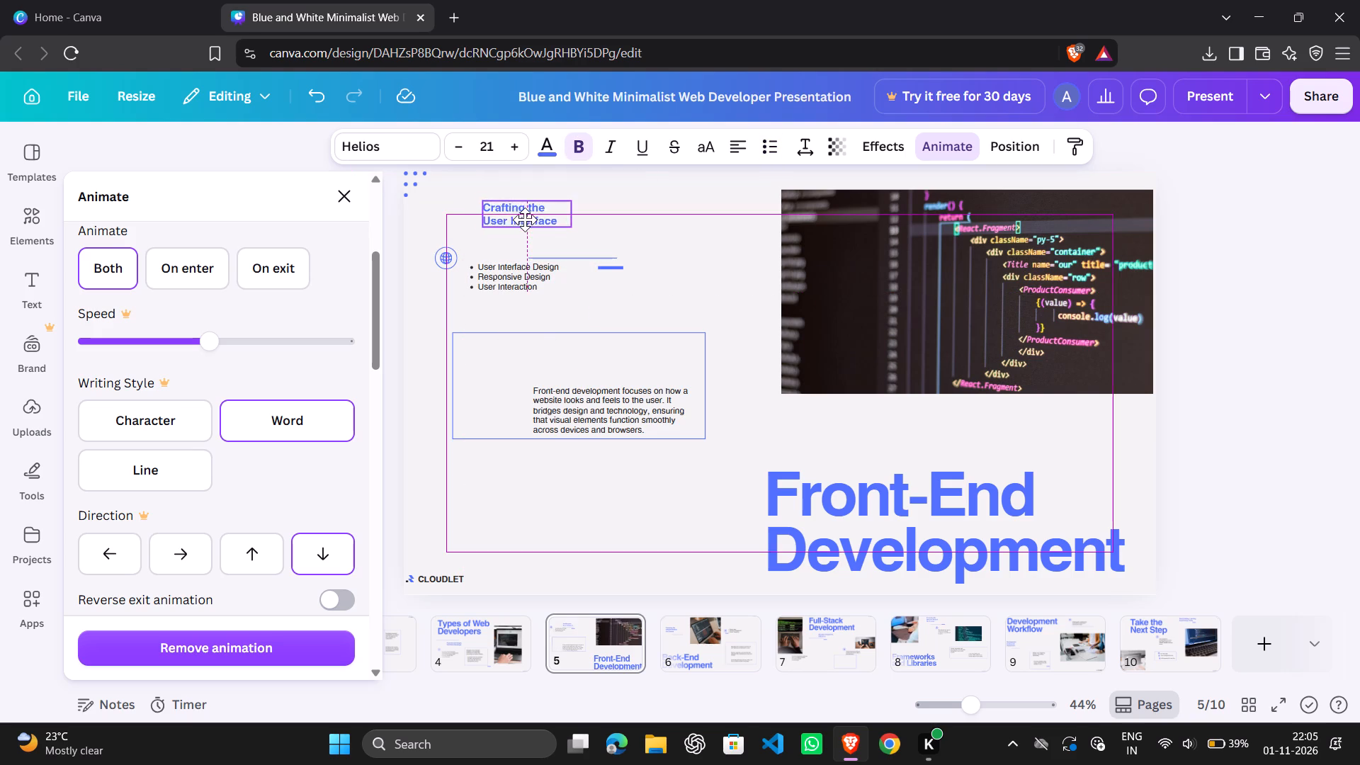
left_click_drag(525, 220, 528, 249)
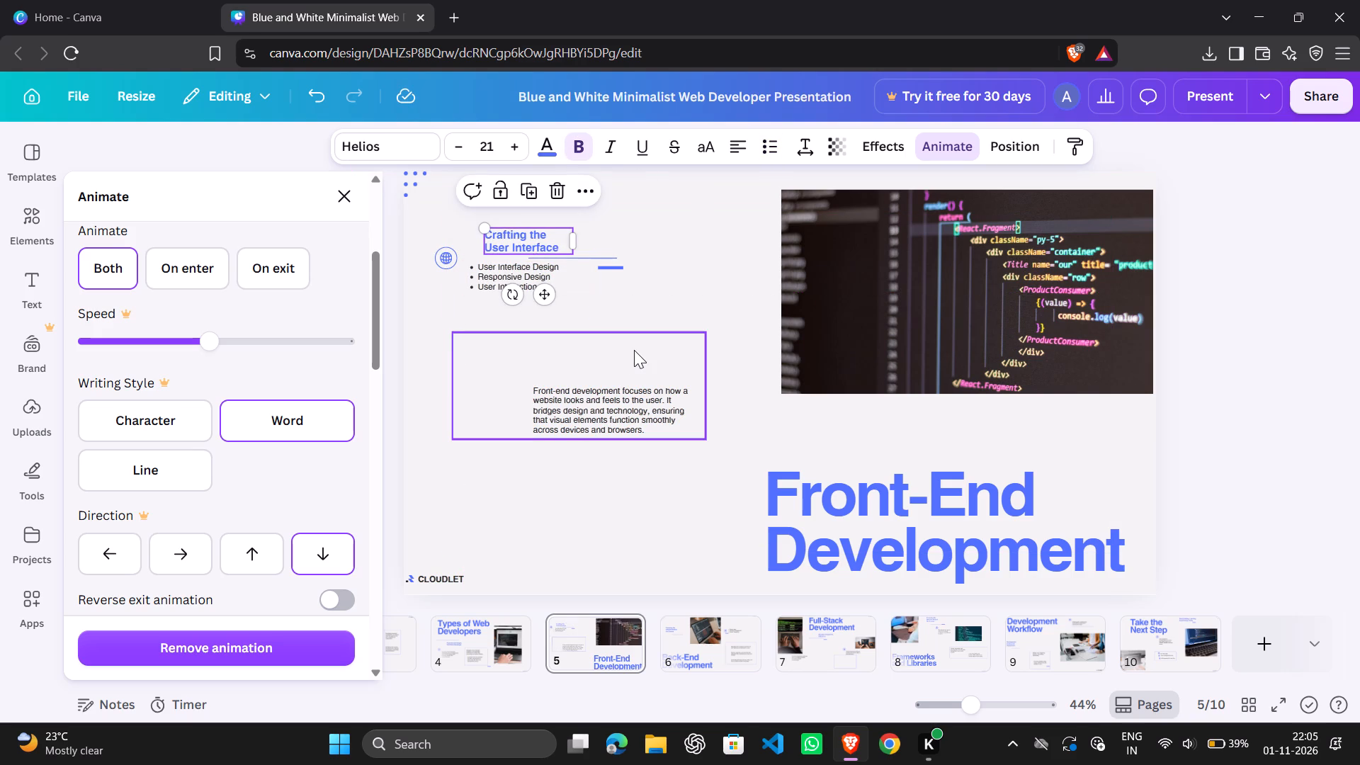
Lower the outlined box on page 5 so it frames the "Front-end development" paragraph with space beneath the text.
left_click_drag(634, 350, 635, 375)
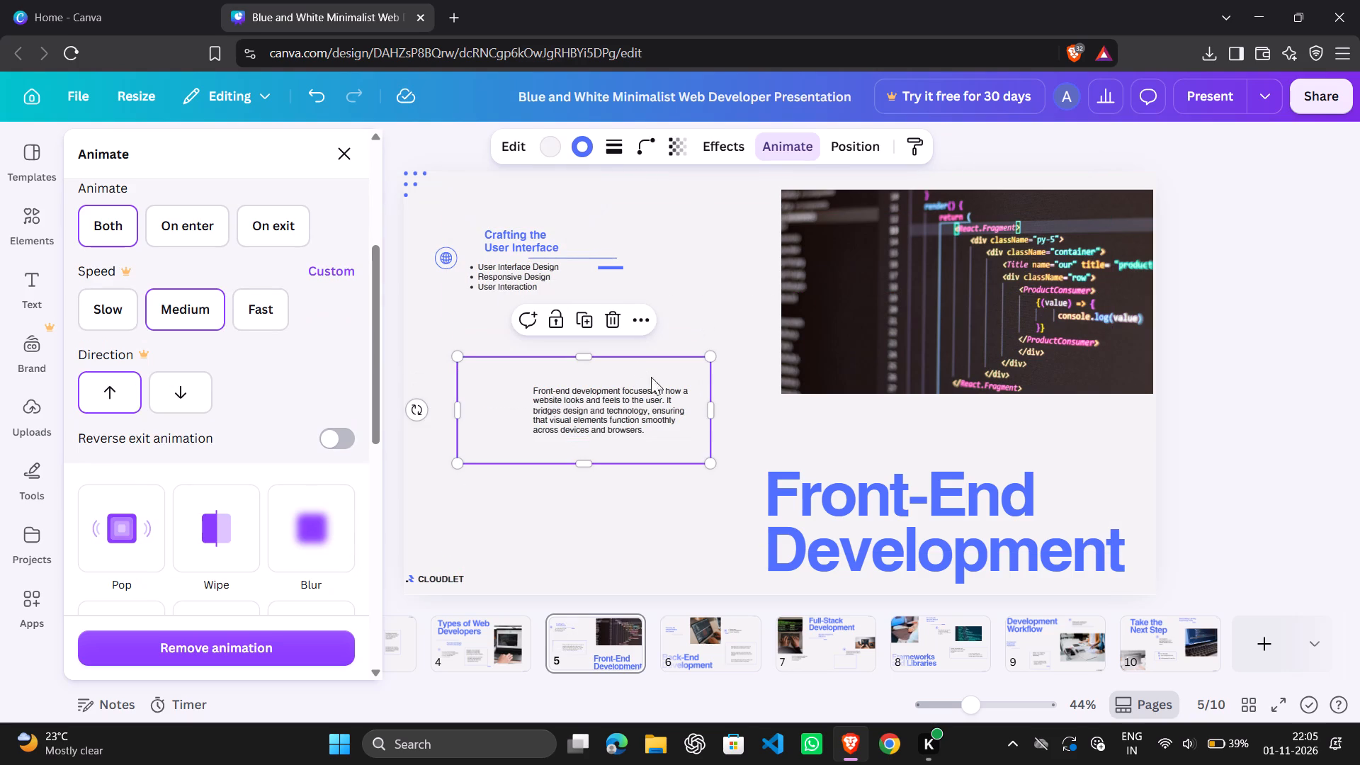
Move the "Front-End Development" title on page 5 slightly up and left, keeping it below the code photo.
left_click_drag(808, 503, 783, 474)
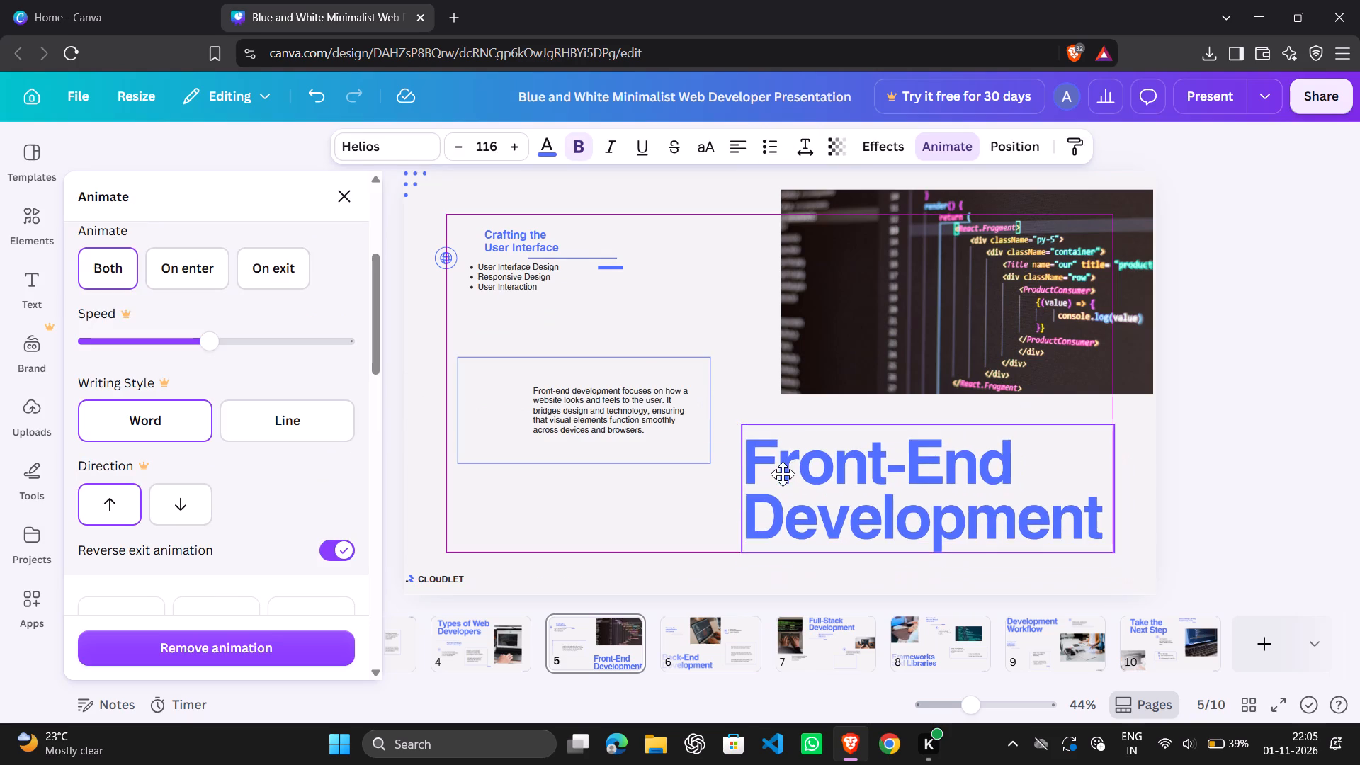
left_click_drag(783, 474, 783, 473)
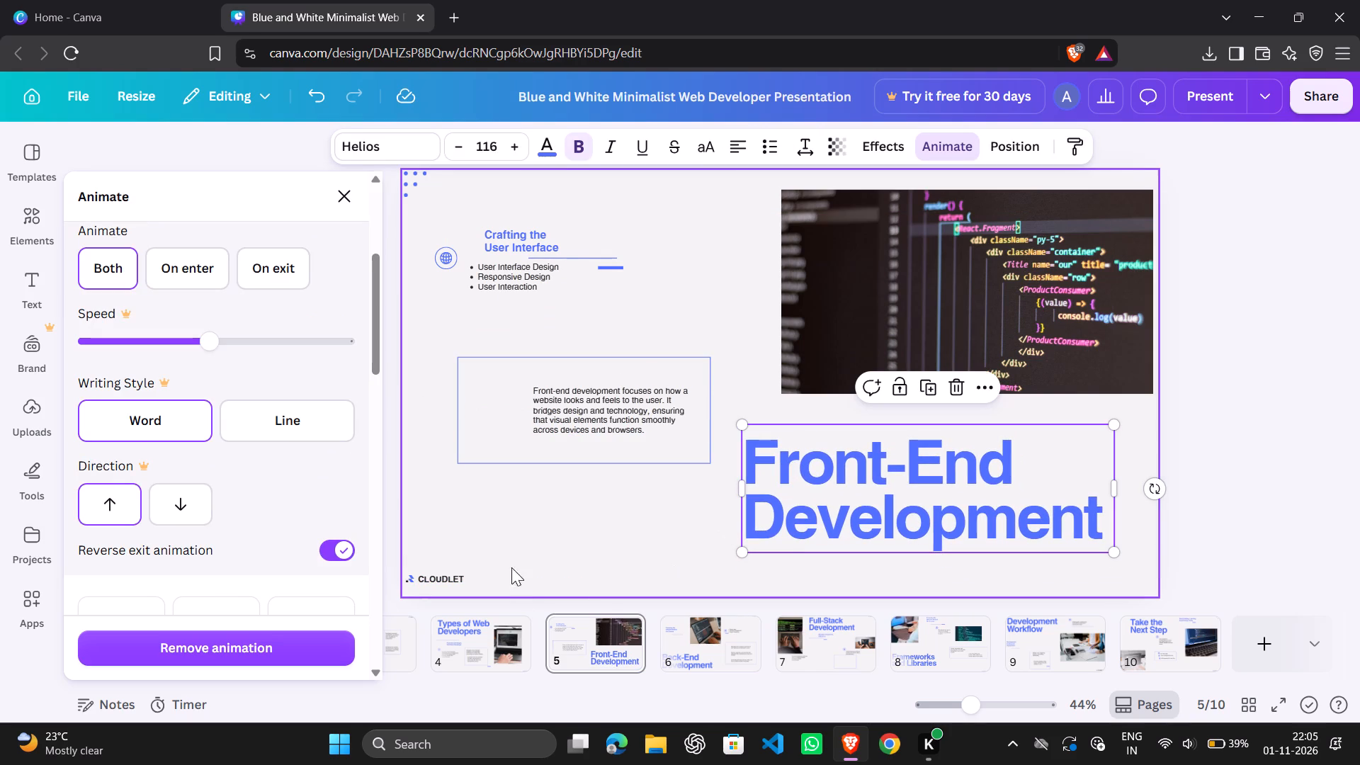
Move the code photo on page 5 left and slightly up so its sides align with the "Front-End Development" title.
left_click_drag(819, 315, 761, 327)
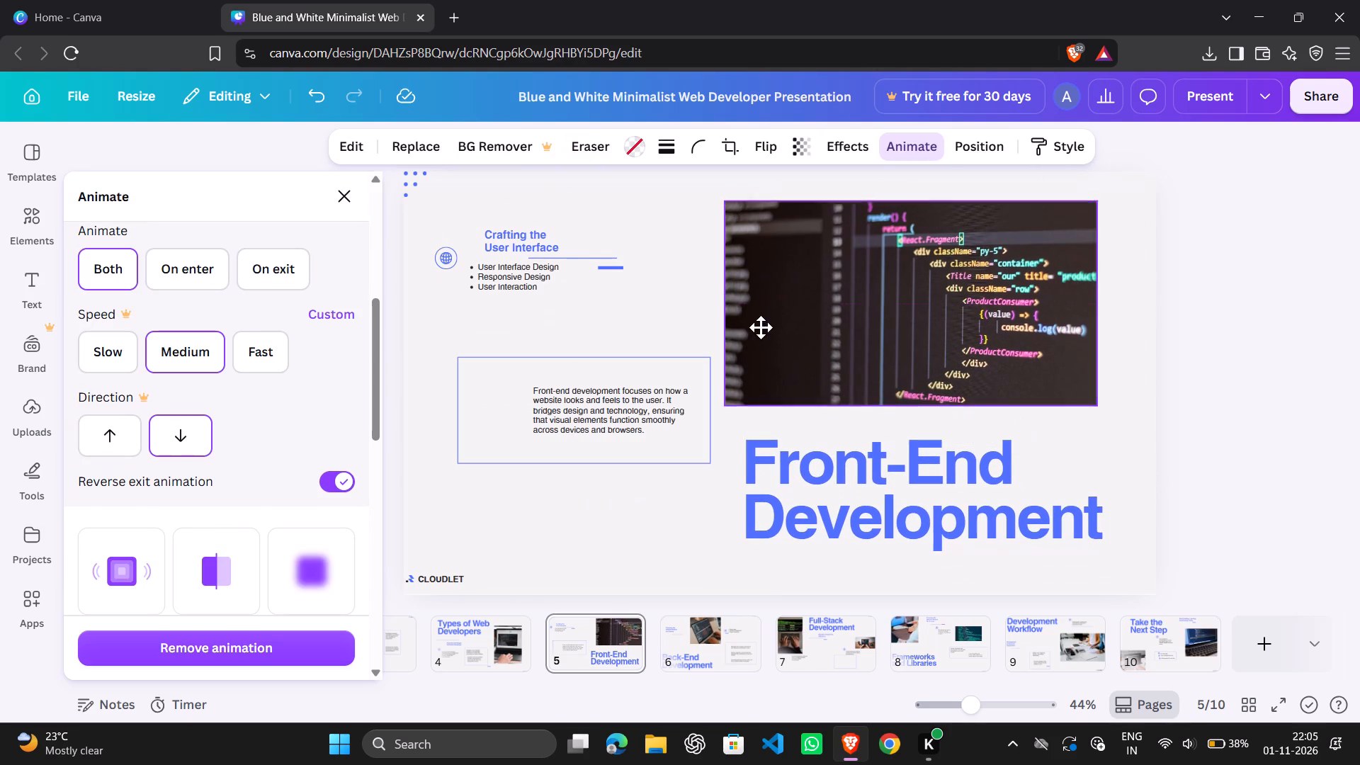
left_click_drag(761, 327, 778, 312)
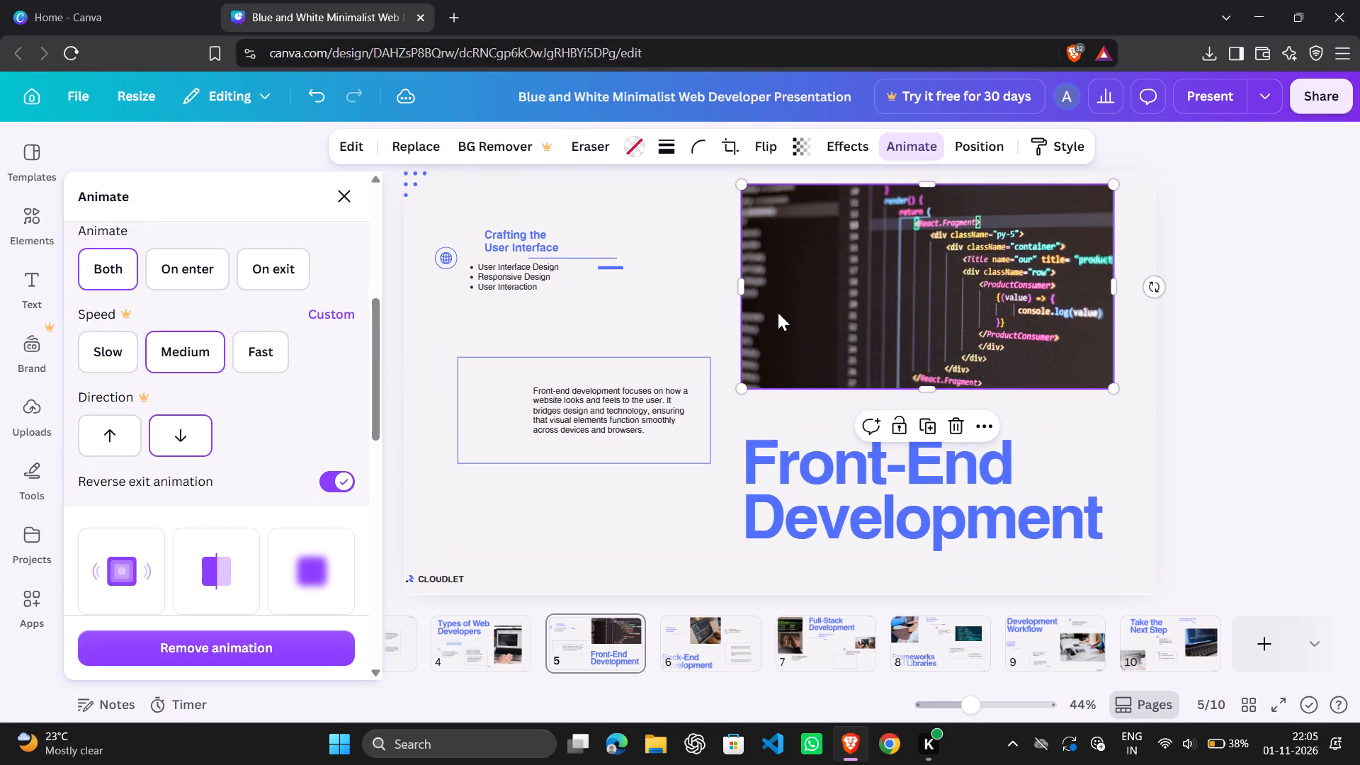
On page 8, move the "Frameworks and Libraries" title slightly up and left, flush with the large photo's left edge.
scroll(906, 475, "up", 1)
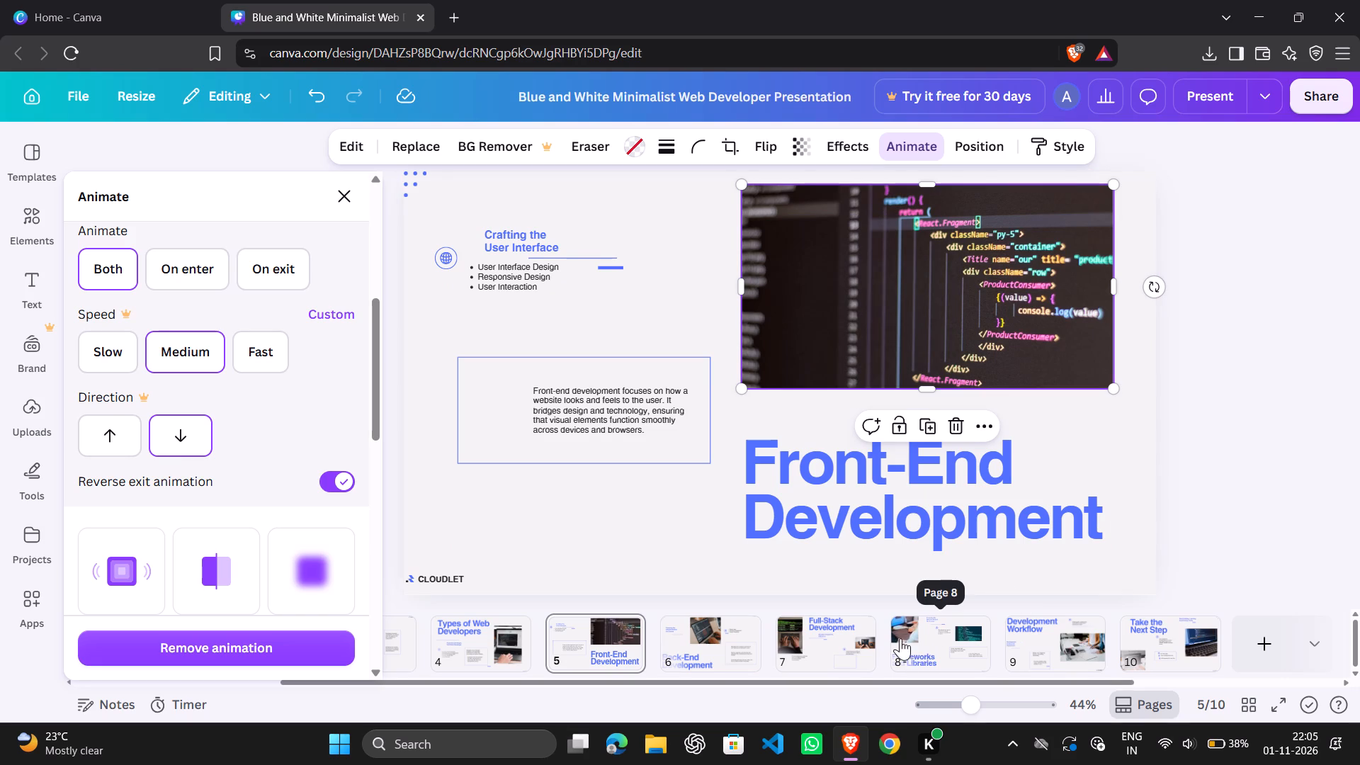
left_click(920, 637)
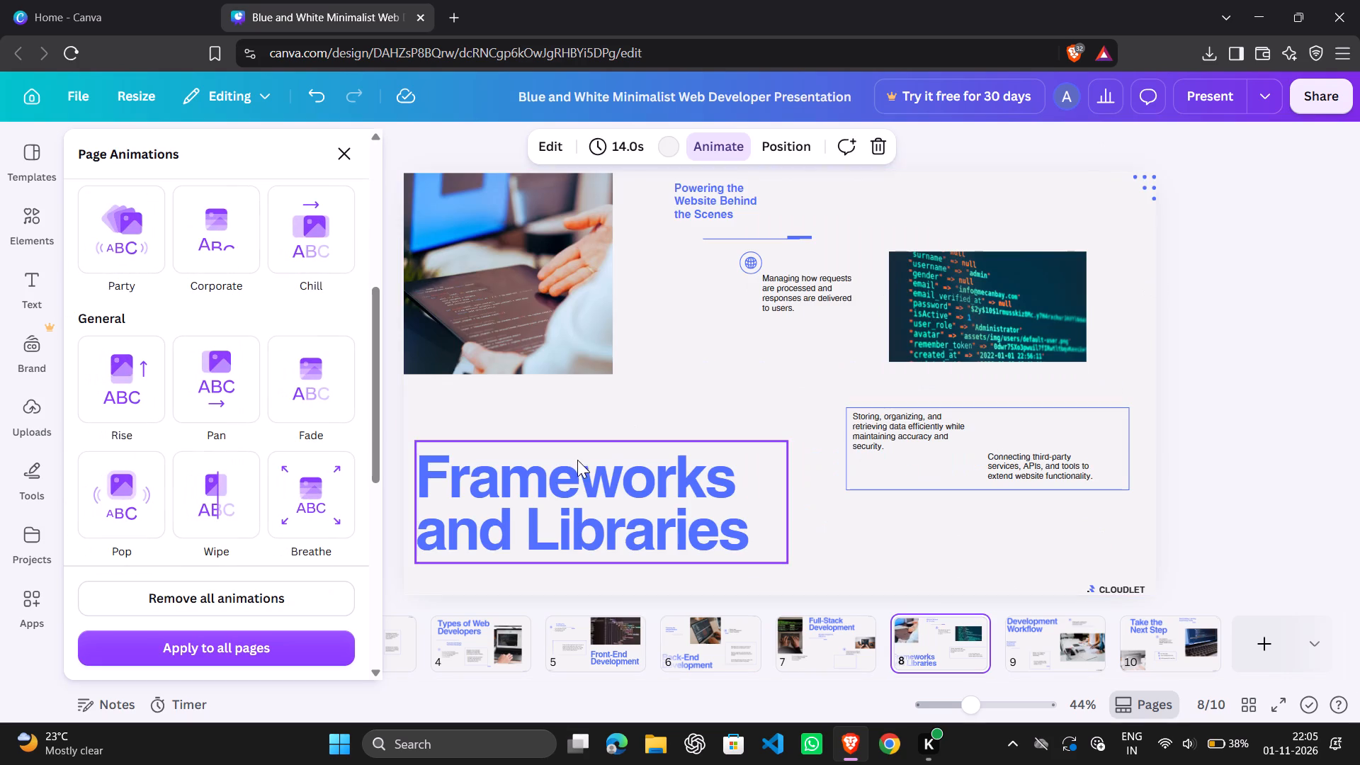
left_click_drag(575, 473, 564, 462)
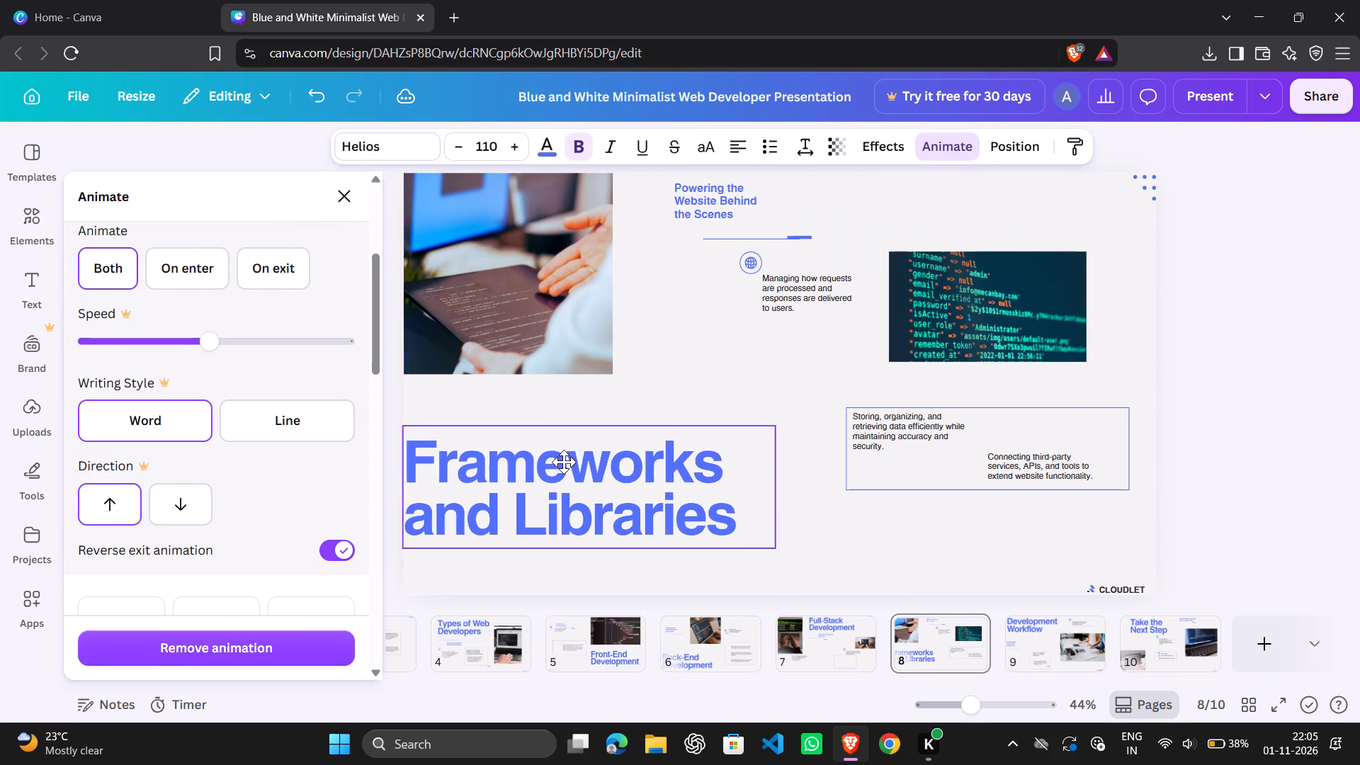
left_click_drag(564, 462, 564, 464)
On page 5, shift the outlined box right and slightly down so it surrounds the "Front-end development" paragraph more evenly.
scroll(589, 618, "up", 1)
left_click(582, 618)
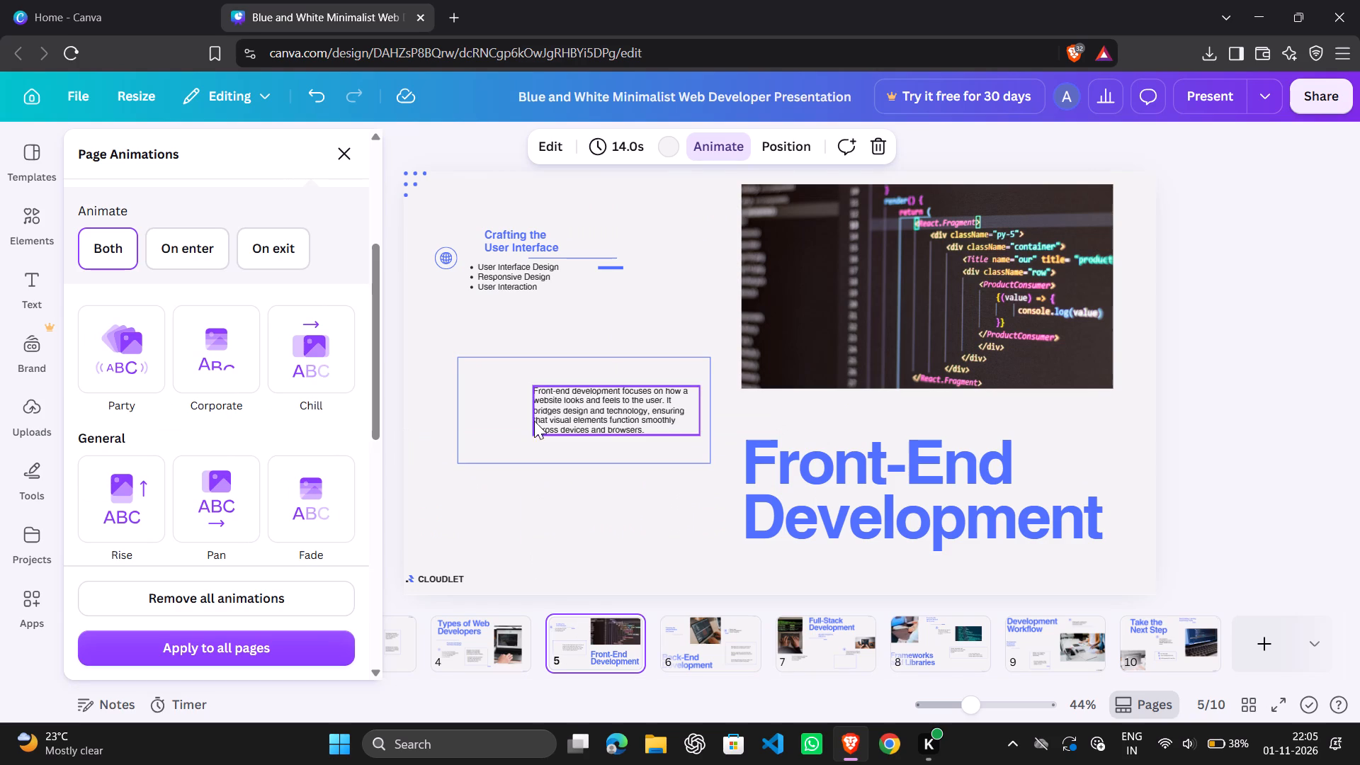
left_click_drag(507, 419, 555, 429)
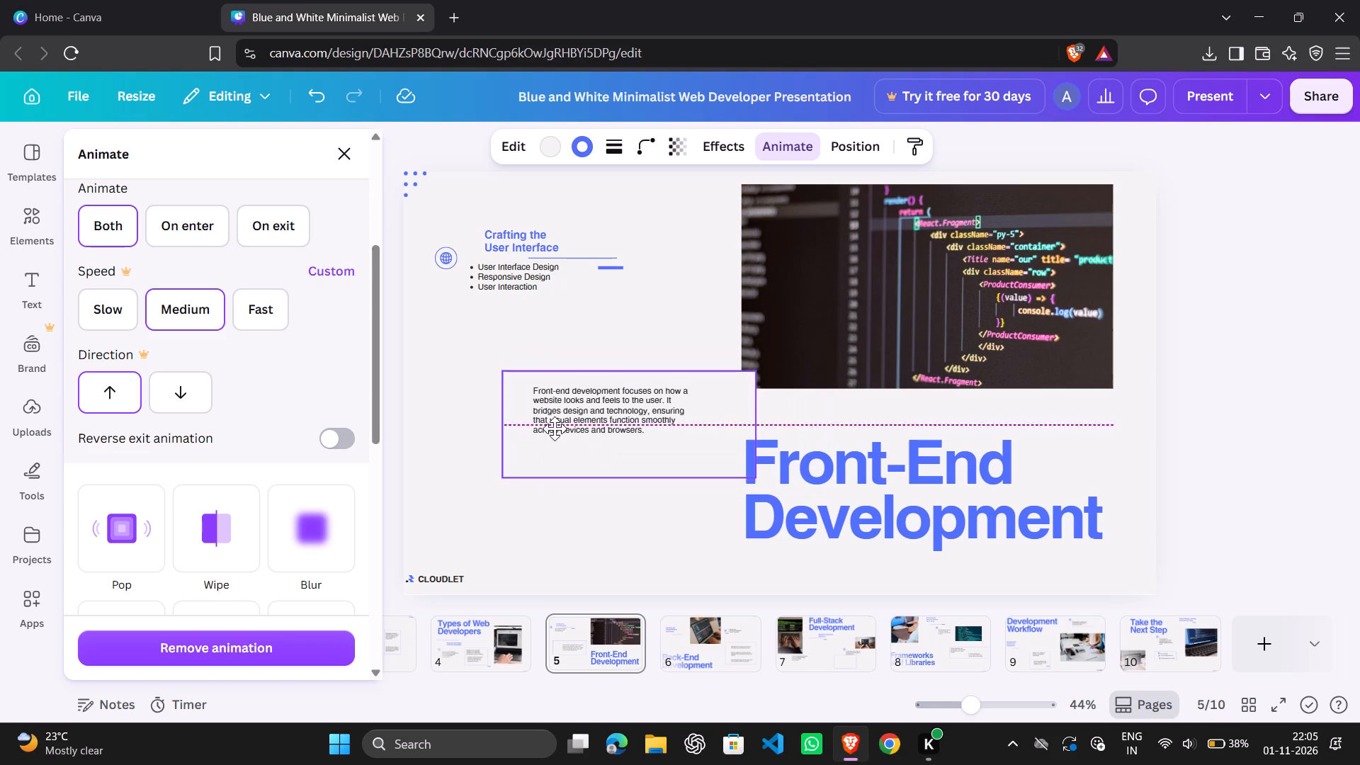
left_click_drag(555, 429, 539, 429)
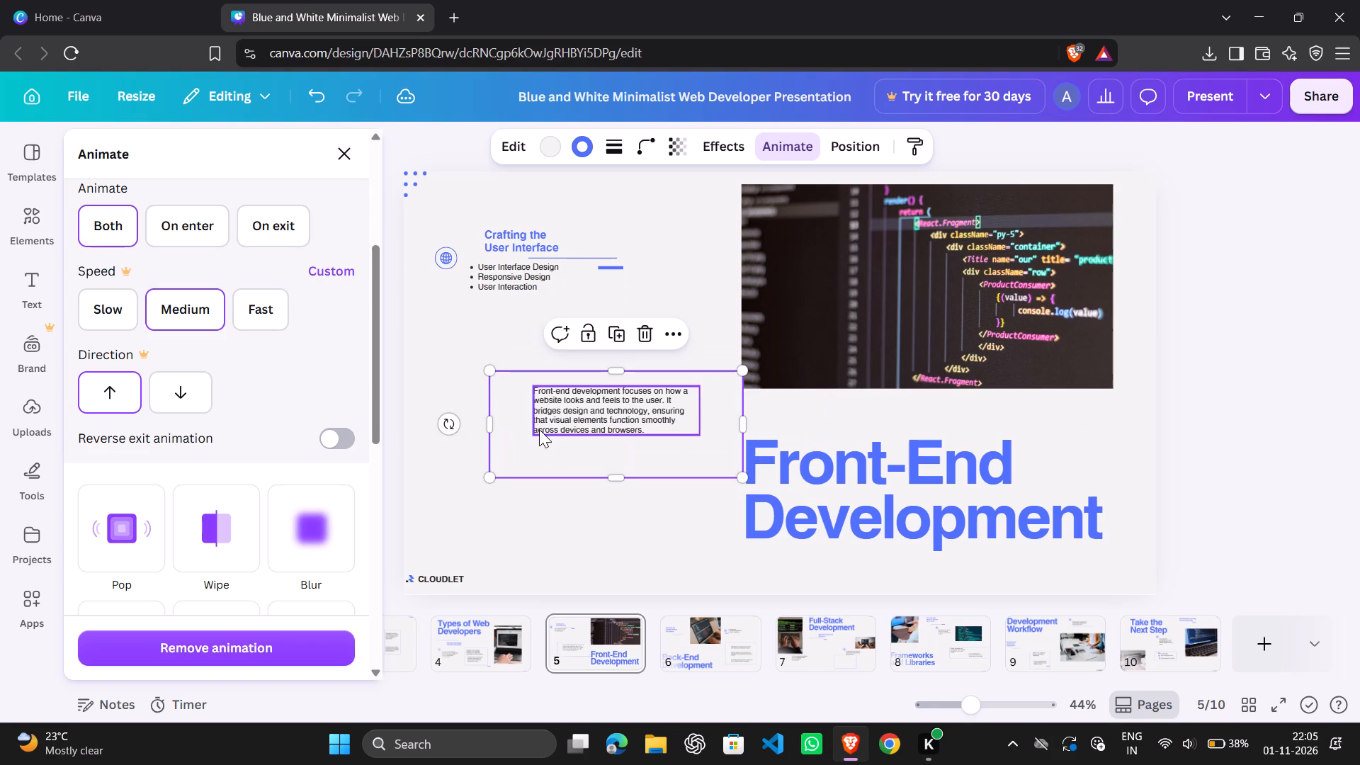
Nudge the "User Interface Design" bullet list on page 5 slightly down and left.
left_click_drag(487, 273, 482, 280)
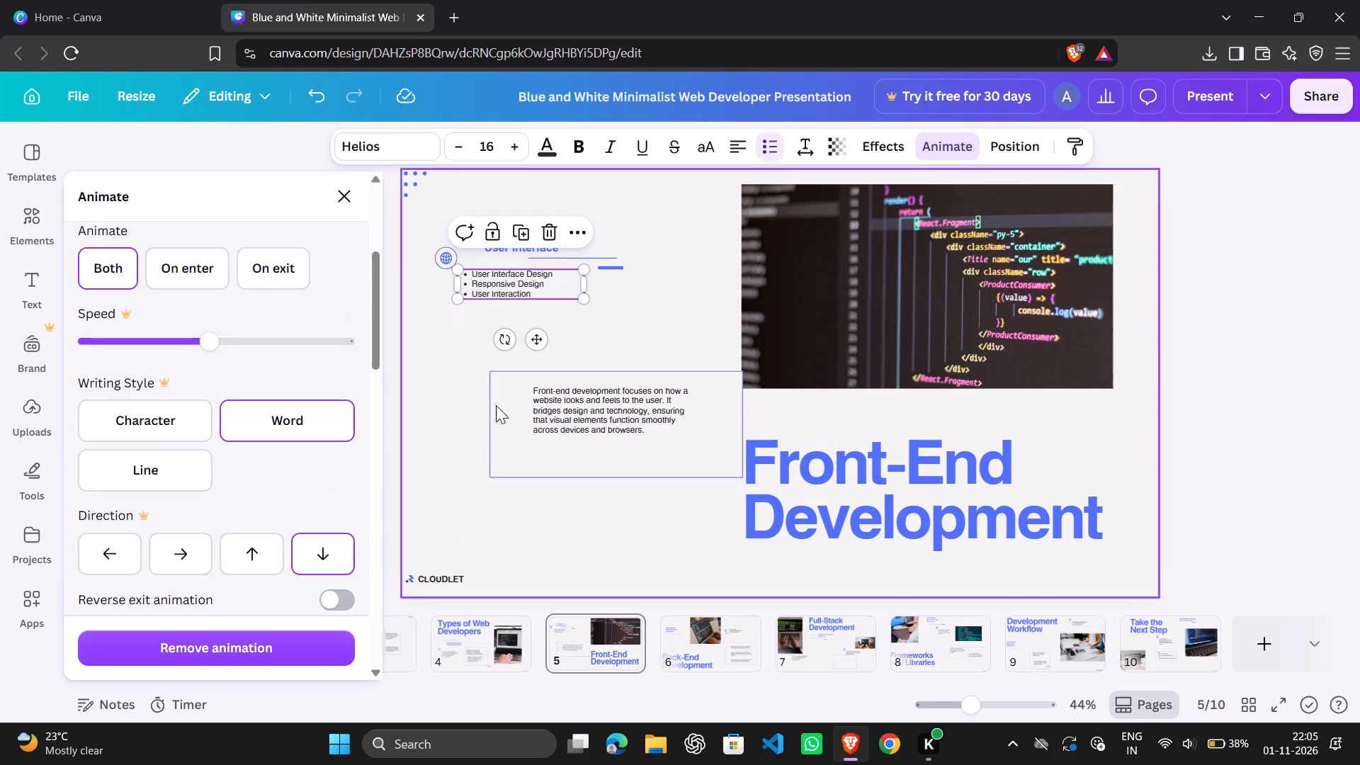
On page 4, move the "Focuses on the visual" paragraph to the space above the outlined box, just left of the laptop photo.
left_click(476, 645)
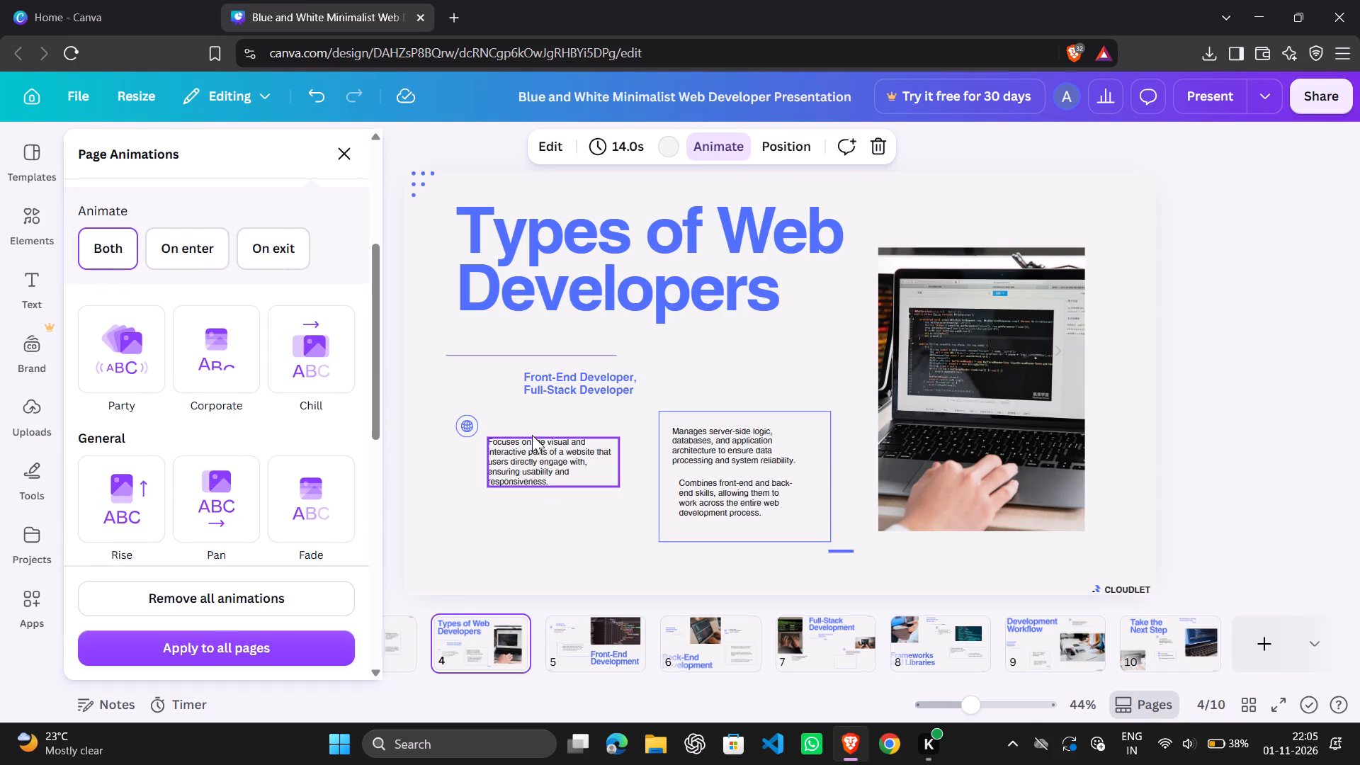
left_click_drag(527, 452, 490, 458)
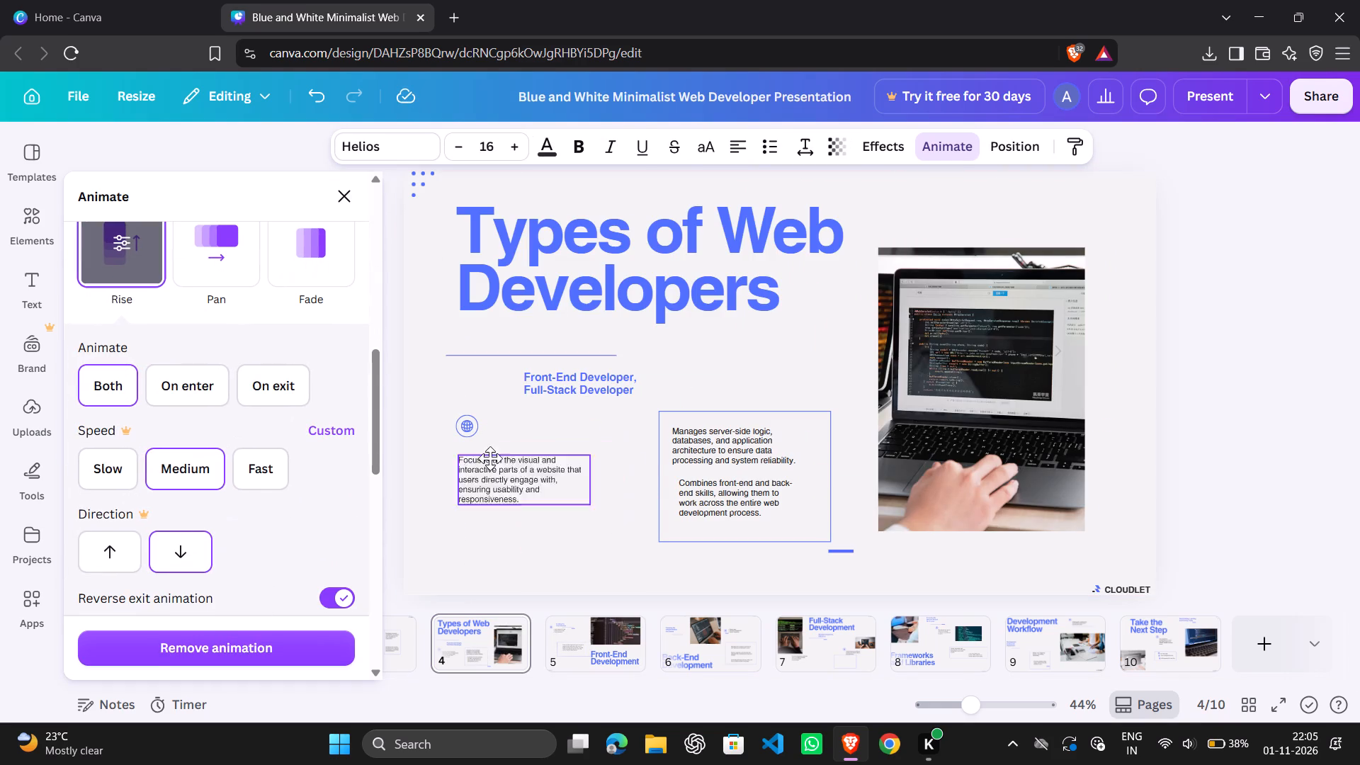
left_click_drag(490, 458, 538, 505)
left_click(535, 512)
left_click(465, 512)
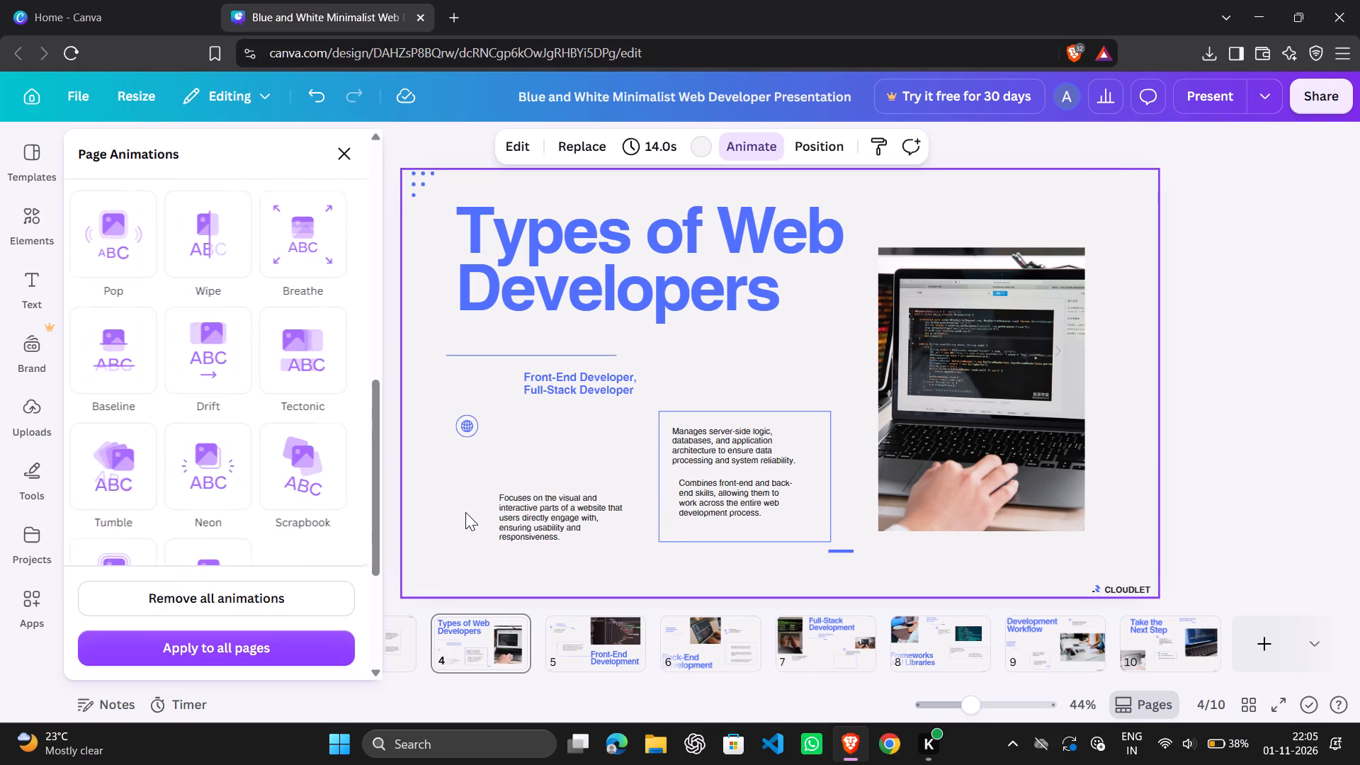
left_click_drag(540, 514, 554, 476)
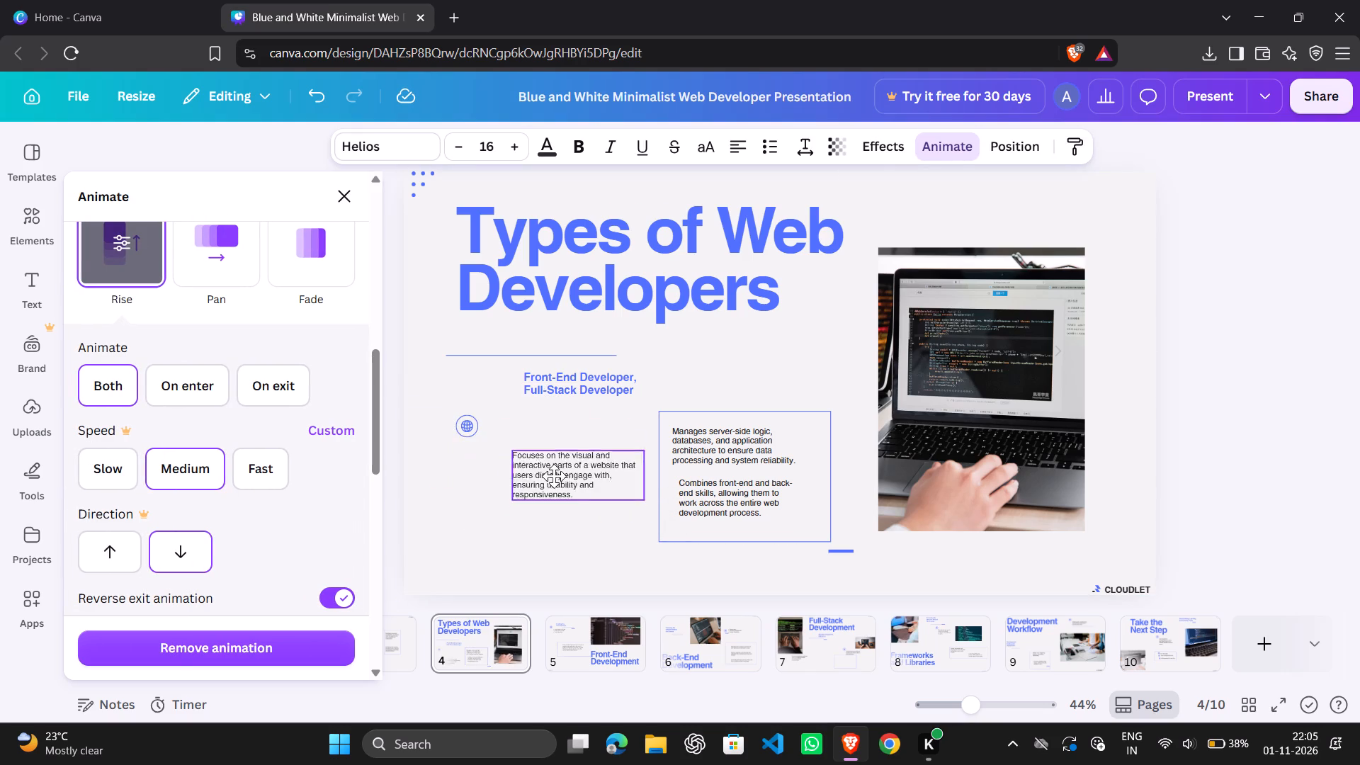
left_click_drag(554, 476, 559, 518)
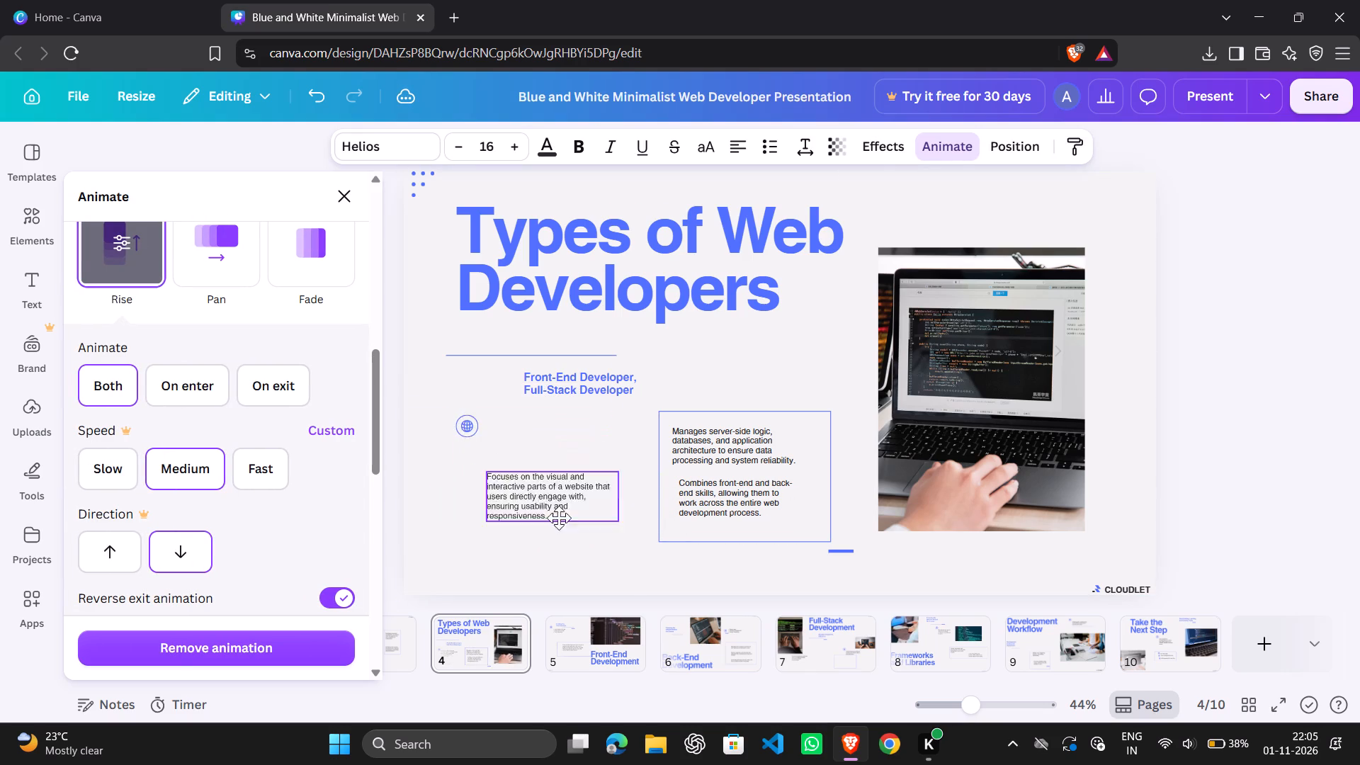
left_click_drag(559, 518, 503, 409)
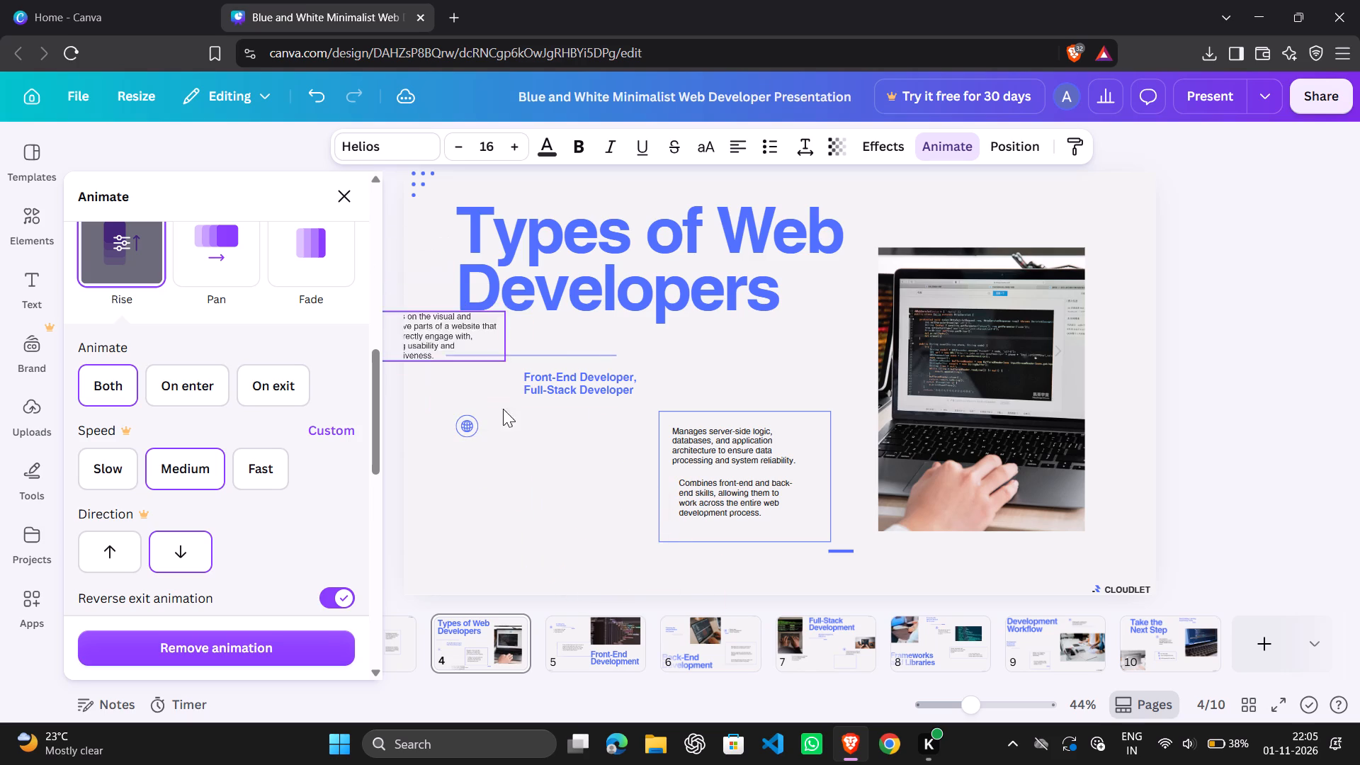
left_click_drag(503, 409, 703, 404)
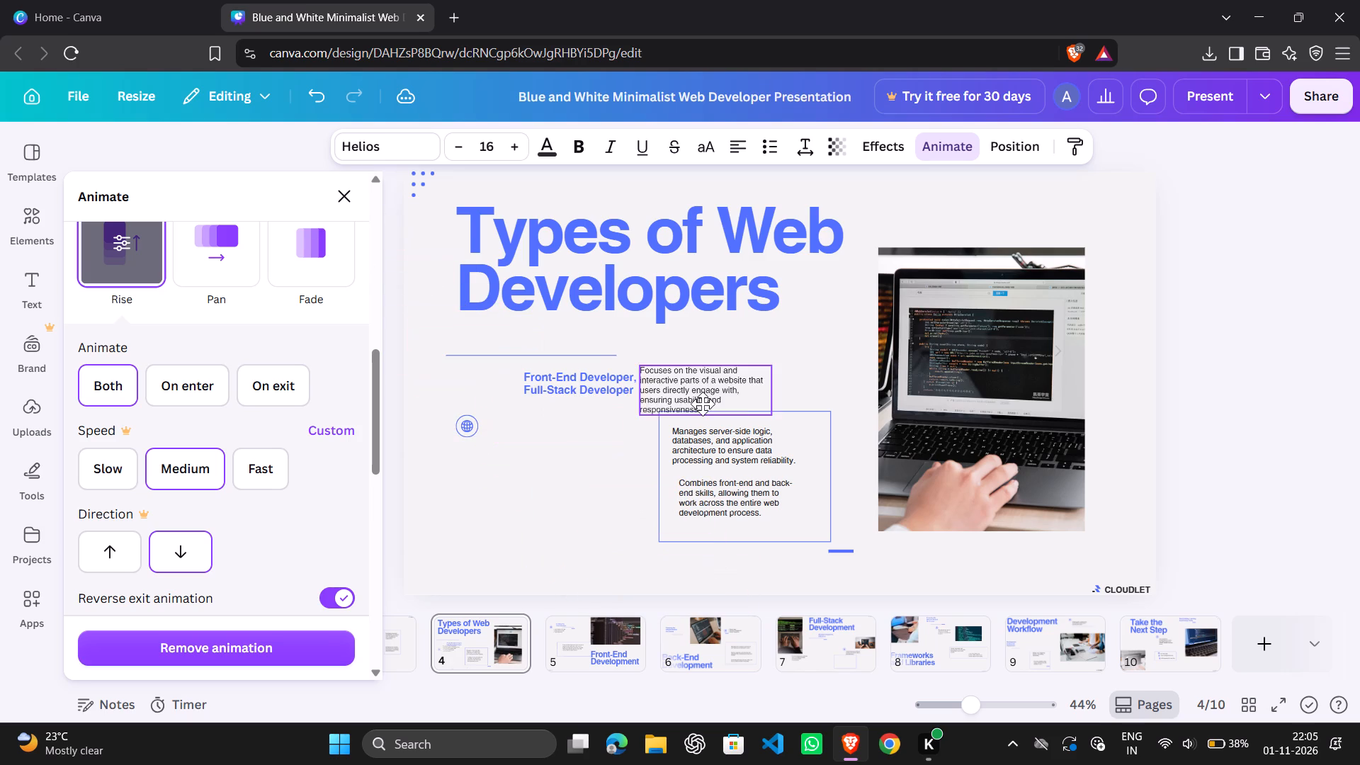
left_click_drag(703, 404, 761, 349)
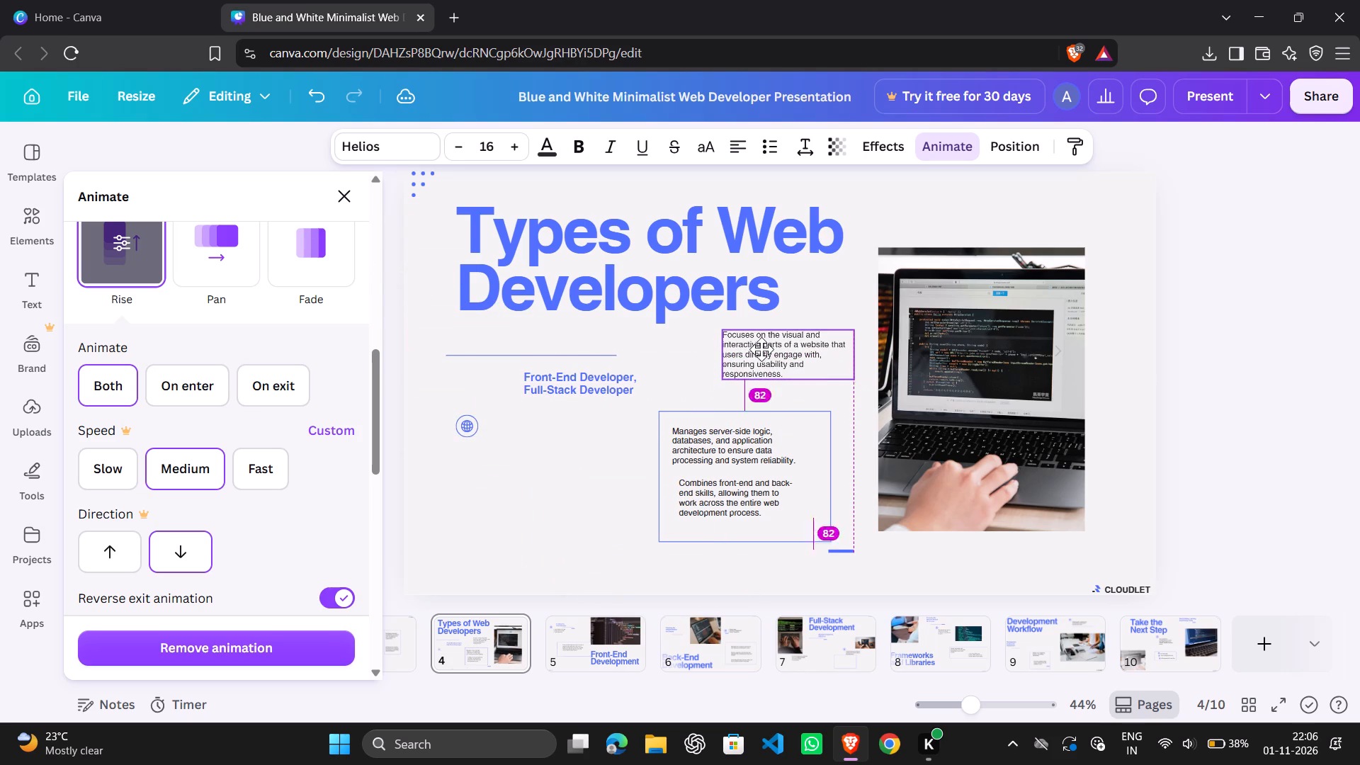
left_click_drag(761, 349, 541, 429)
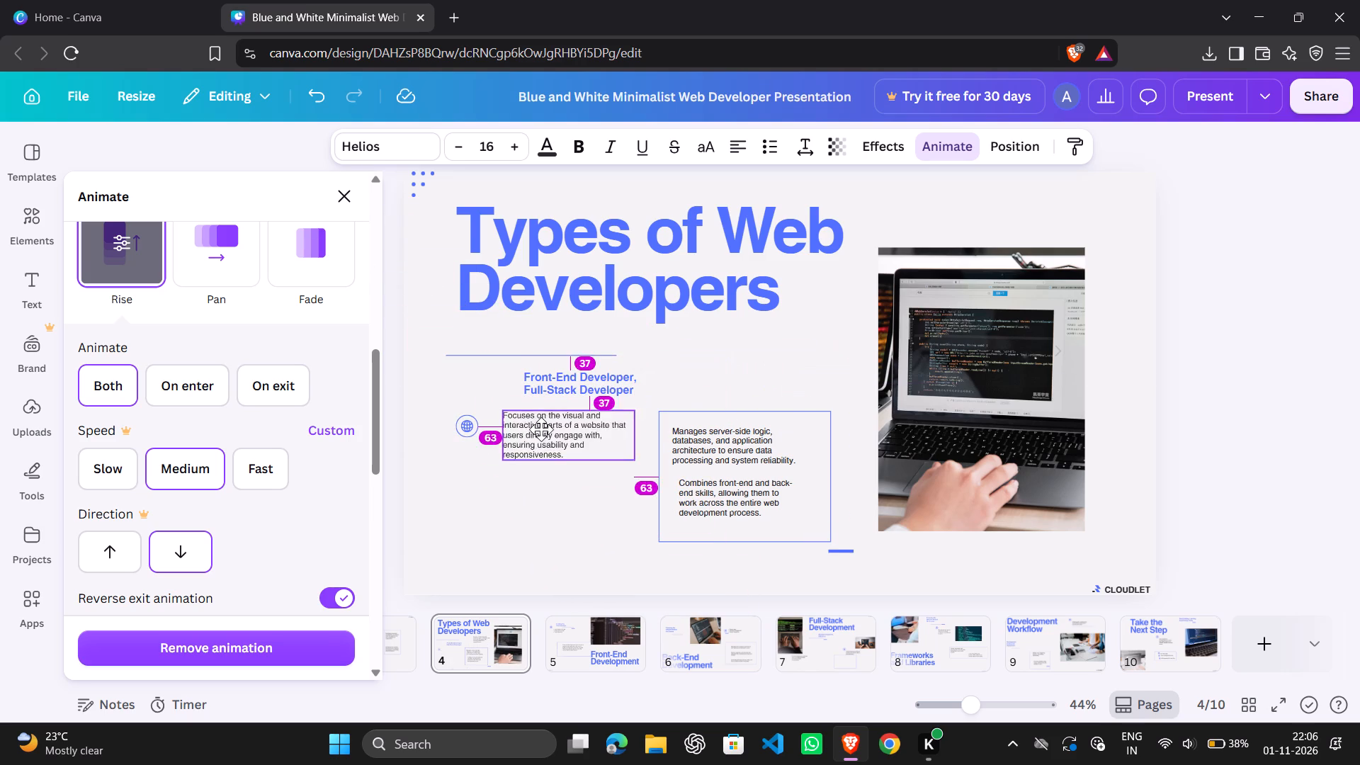
left_click_drag(541, 429, 623, 458)
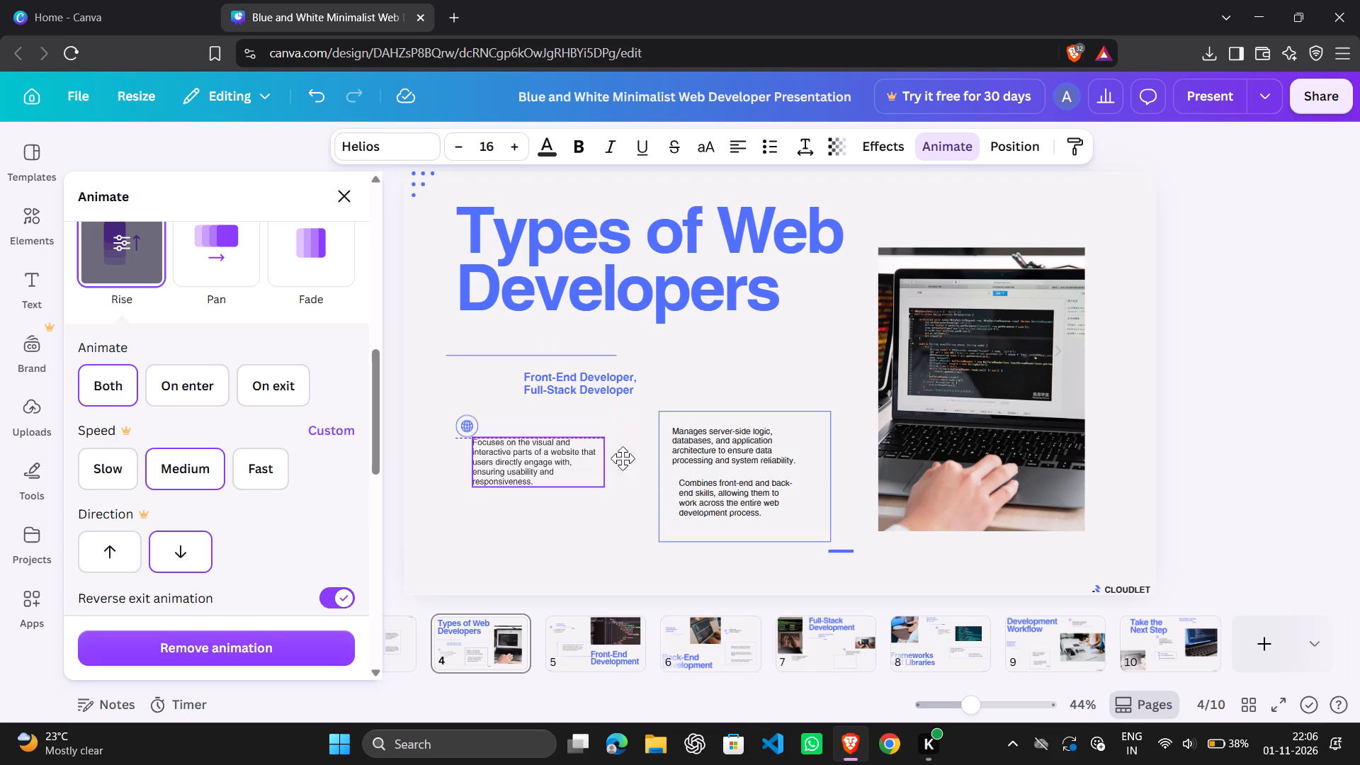
left_click_drag(623, 458, 783, 360)
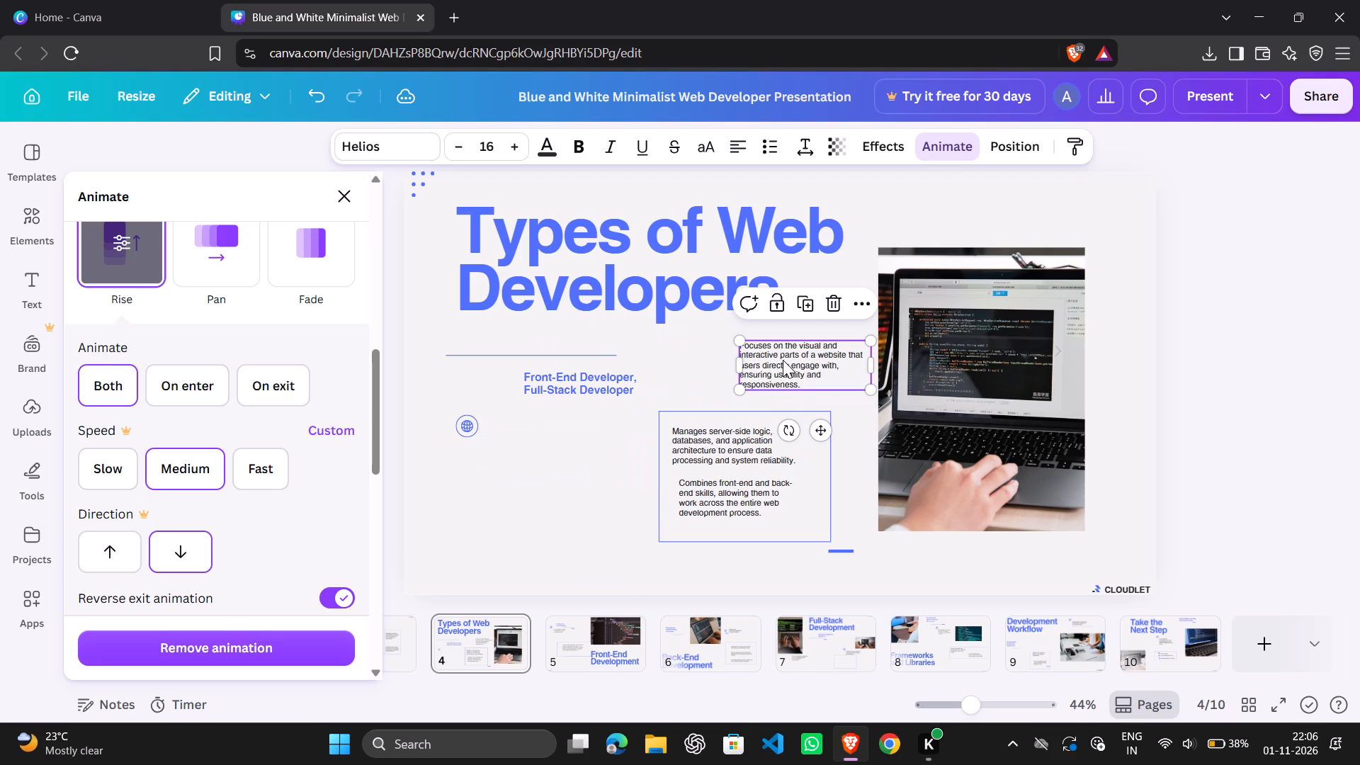
Move the globe icon on page 4 to the upper-left corner of the "Focuses on the visual" paragraph.
left_click_drag(471, 434, 727, 348)
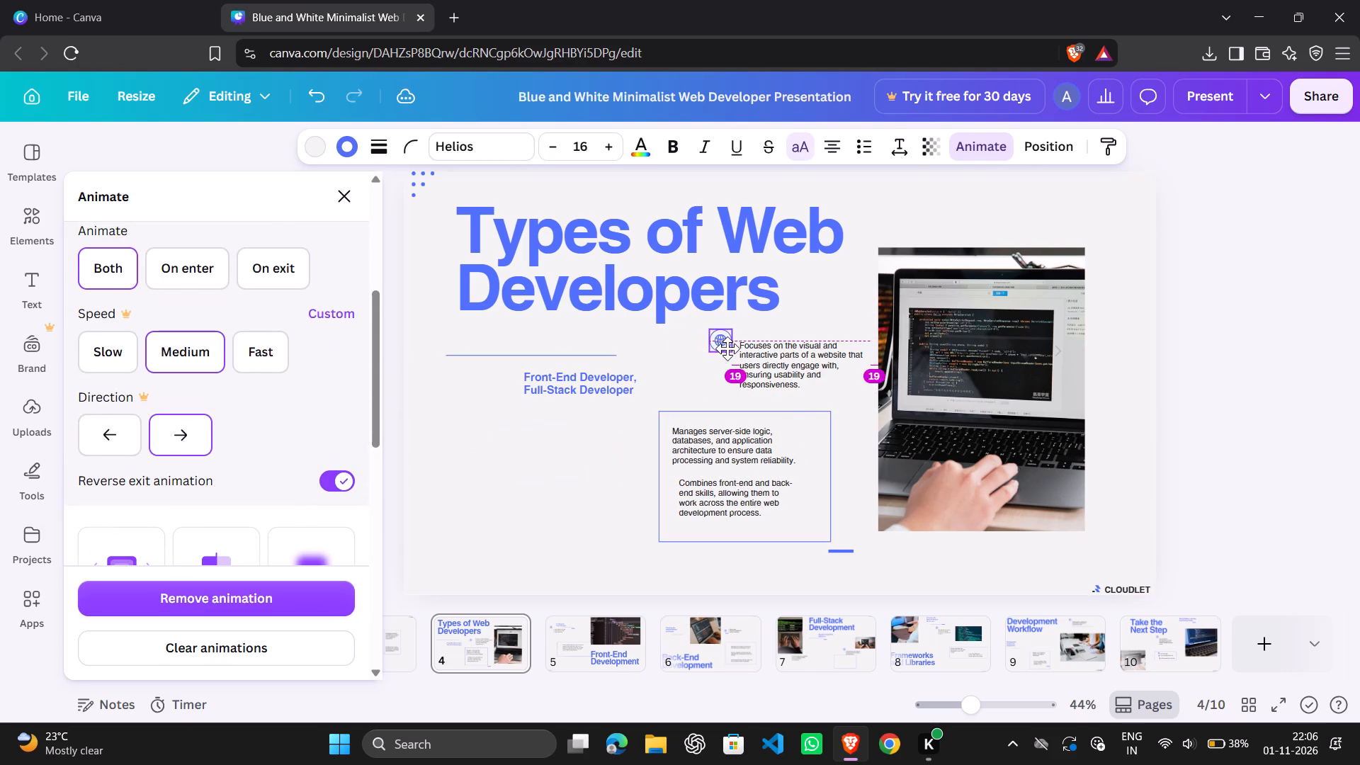
left_click_drag(727, 348, 731, 339)
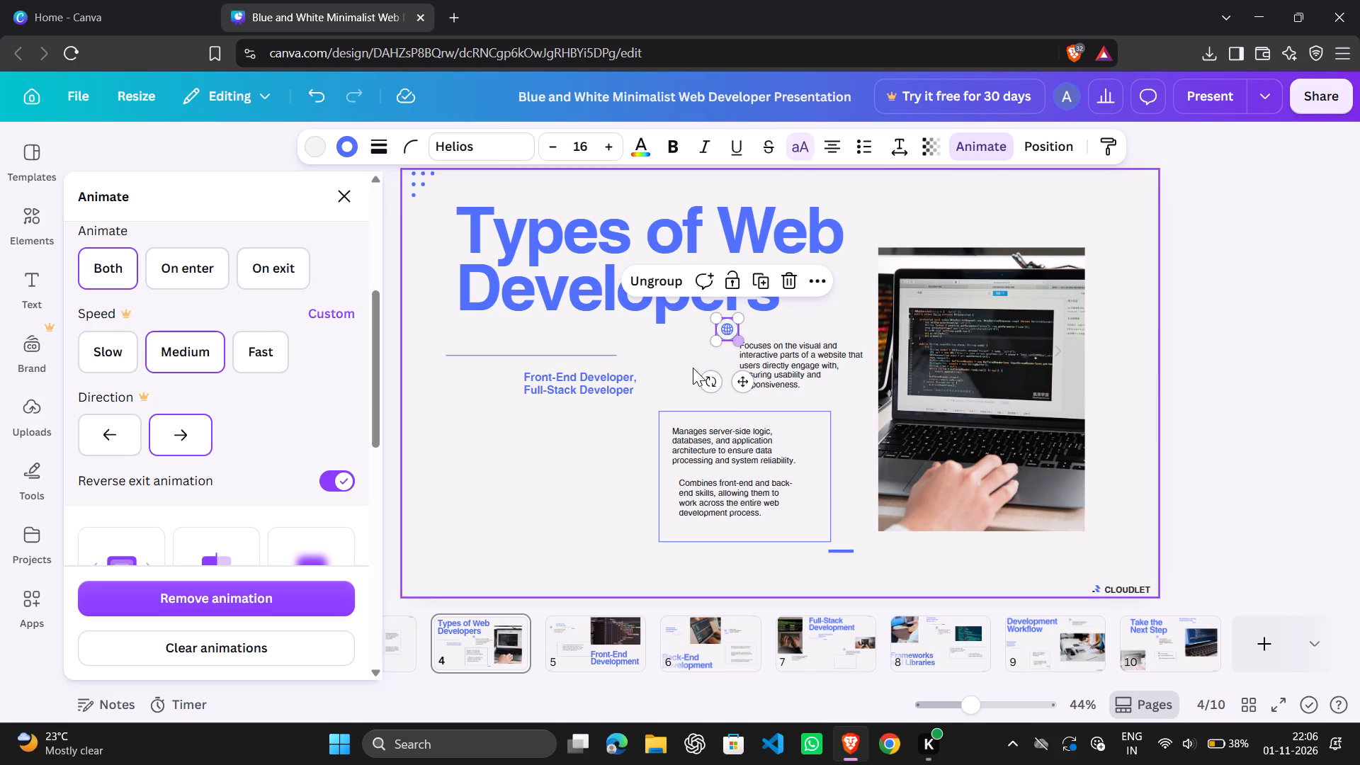
left_click(692, 368)
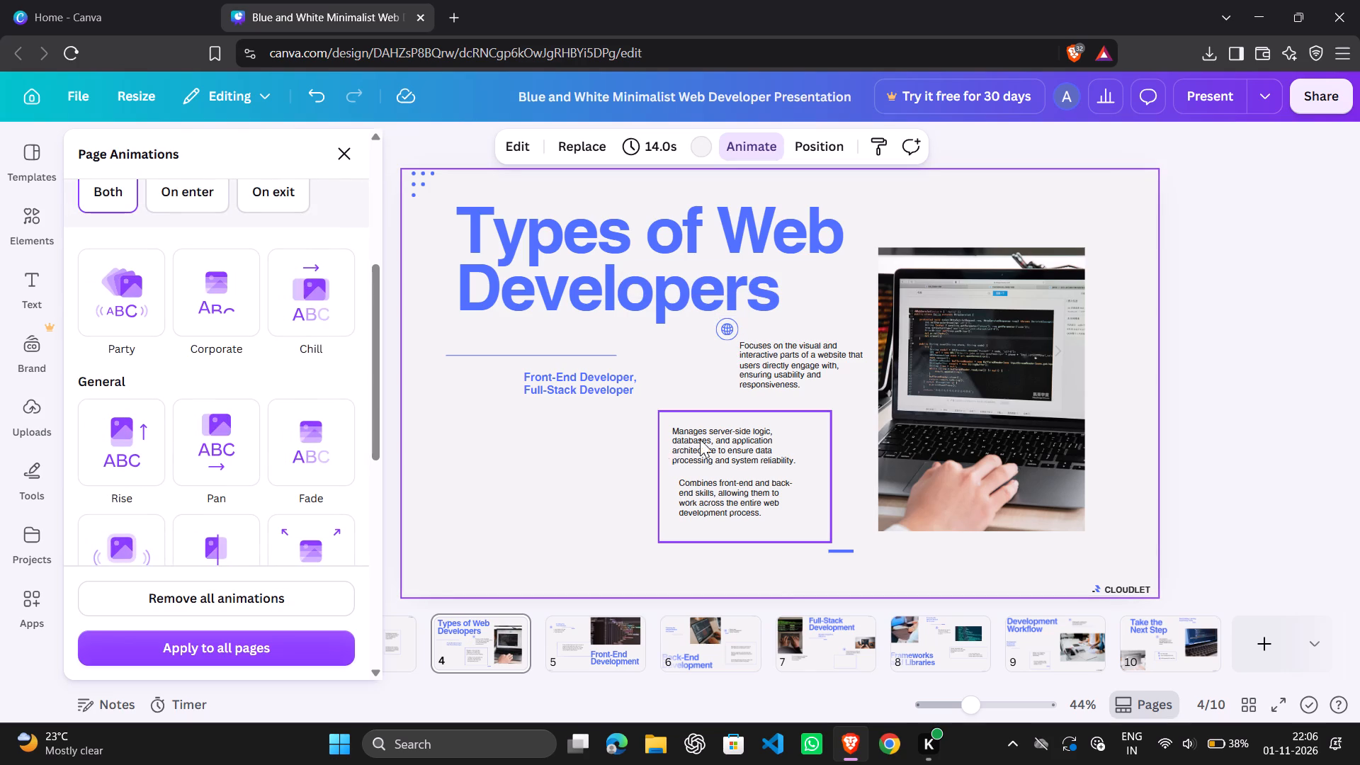
Move the "Manages server-side logic" and "Combines front-end" paragraphs on page 4 out of the box, left beneath the "Front-End Developer" subheading.
left_click_drag(713, 433, 480, 429)
left_click_drag(716, 499, 589, 497)
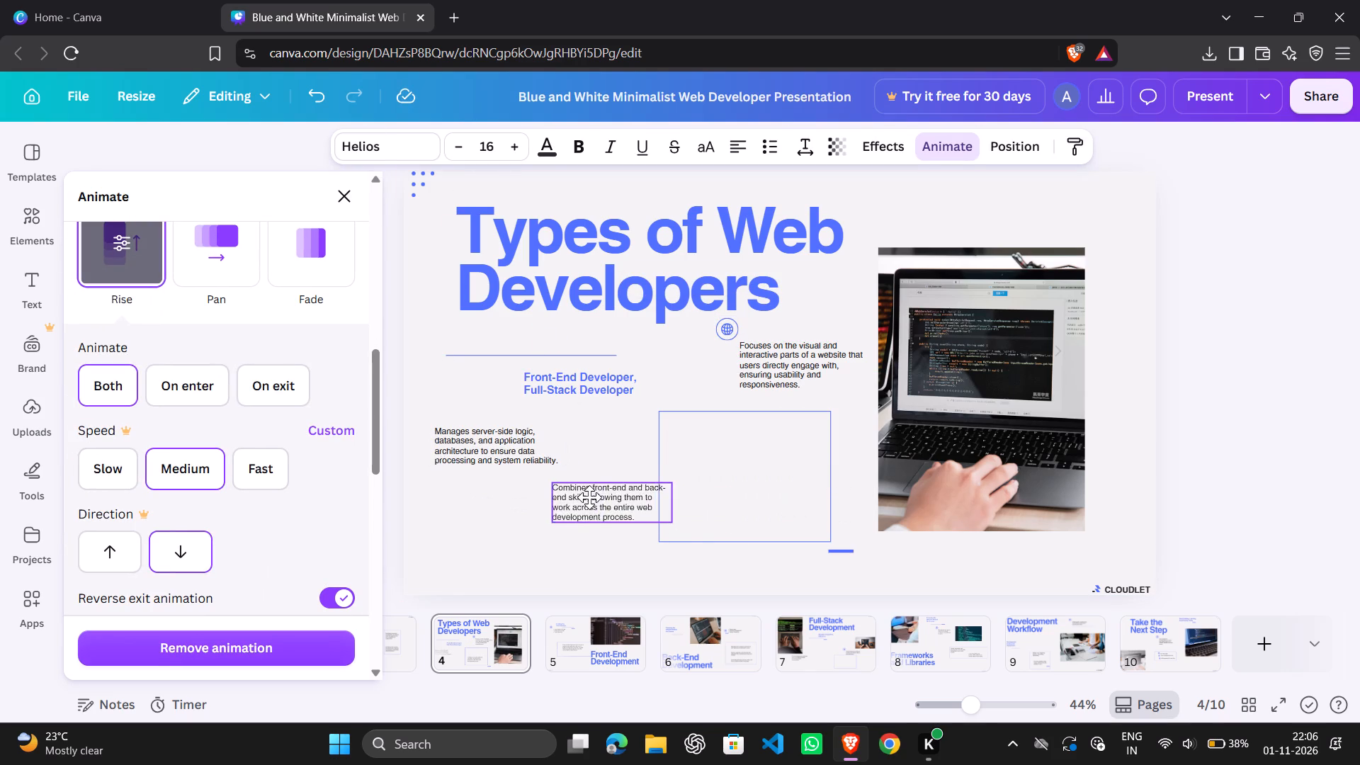
left_click_drag(589, 497, 540, 502)
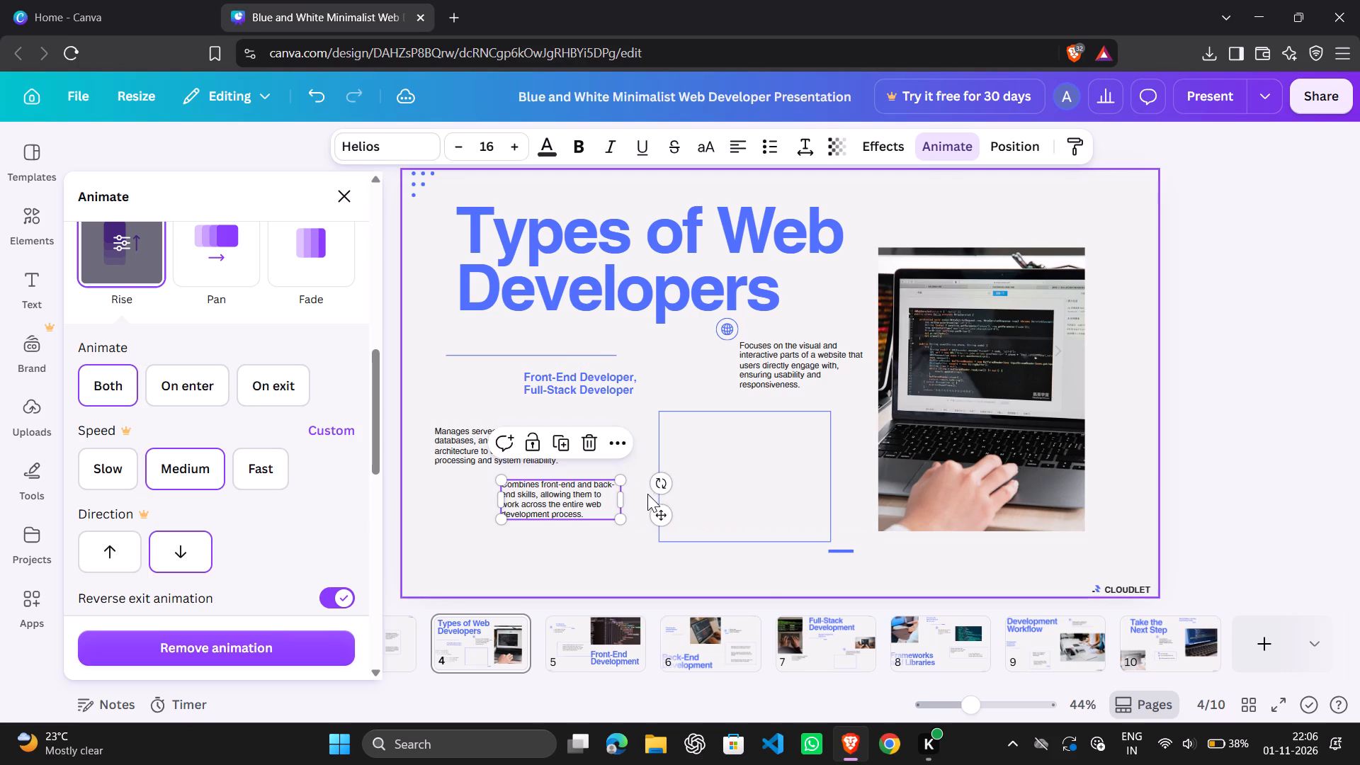
Move the outlined box on page 4 around the two paragraphs below the subheading and enlarge it to about 533 by 346.
left_click_drag(686, 485, 465, 475)
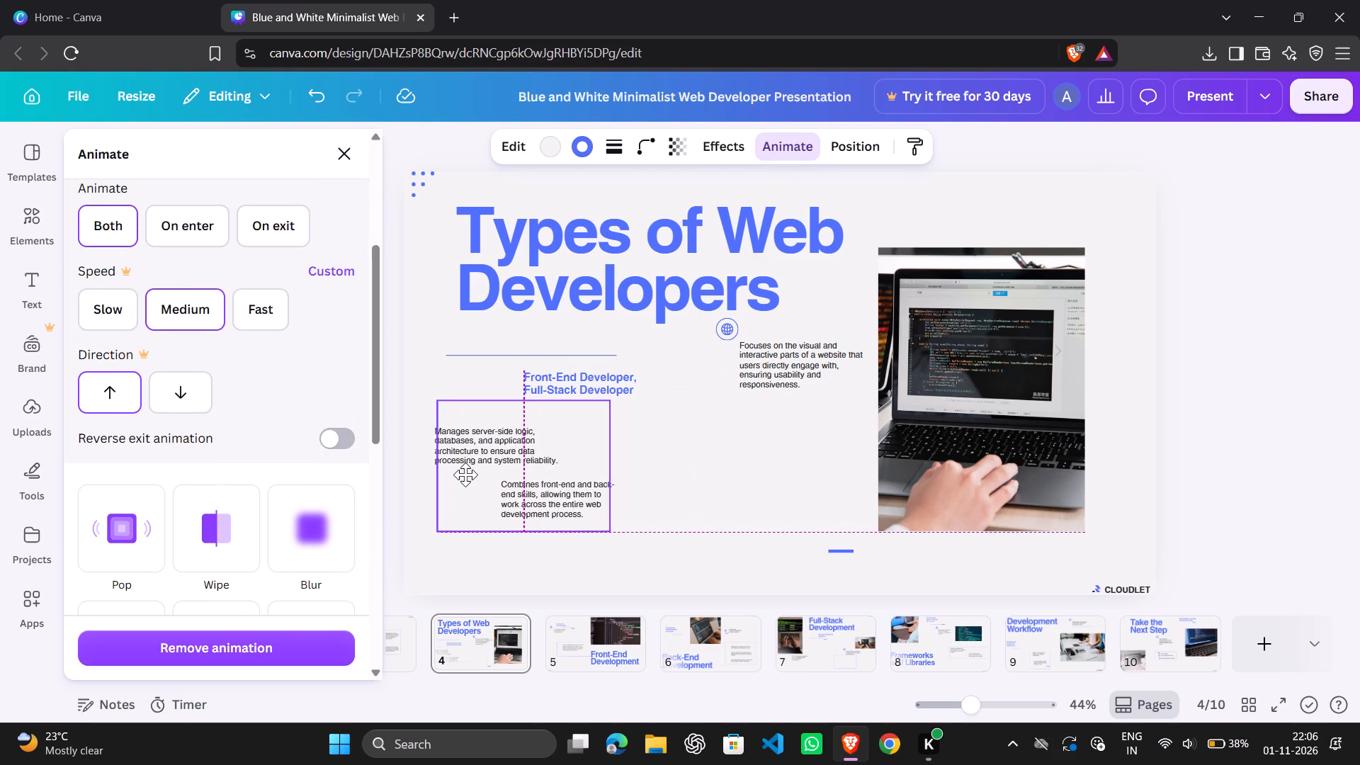
left_click_drag(465, 475, 461, 475)
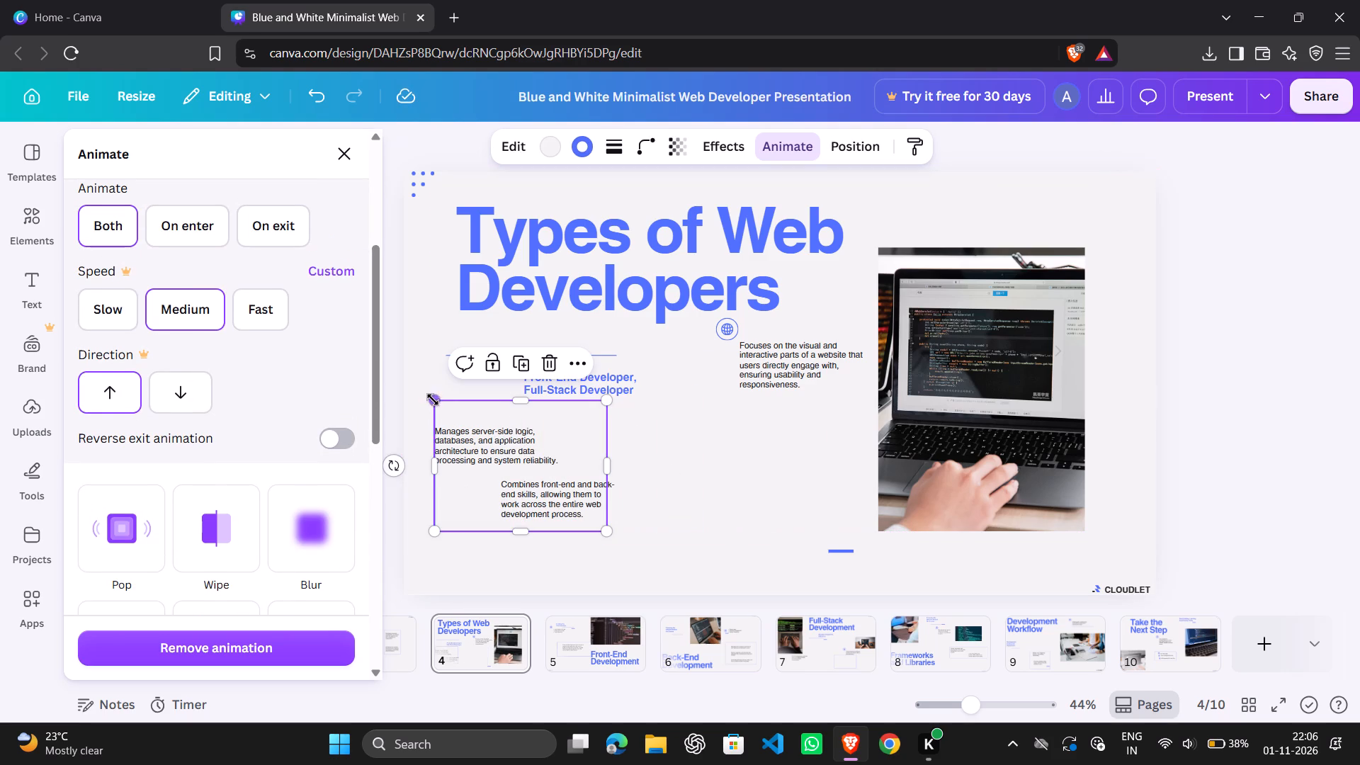
left_click_drag(431, 404, 406, 399)
scroll(628, 582, "right", 1)
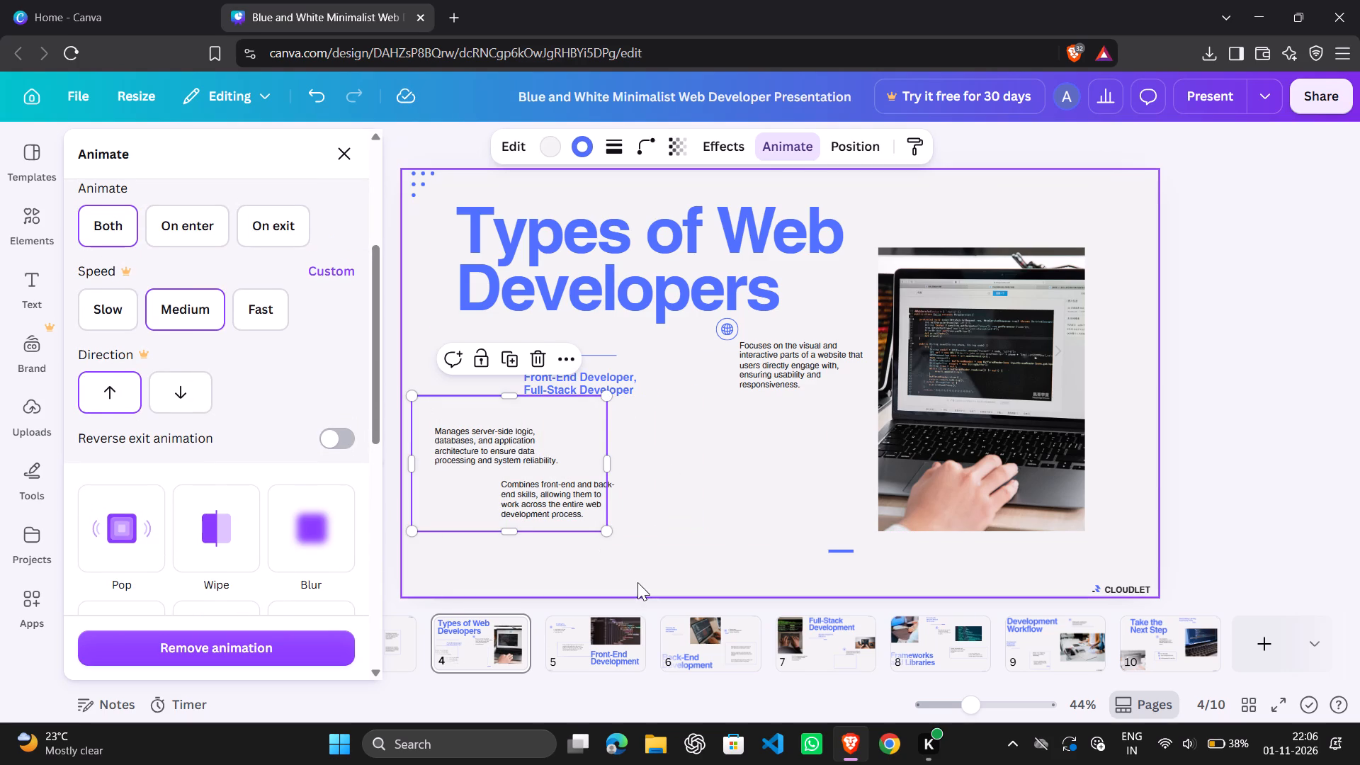
left_click_drag(608, 530, 621, 531)
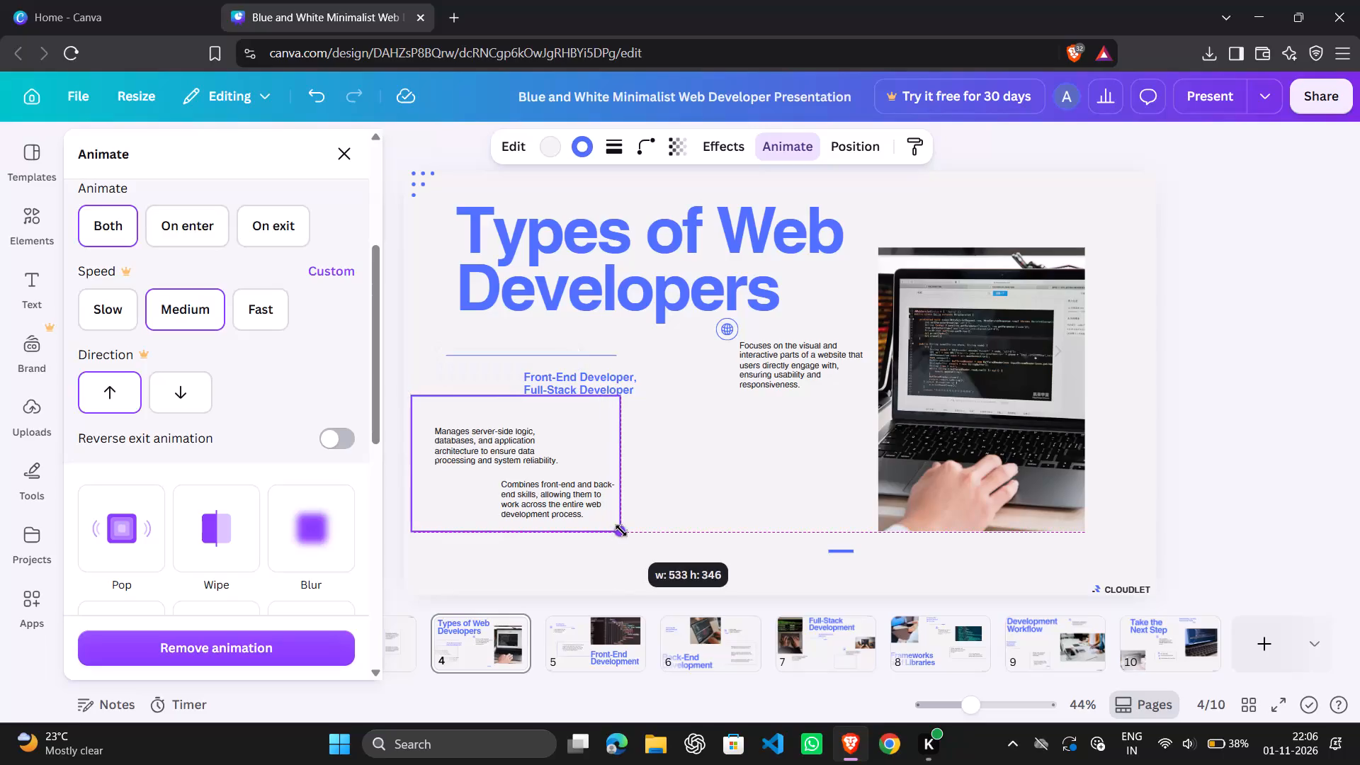
left_click_drag(621, 531, 623, 531)
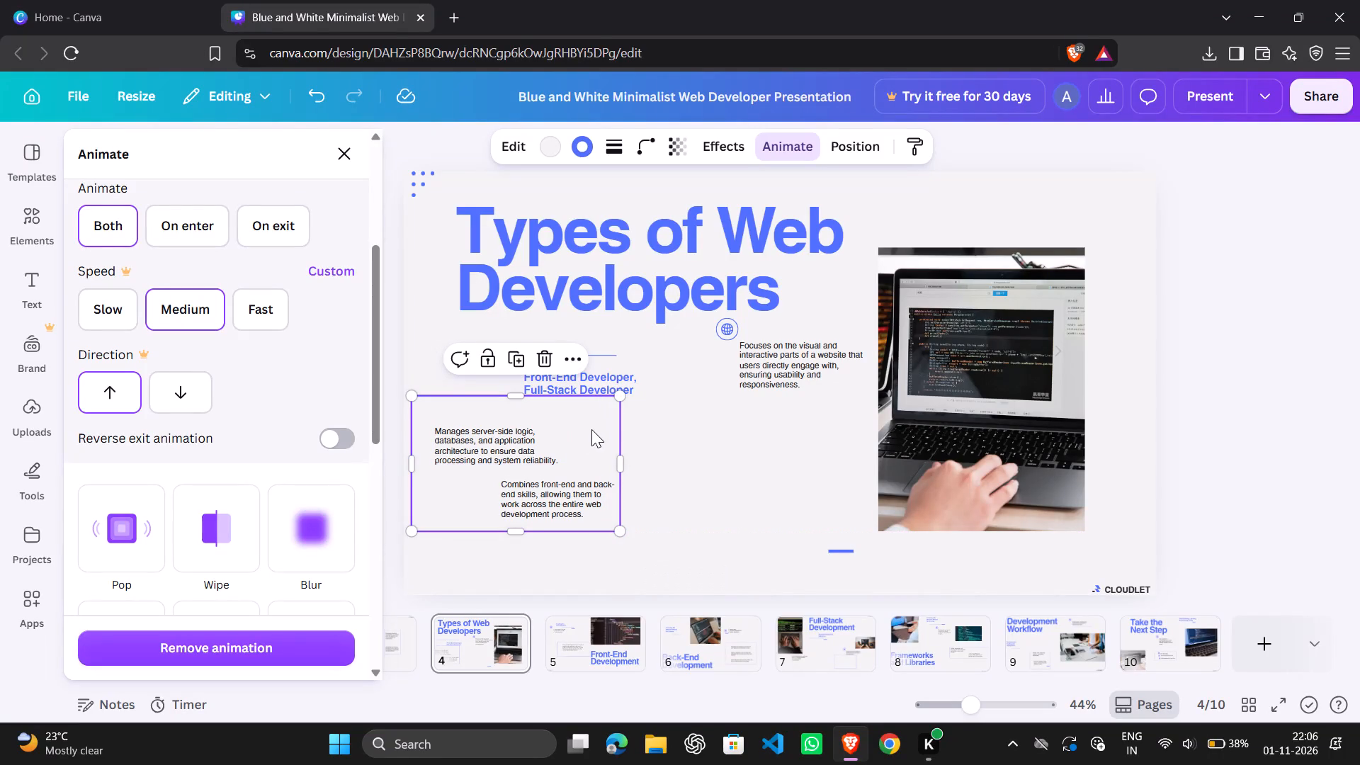
left_click_drag(589, 414, 586, 421)
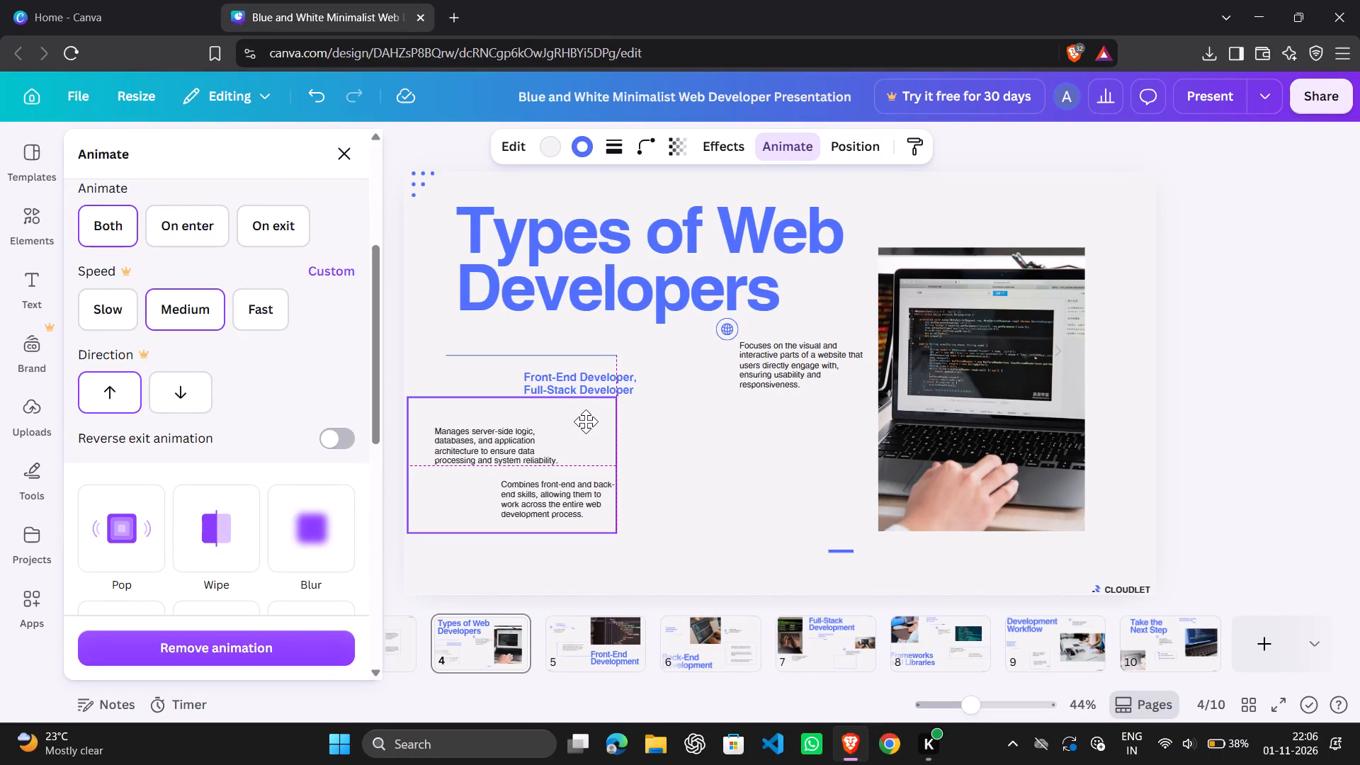
left_click_drag(586, 421, 584, 426)
left_click_drag(577, 455, 587, 456)
left_click(776, 514)
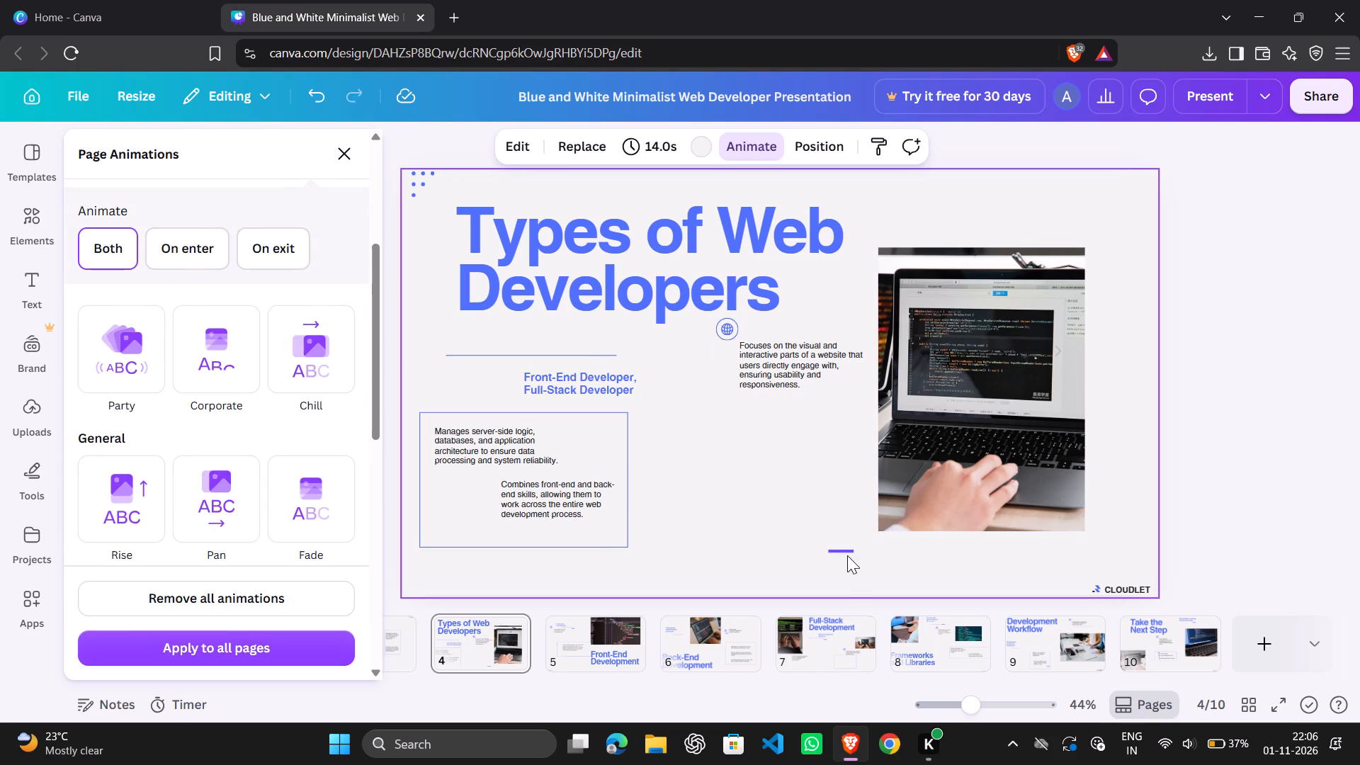
On page 4, move the short accent dash to just above the far end of the thin line below the title.
left_click_drag(846, 549, 764, 407)
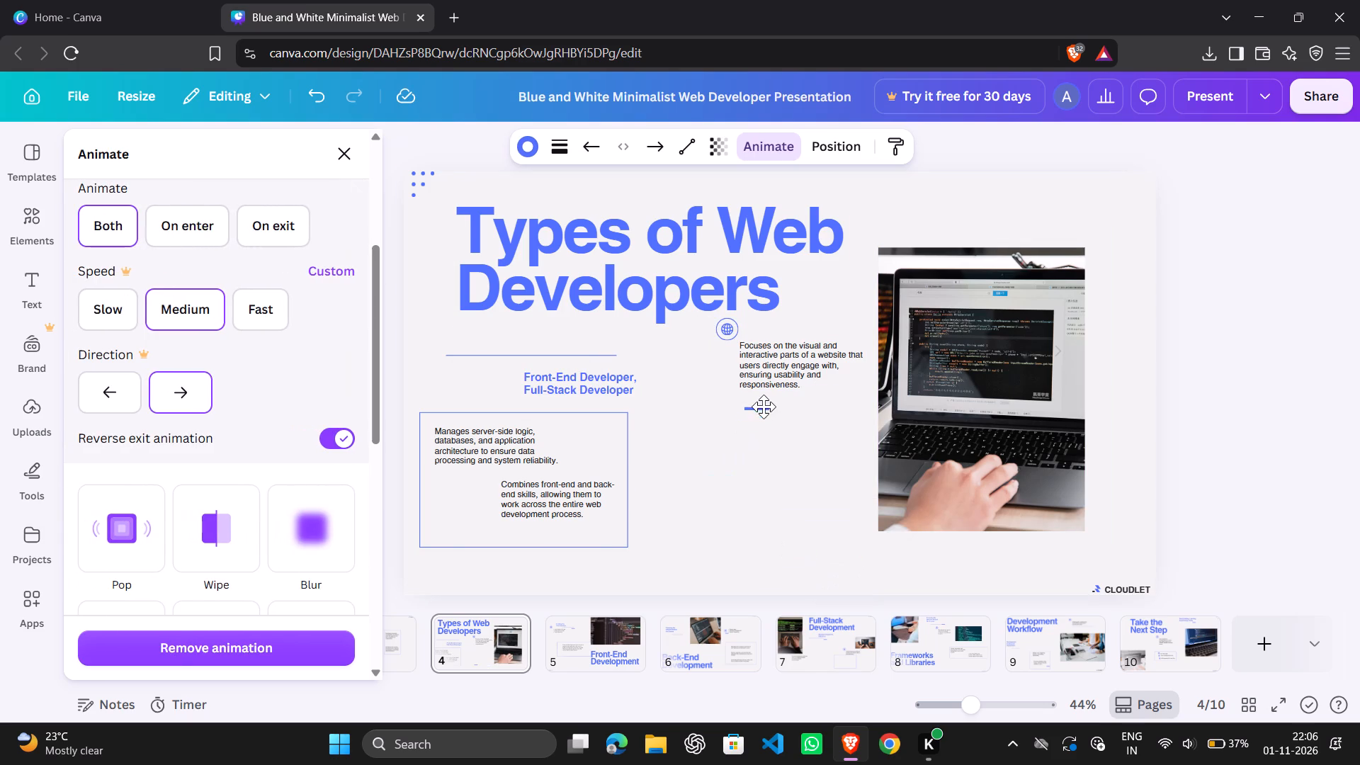
left_click_drag(764, 407, 630, 356)
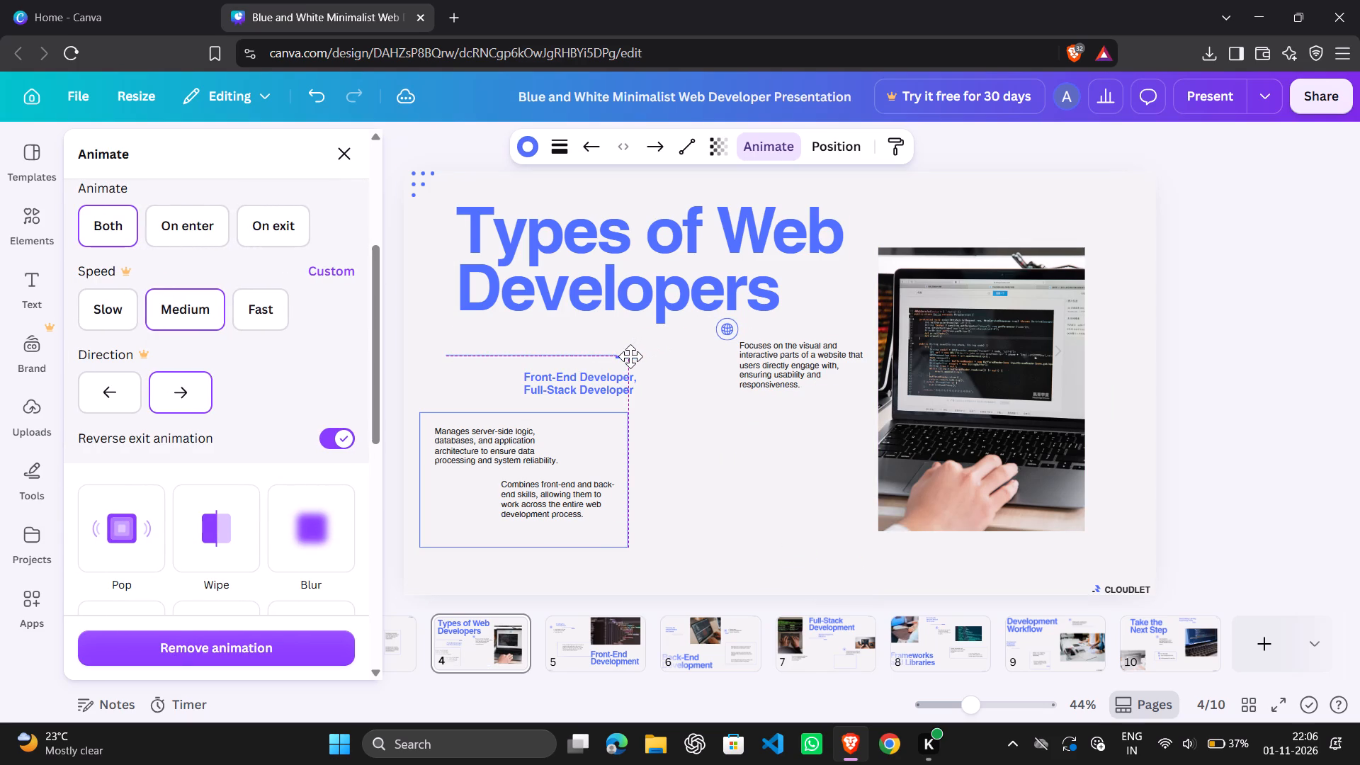
left_click_drag(630, 356, 633, 360)
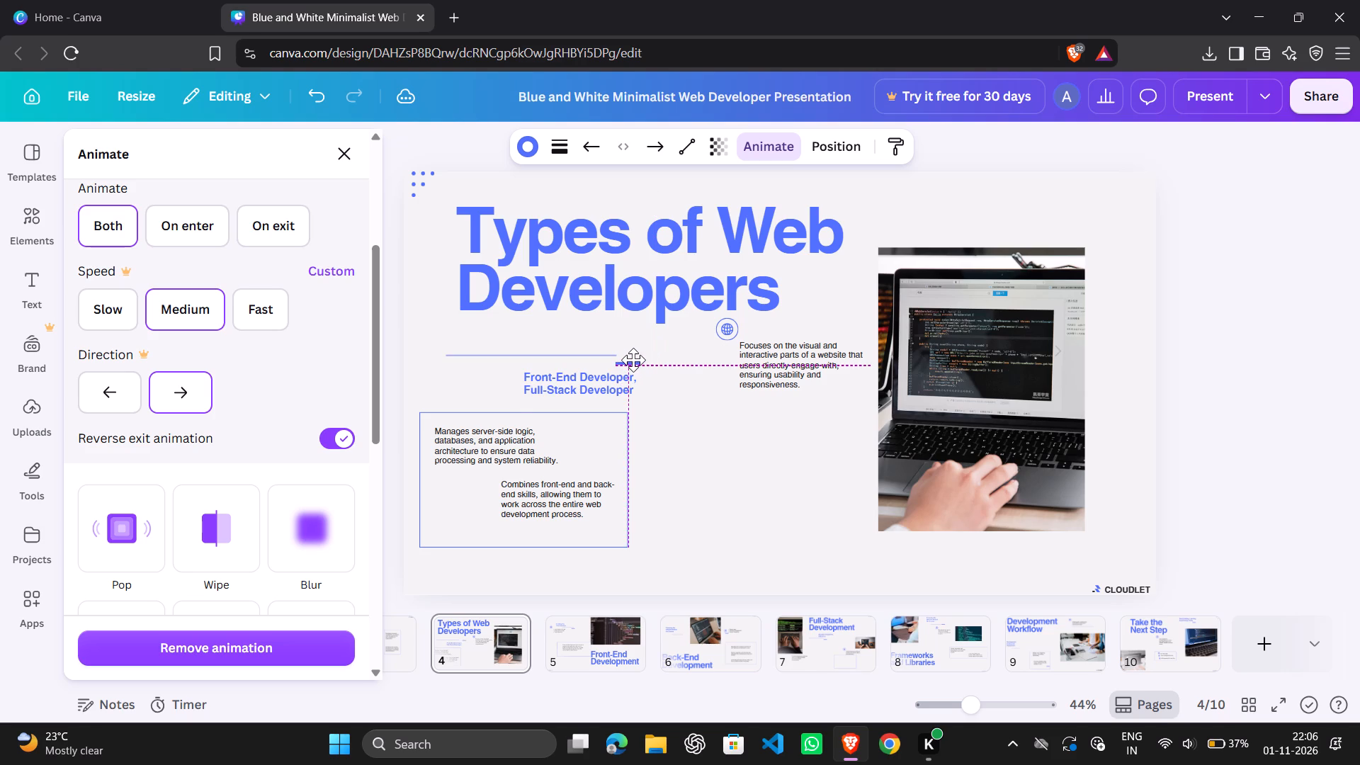
left_click_drag(633, 360, 633, 358)
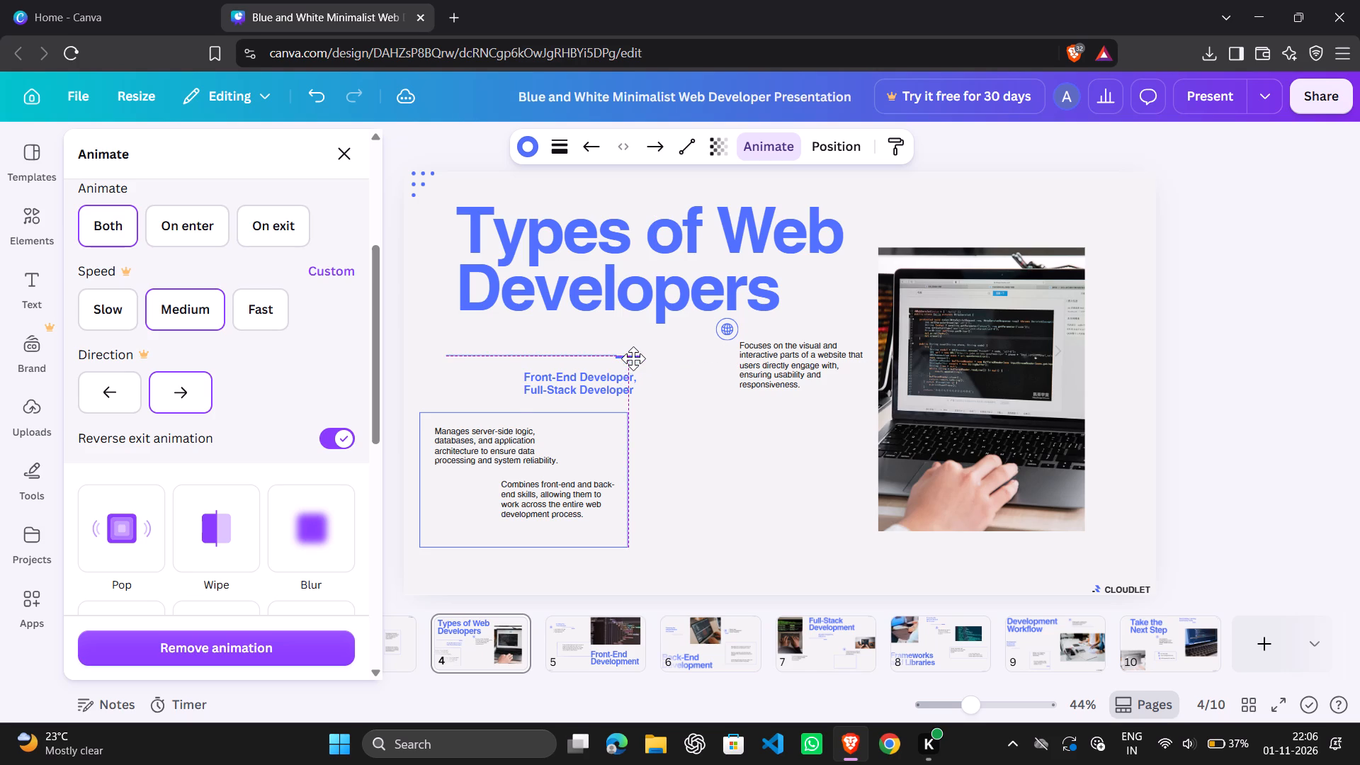
left_click_drag(633, 358, 633, 348)
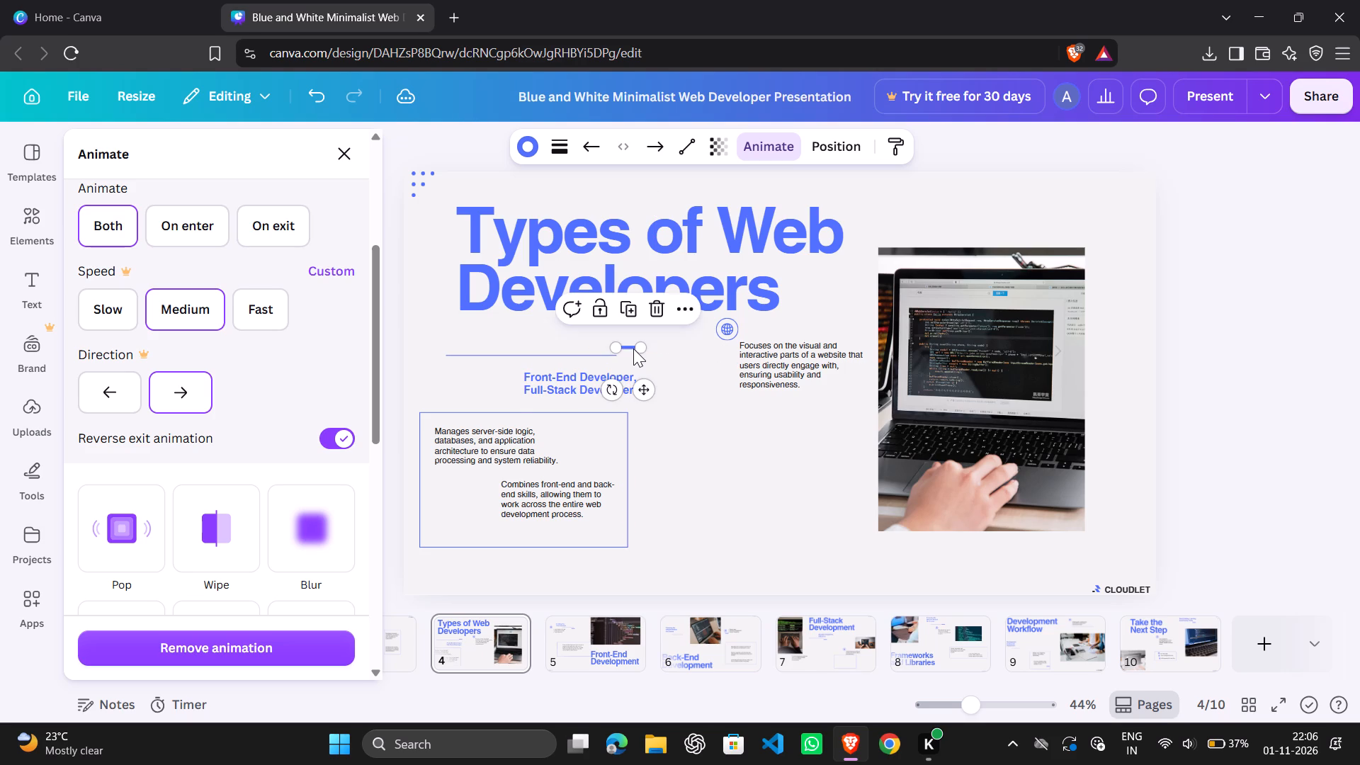
left_click(696, 419)
Move the "Front-End Developer, Full-Stack Developer" subheading on page 4 up directly beneath the title.
left_click_drag(606, 382, 585, 335)
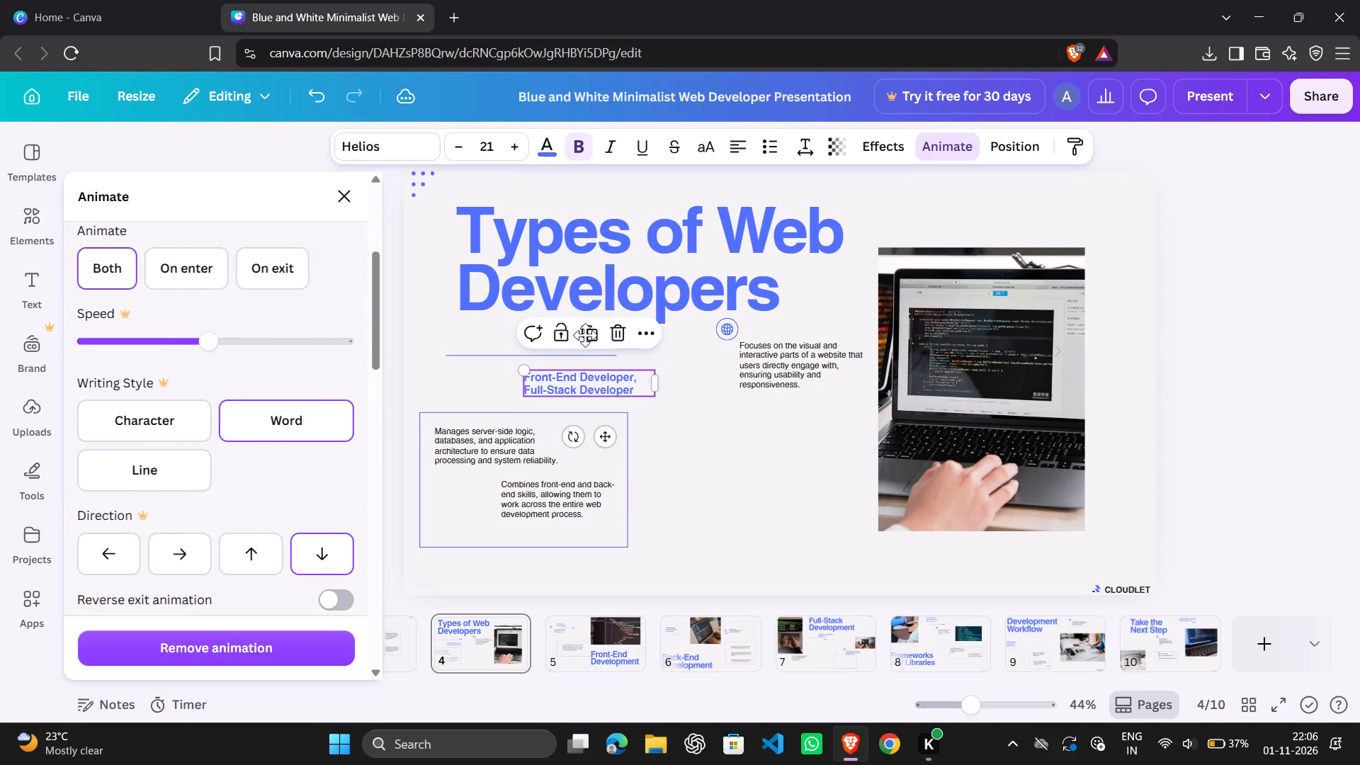
left_click_drag(585, 335, 585, 331)
Move the long thin line on page 4 down so it crosses the outlined box's right edge near its top.
left_click_drag(608, 353, 722, 432)
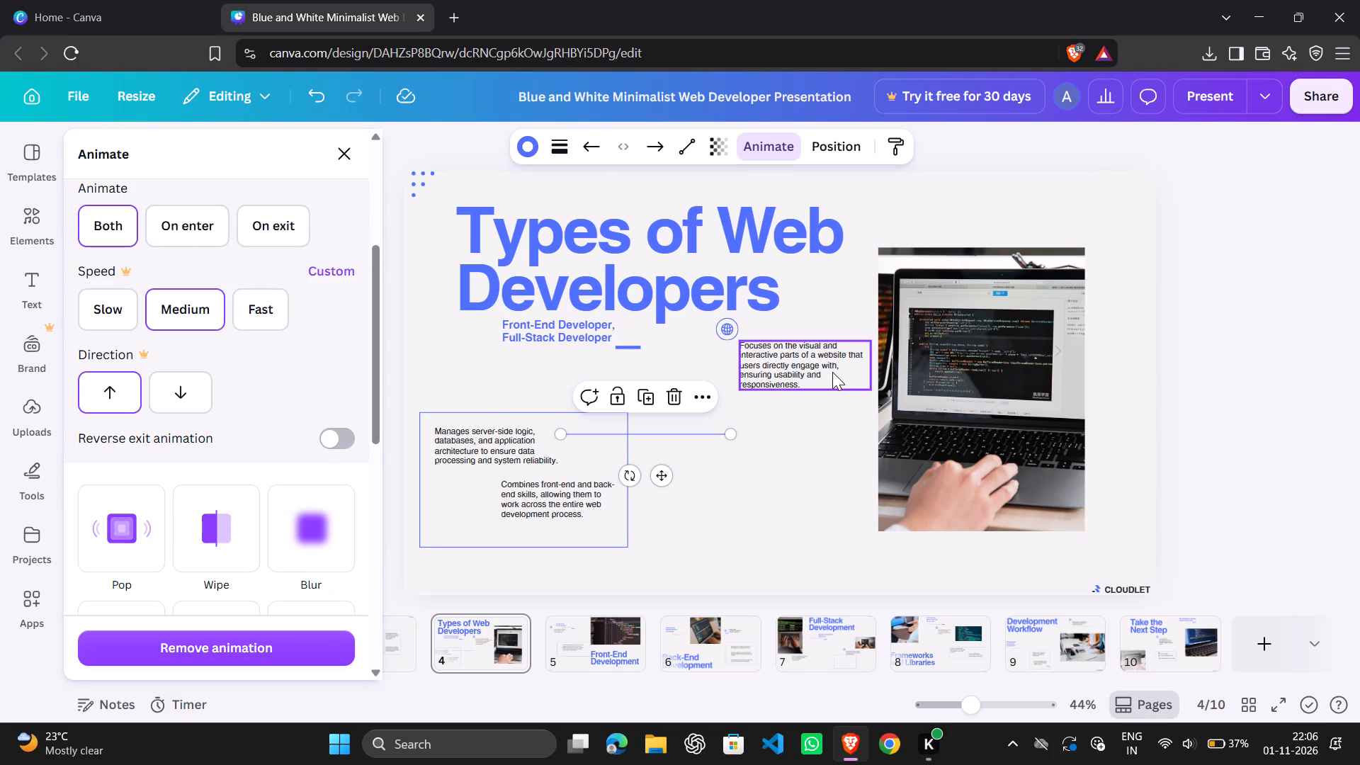
On page 6, move the "Powering the Website Behind the Scenes" subheading up and right, toward the laptop photo's upper-left corner.
left_click(705, 647)
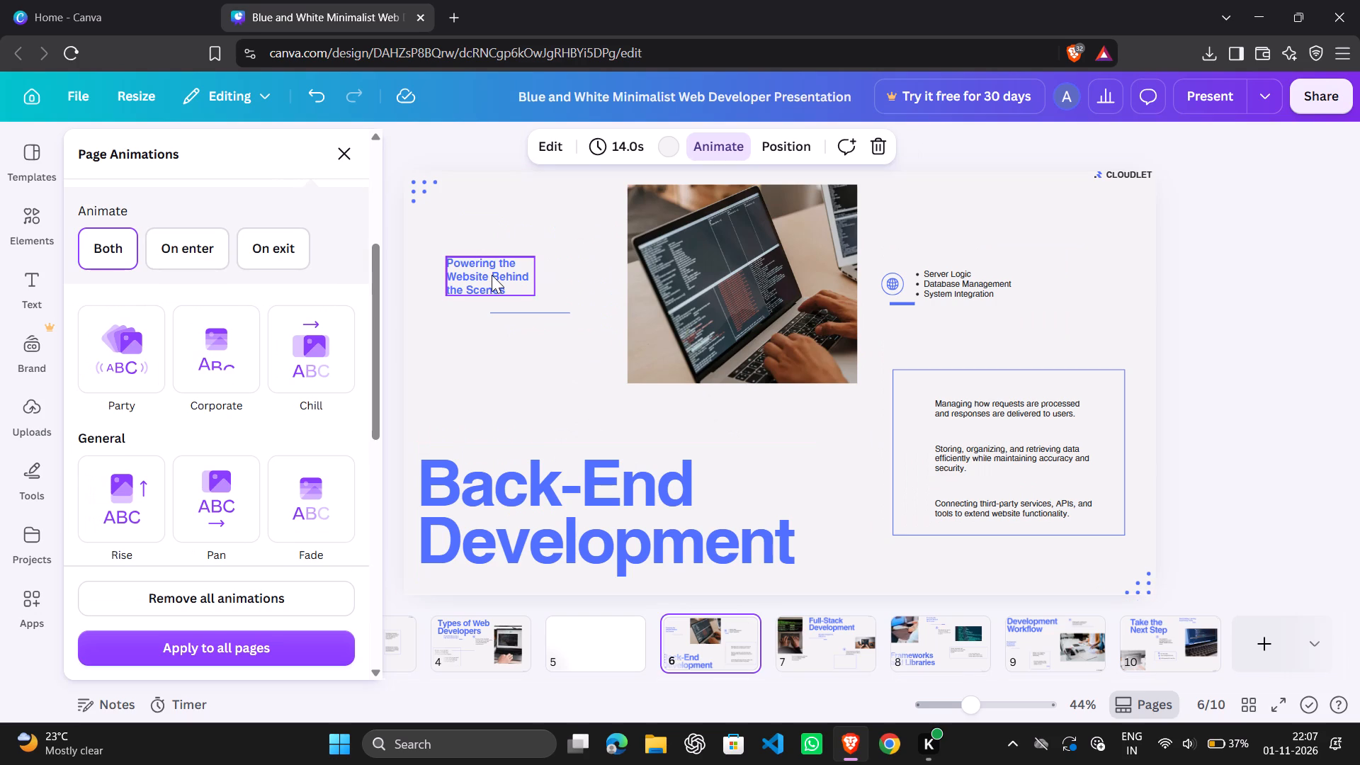
left_click_drag(492, 275, 525, 228)
Shift the laptop photo on page 6 slightly left and down, keeping it between the subheading and the bullet list.
left_click_drag(628, 297, 623, 298)
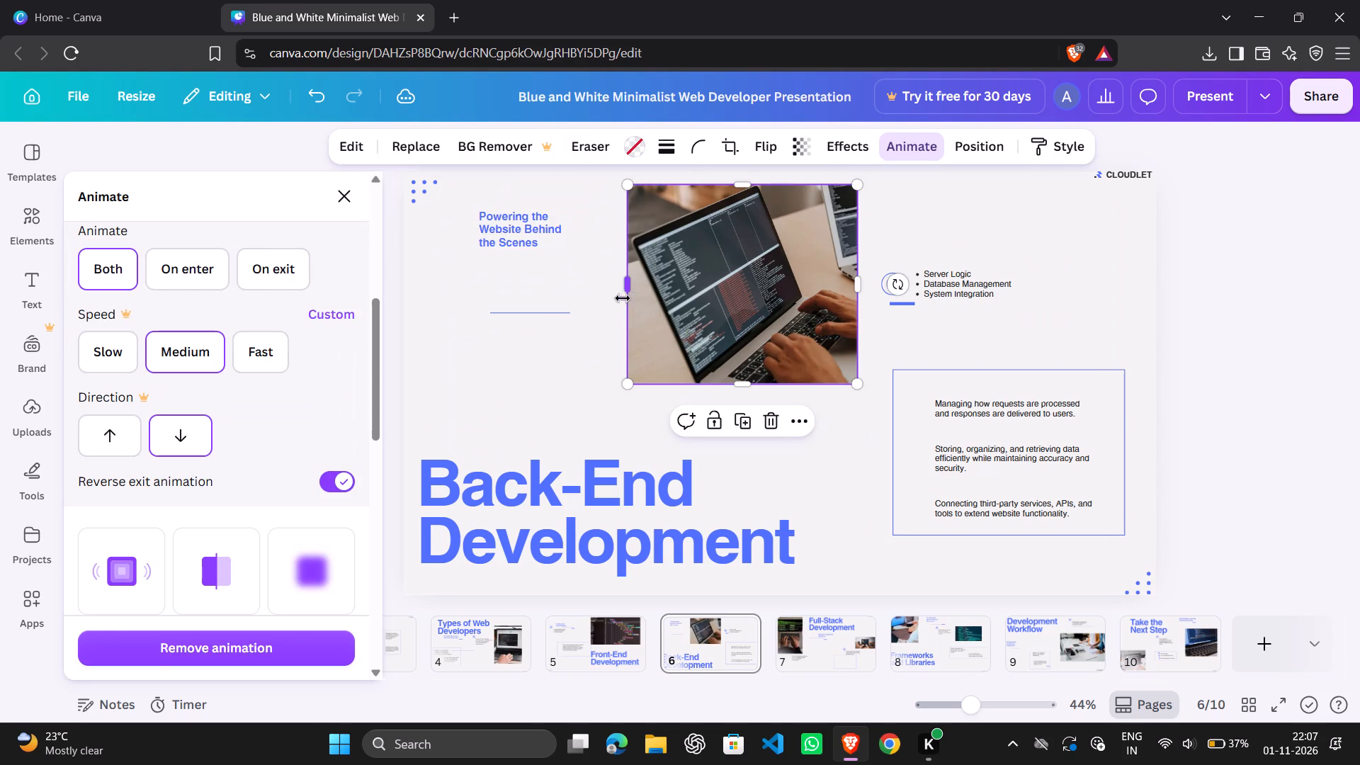
left_click_drag(623, 298, 658, 341)
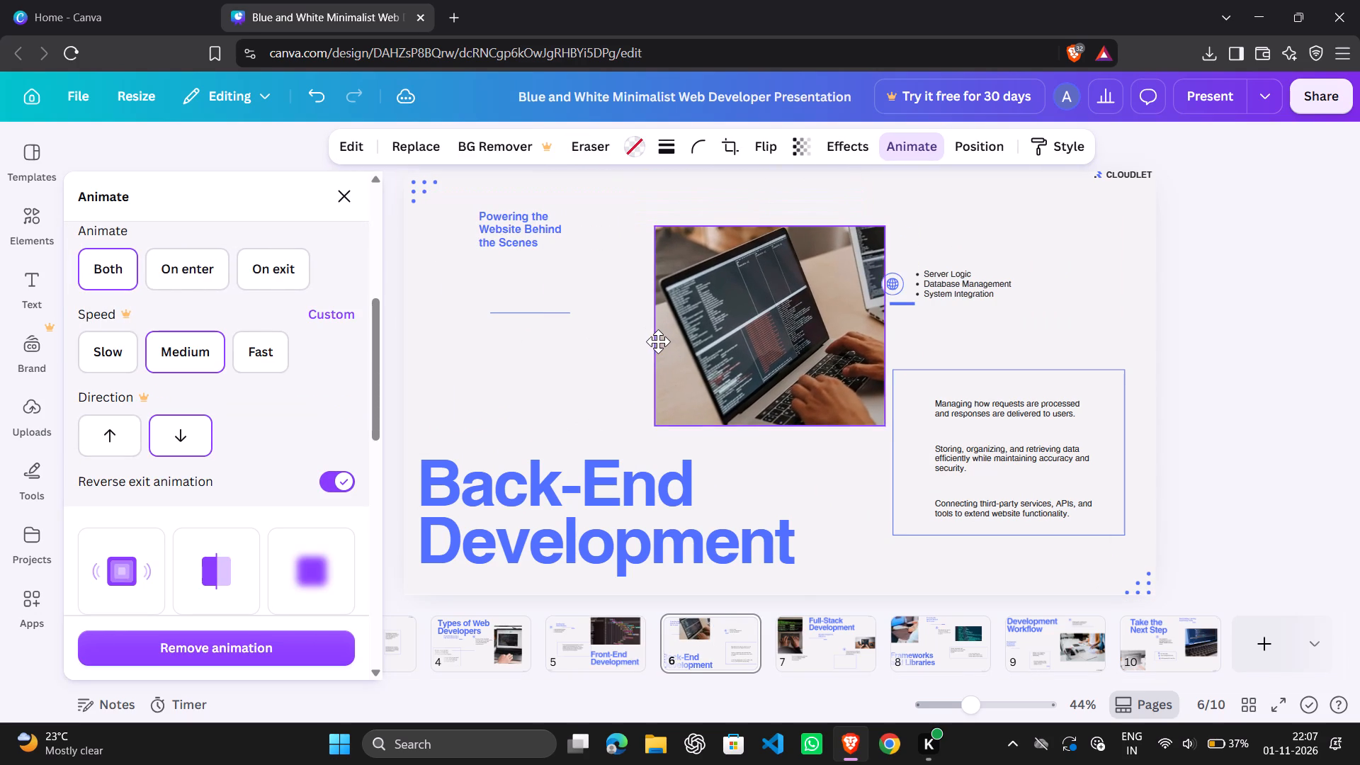
left_click_drag(658, 341, 553, 174)
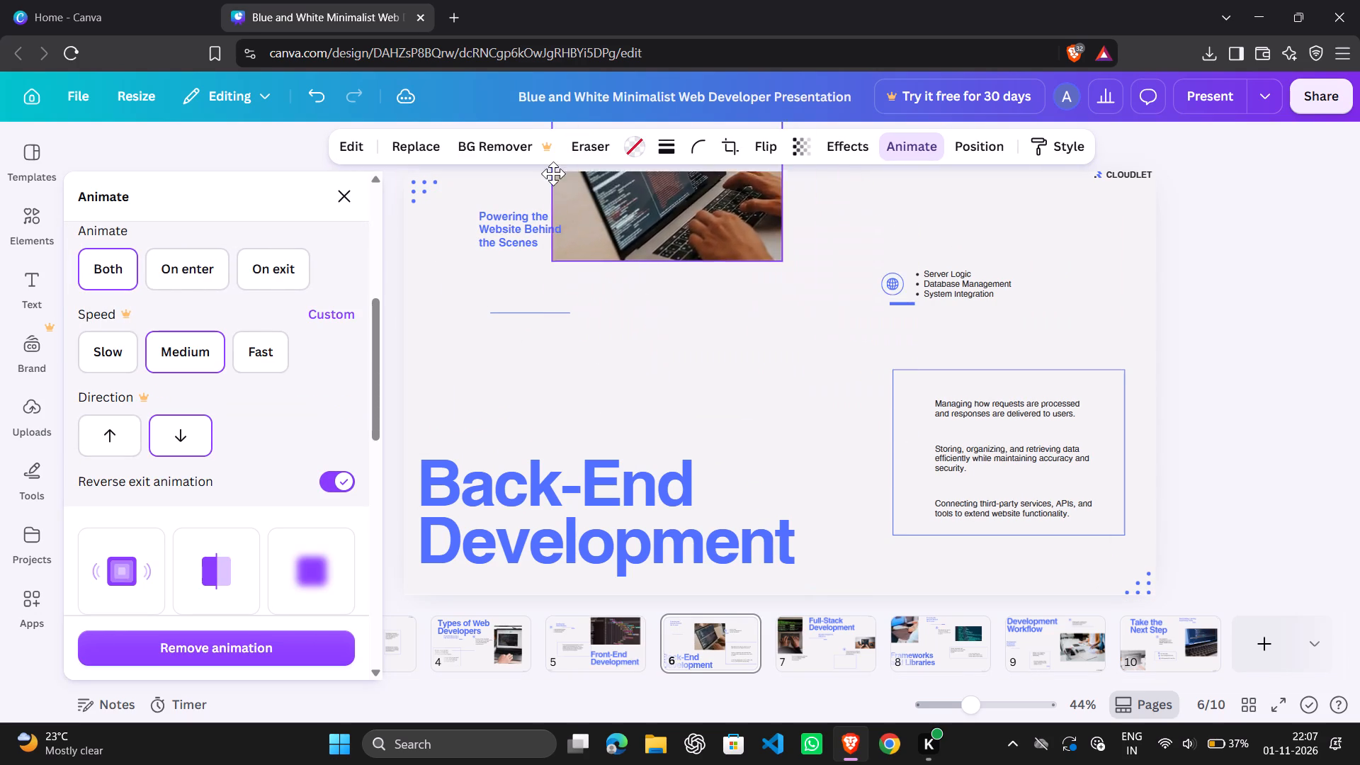
left_click_drag(553, 174, 573, 300)
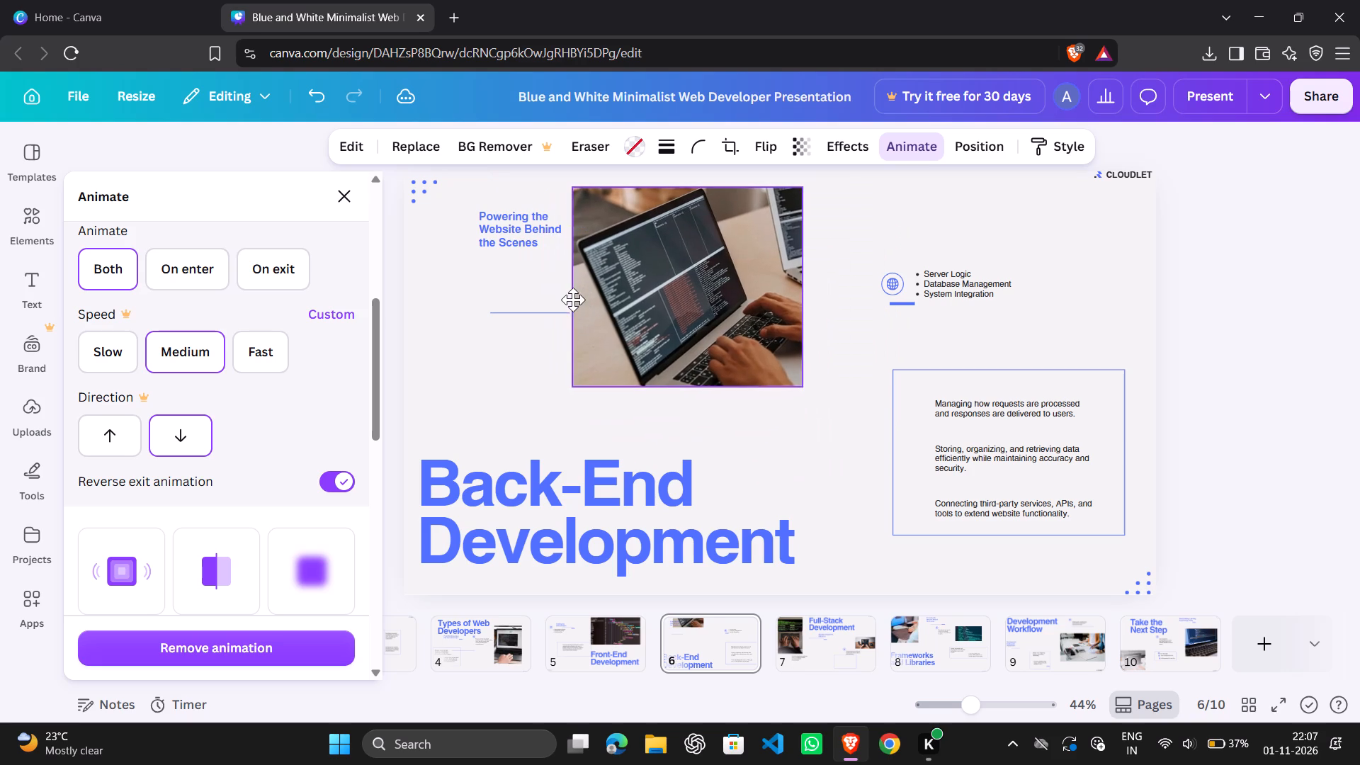
left_click_drag(573, 300, 616, 289)
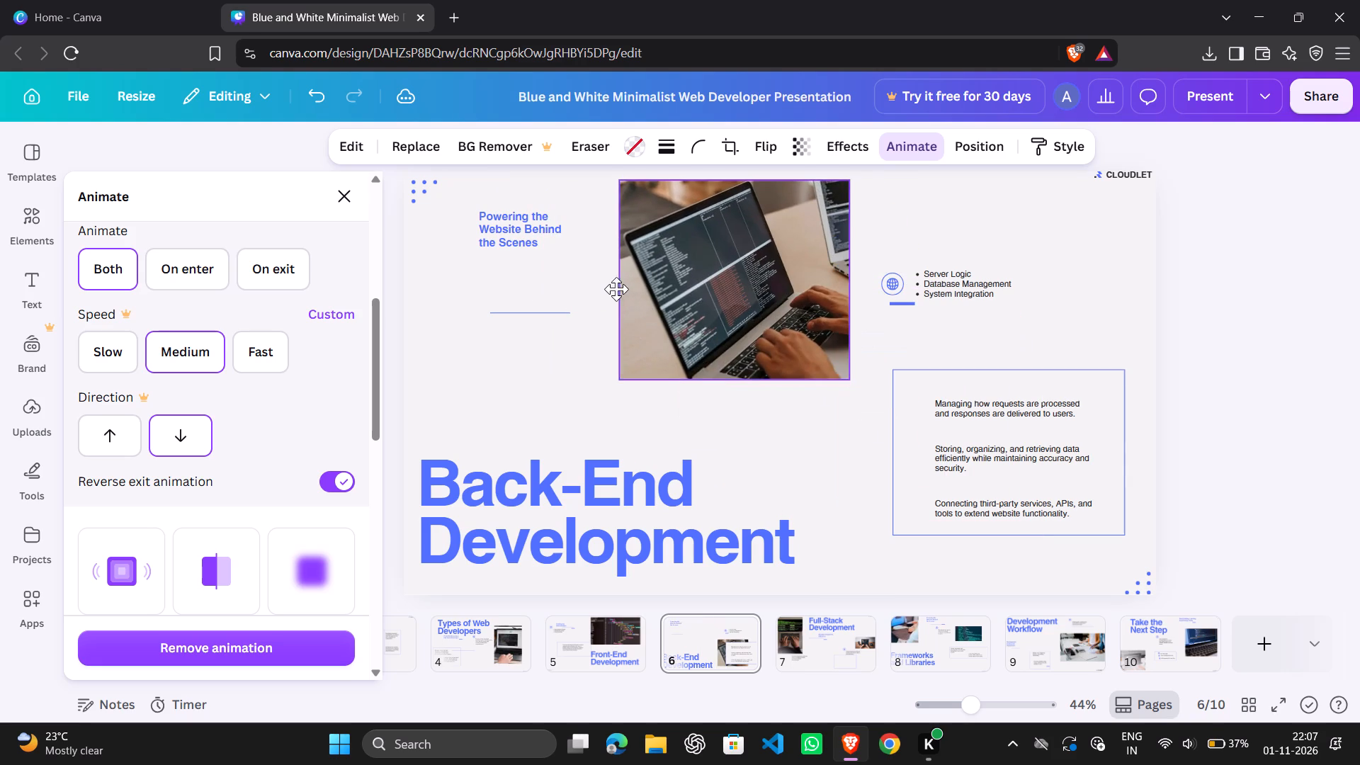
left_click_drag(616, 289, 596, 307)
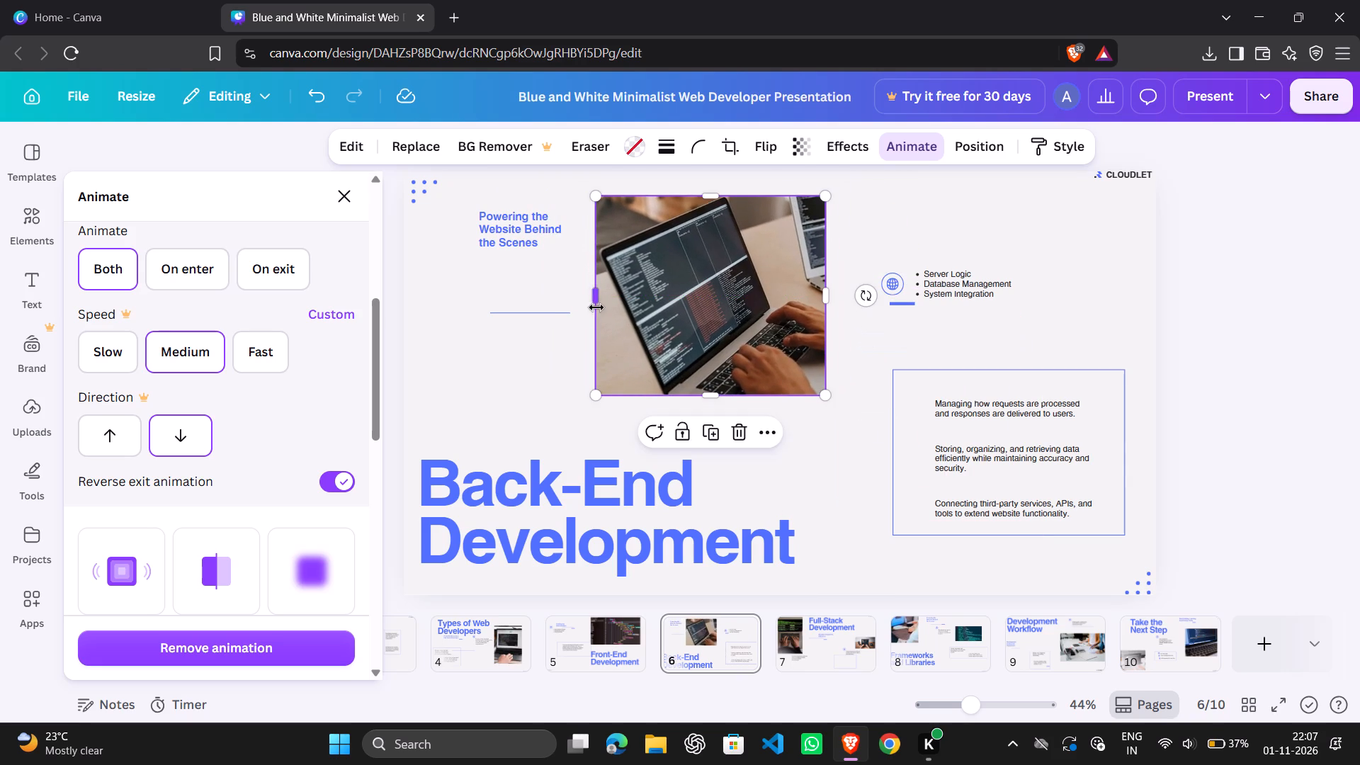
Move the "Powering the Website Behind the Scenes" subheading on page 6 to sit just above the thin line beside the photo.
left_click_drag(507, 241, 425, 300)
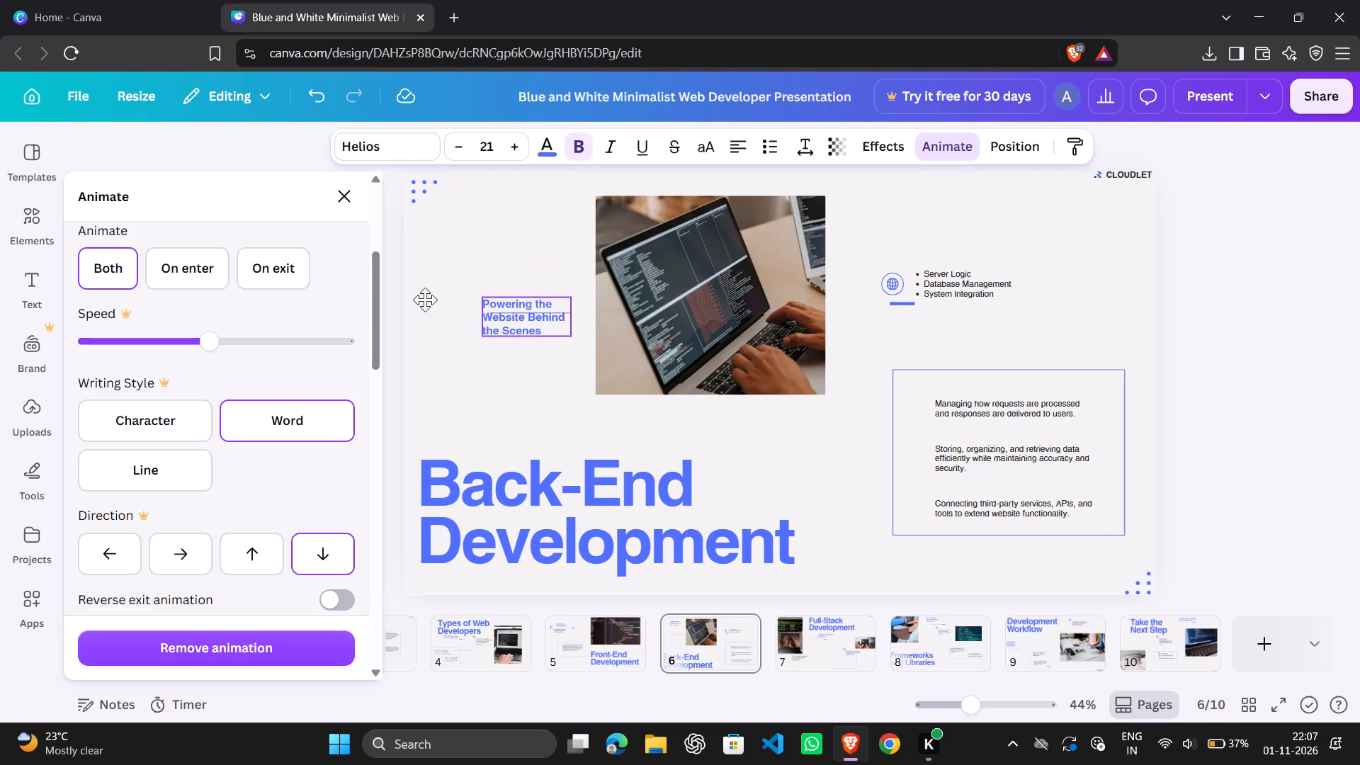
left_click_drag(425, 300, 523, 351)
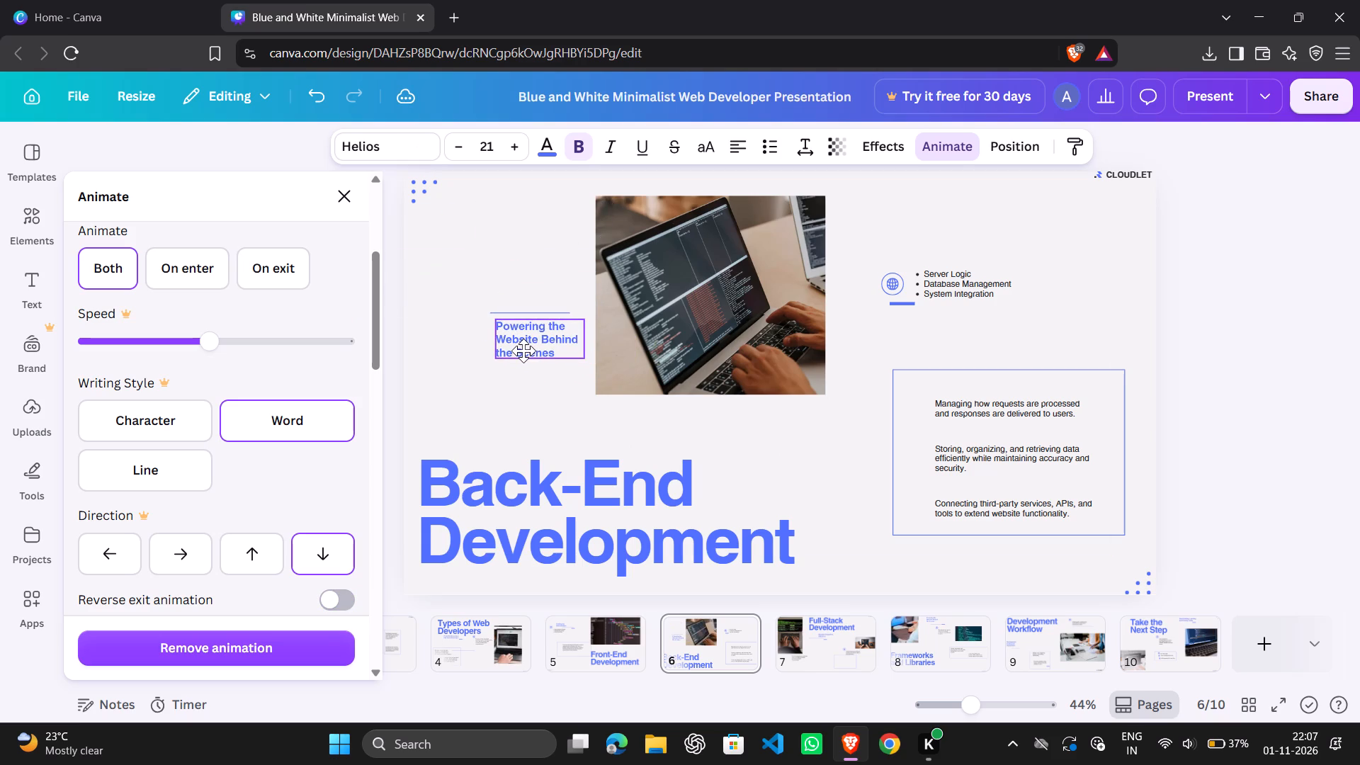
left_click_drag(523, 351, 515, 294)
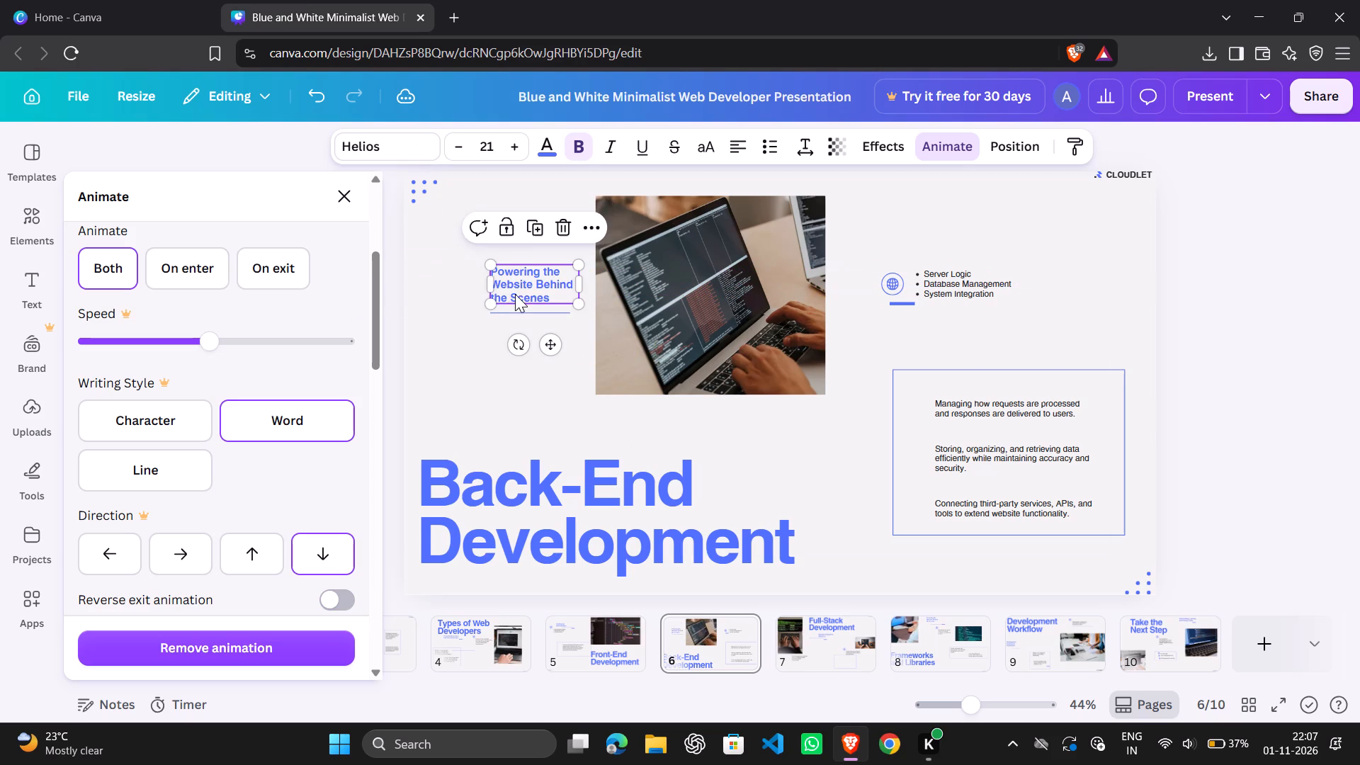
Extend the left end of the thin line below the page 6 subheading to a length of about 291, almost horizontal.
left_click(501, 315)
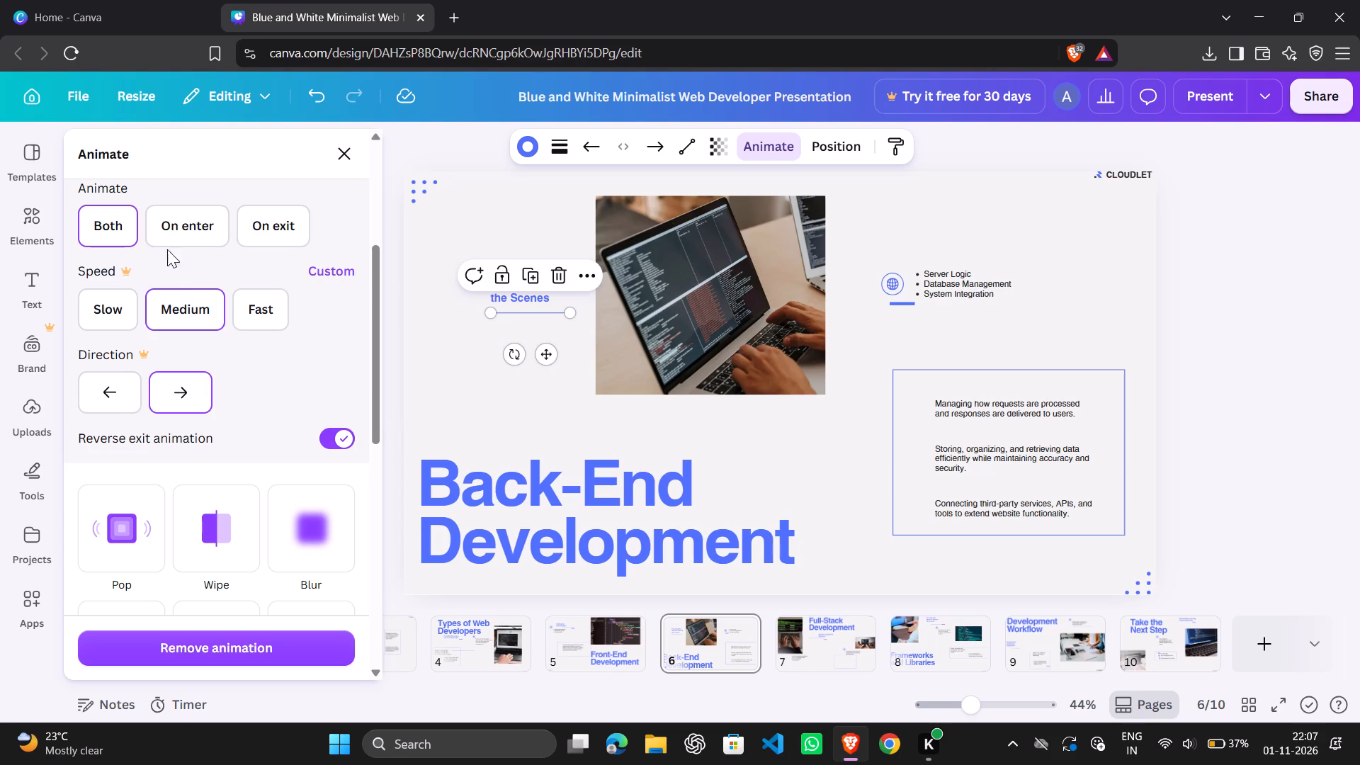
scroll(320, 424, "up", 1)
scroll(278, 503, "down", 4)
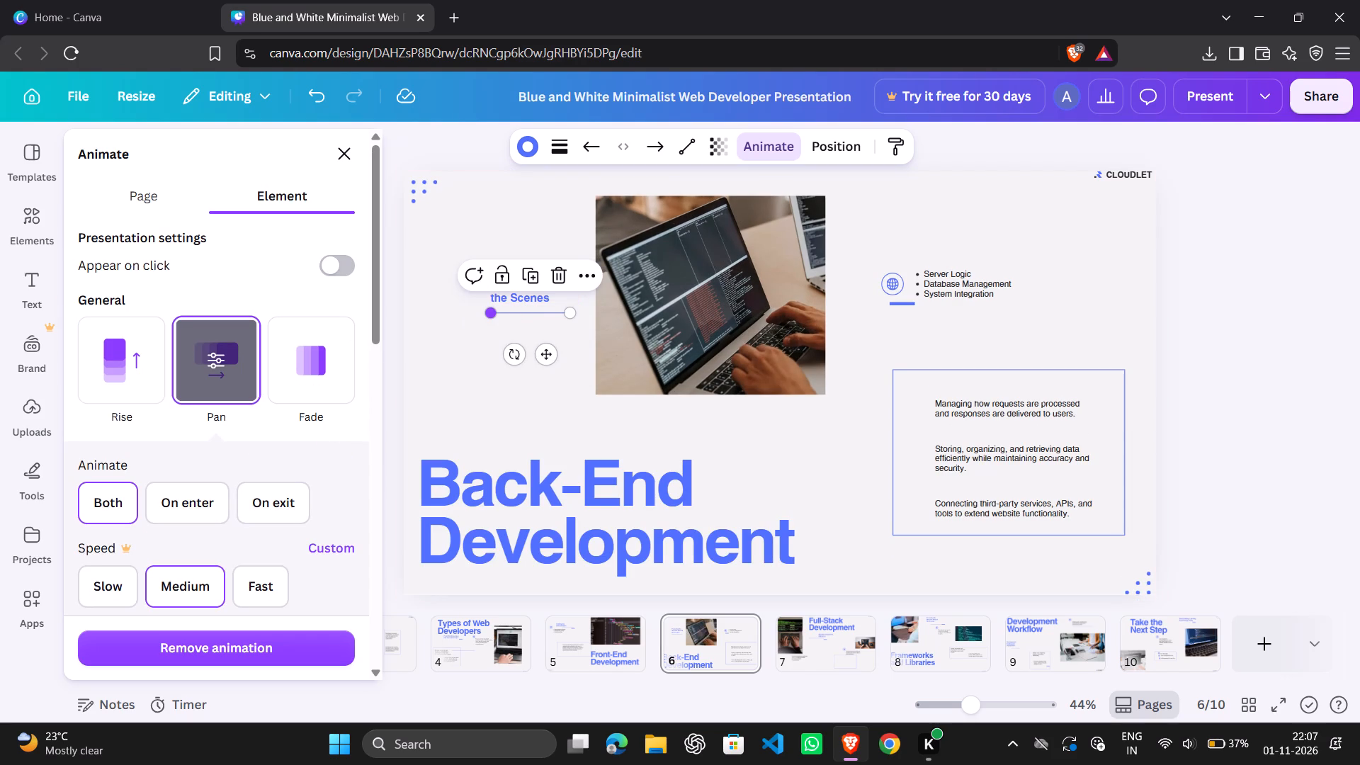
left_click_drag(488, 314, 450, 310)
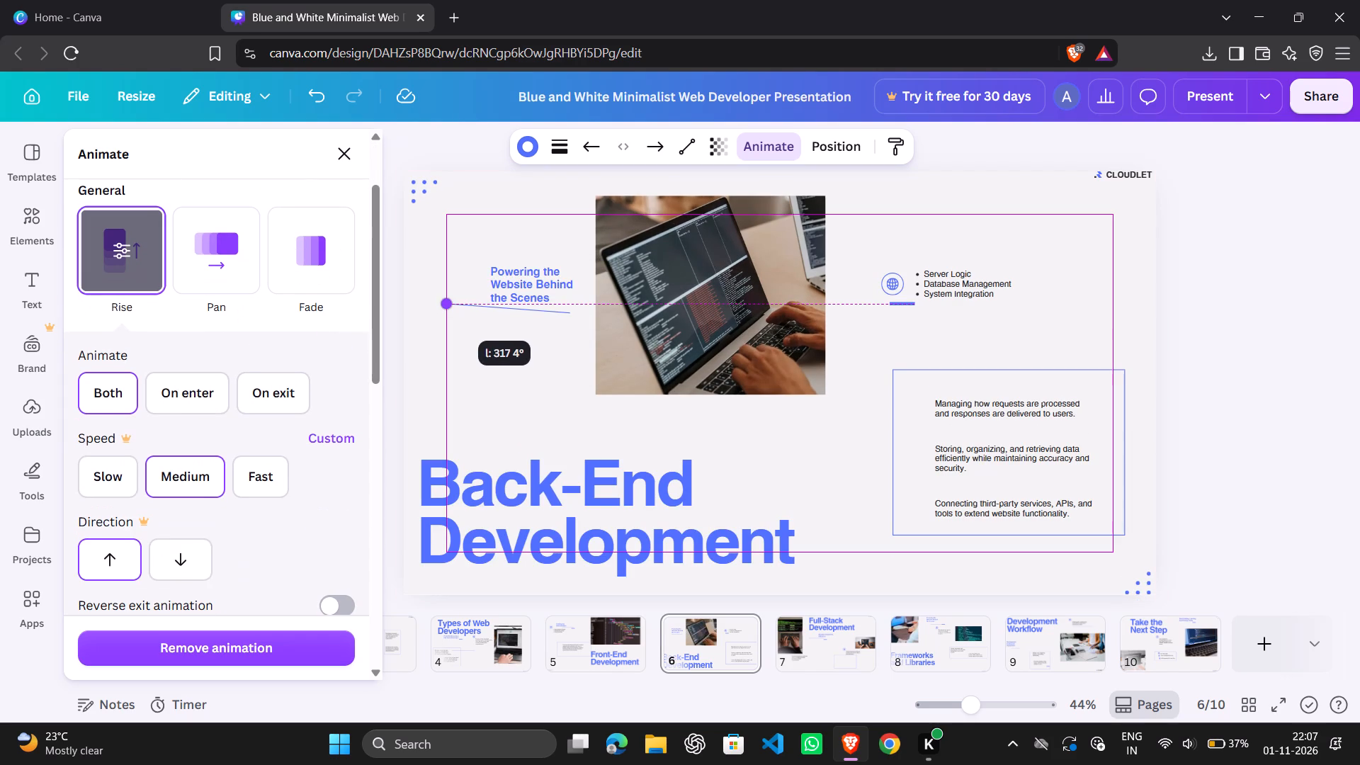
left_click_drag(450, 310, 455, 317)
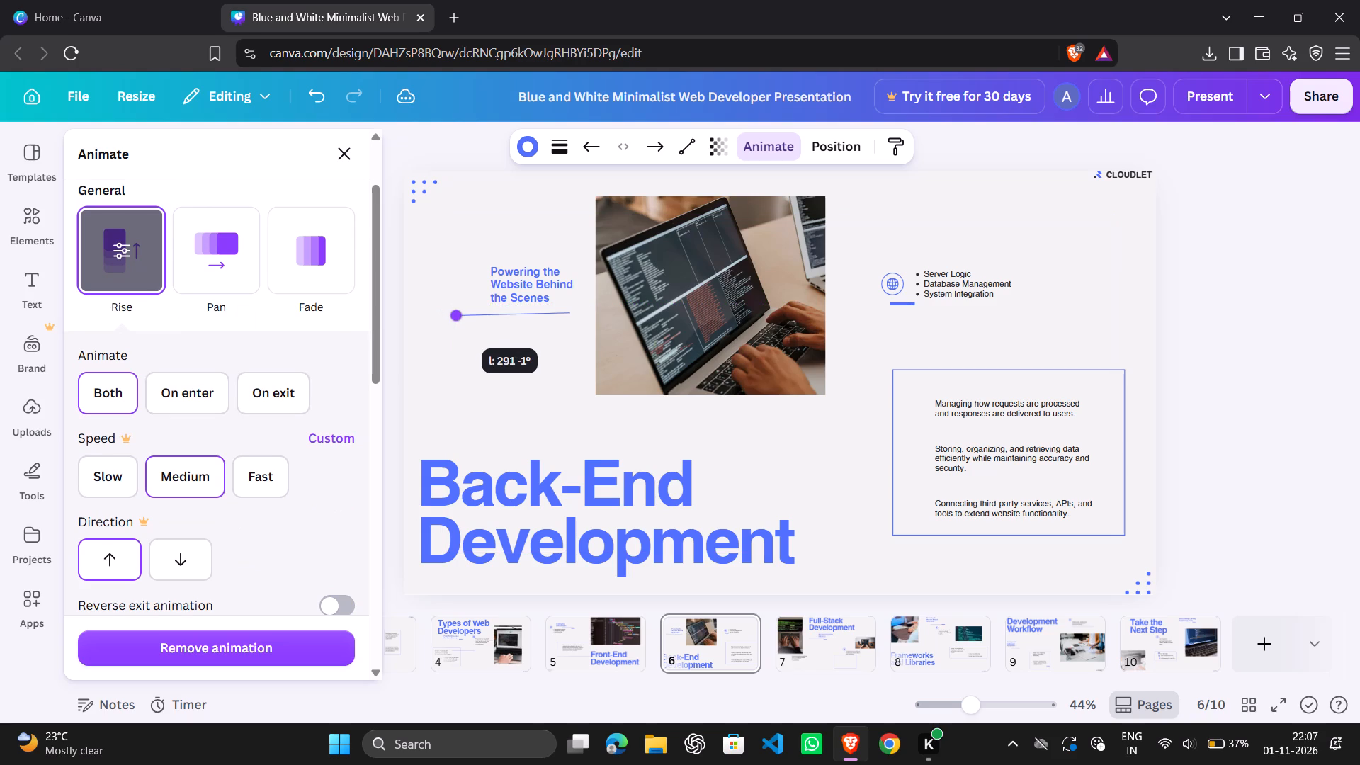
left_click_drag(455, 317, 455, 318)
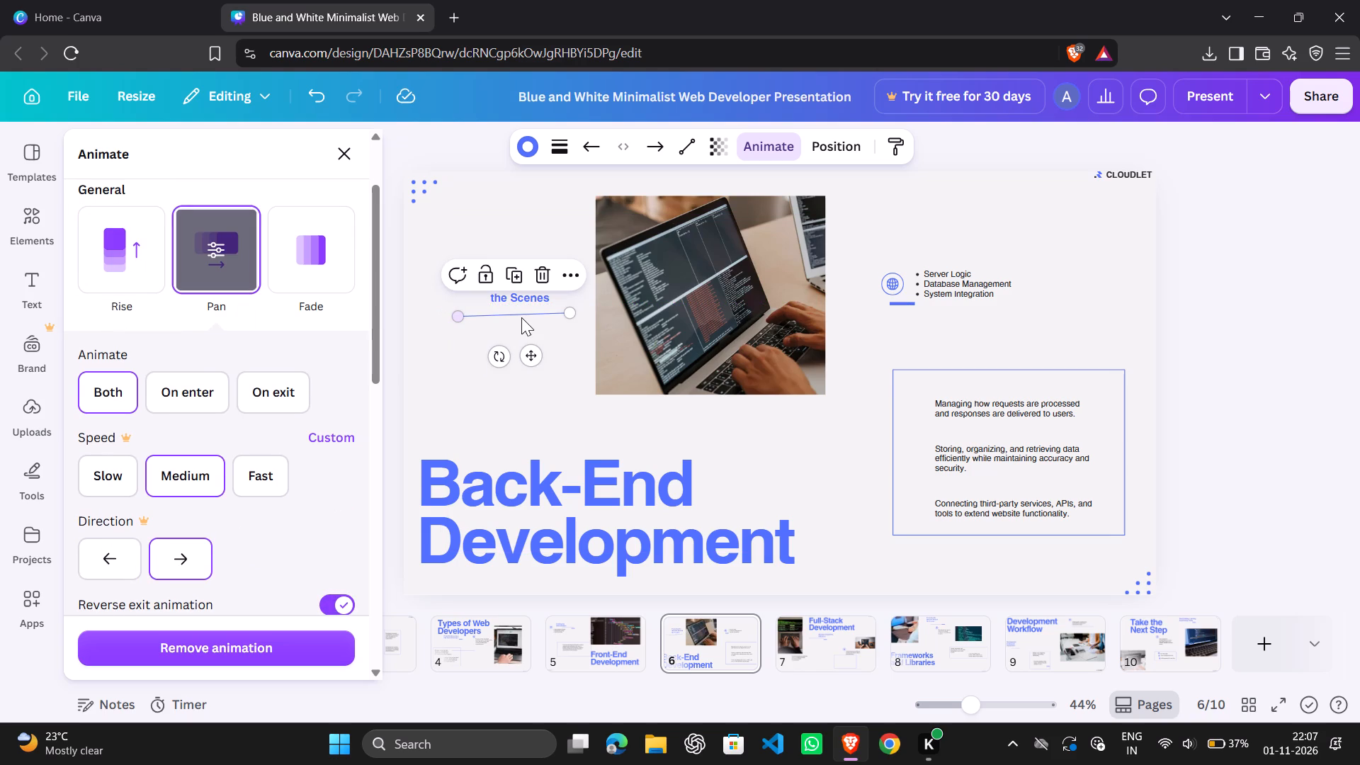
left_click(519, 327)
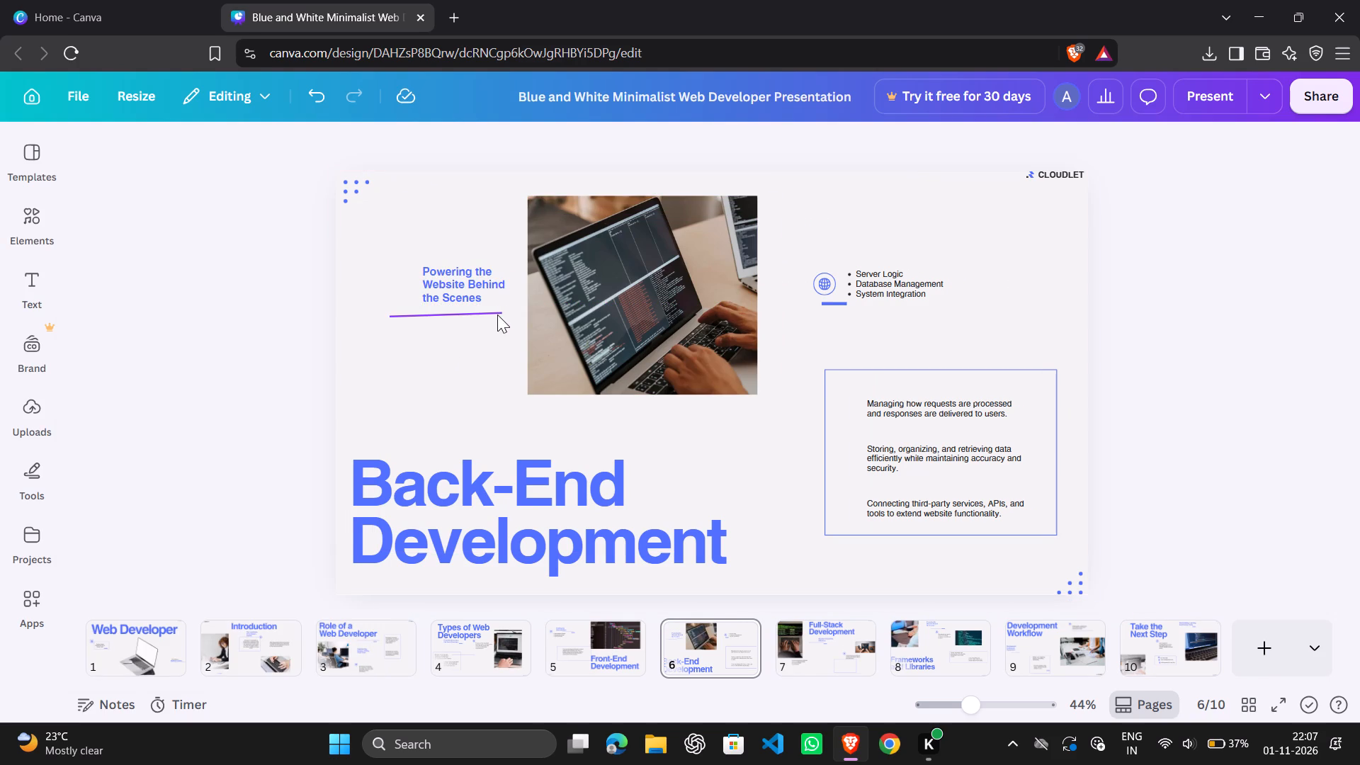
left_click(497, 314)
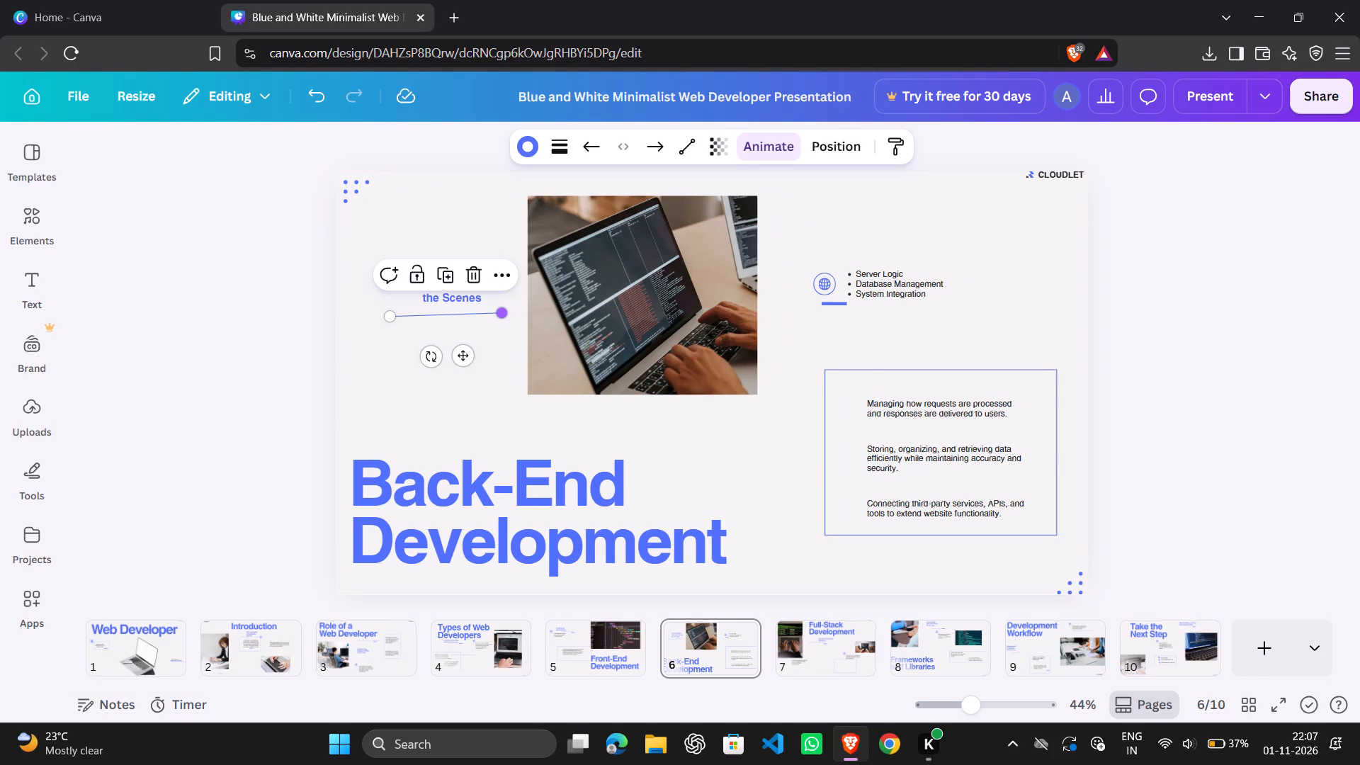
left_click(482, 342)
Nudge the page 6 subheading slightly left so its text box lines up with the right end of the thin line.
left_click_drag(455, 275, 448, 277)
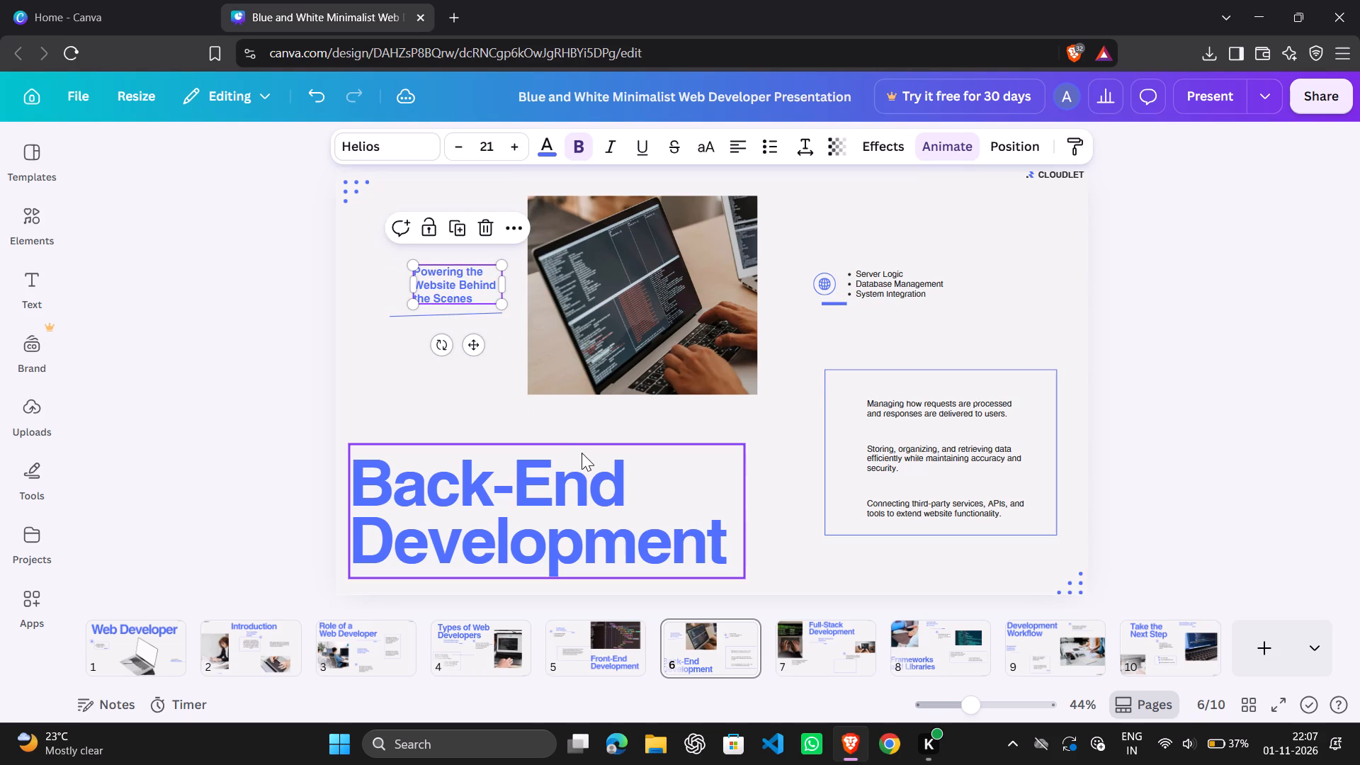
left_click(565, 427)
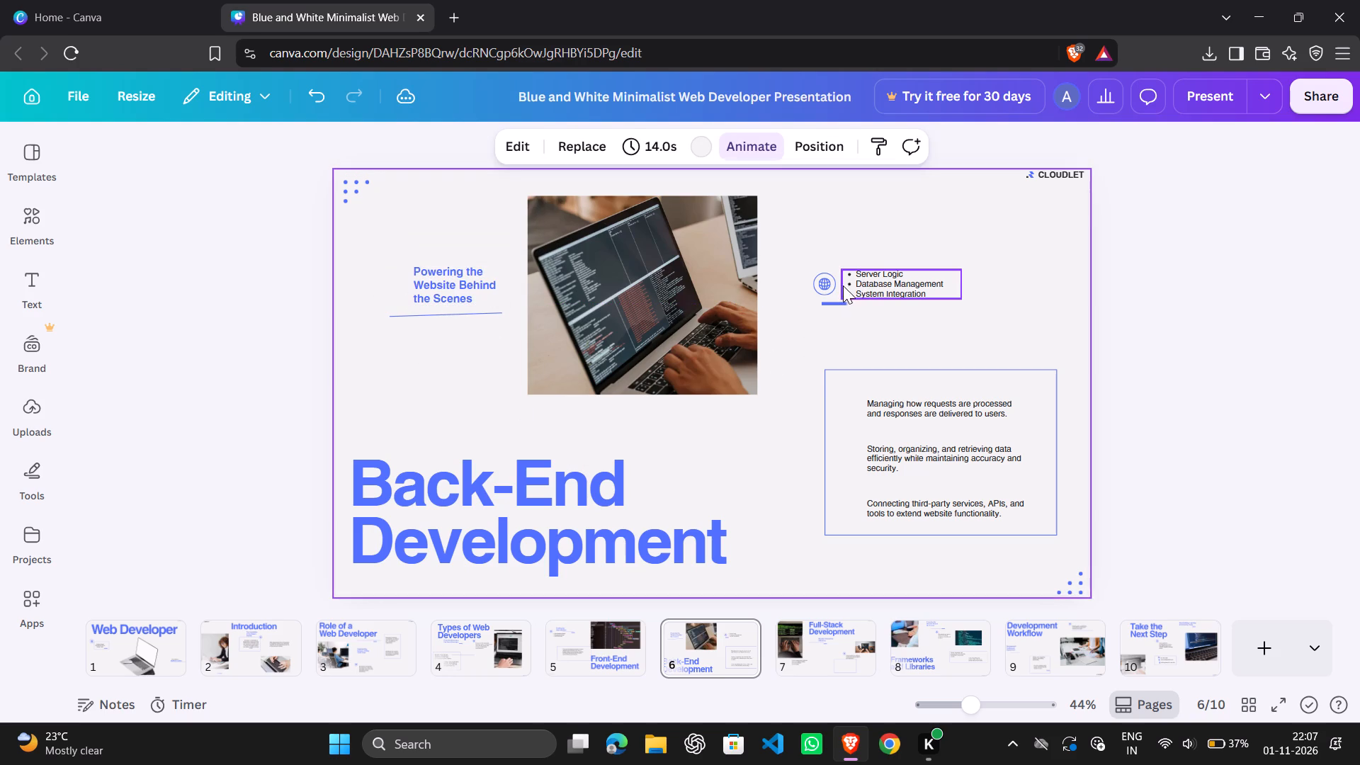
Move the globe icon on page 6 to the upper-left corner of the "Server Logic" bullet list.
left_click_drag(826, 280, 836, 258)
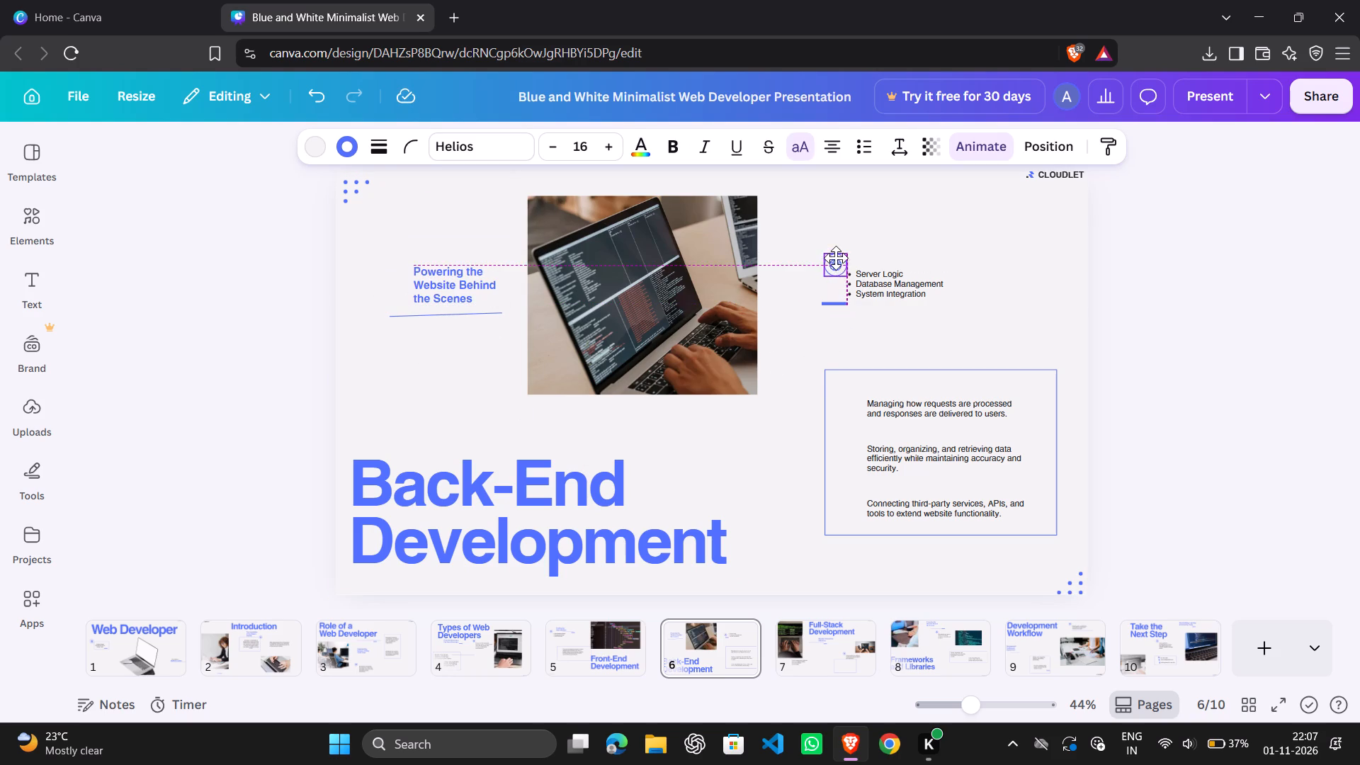
left_click_drag(836, 258, 837, 256)
Move the short accent dash on page 6 from beside the bullet list to the right end of the thin line below the subheading.
left_click_drag(828, 304, 740, 327)
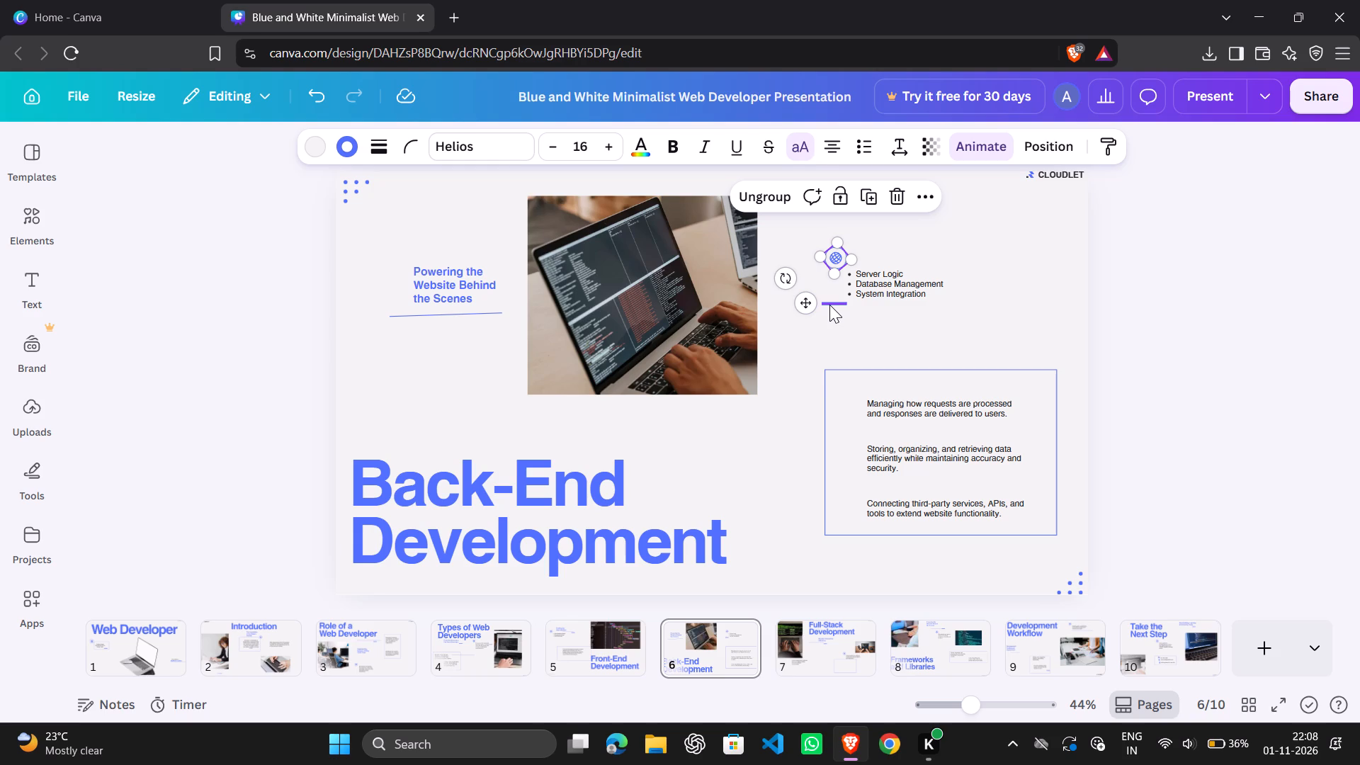
left_click_drag(829, 305, 493, 323)
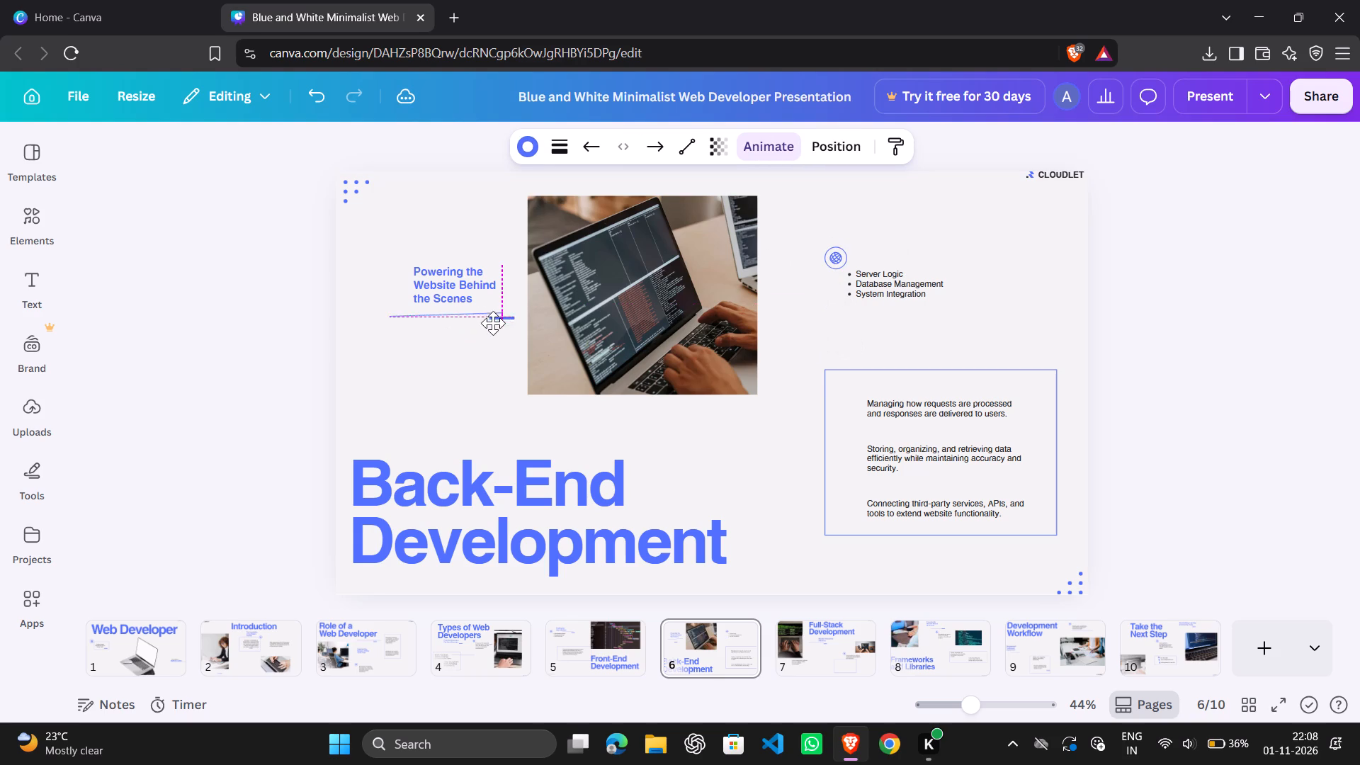
left_click_drag(493, 323, 492, 322)
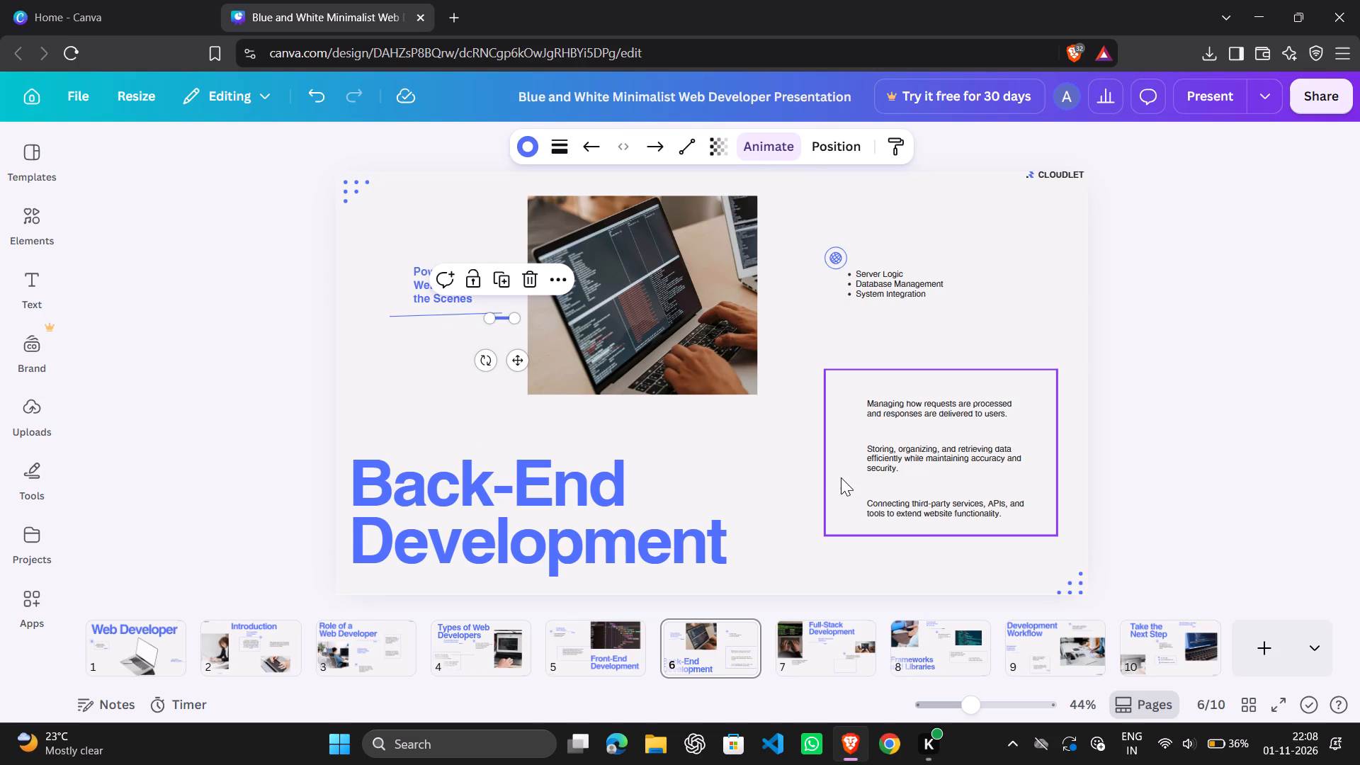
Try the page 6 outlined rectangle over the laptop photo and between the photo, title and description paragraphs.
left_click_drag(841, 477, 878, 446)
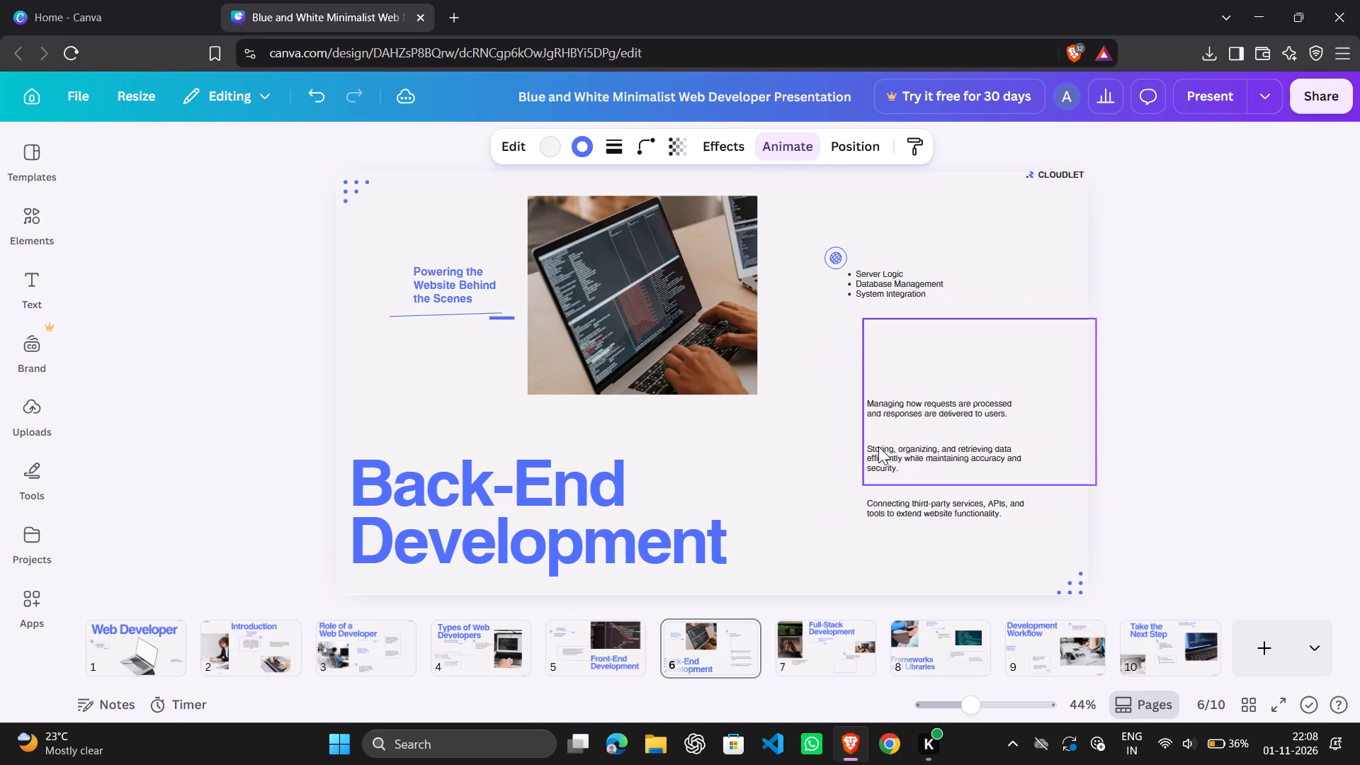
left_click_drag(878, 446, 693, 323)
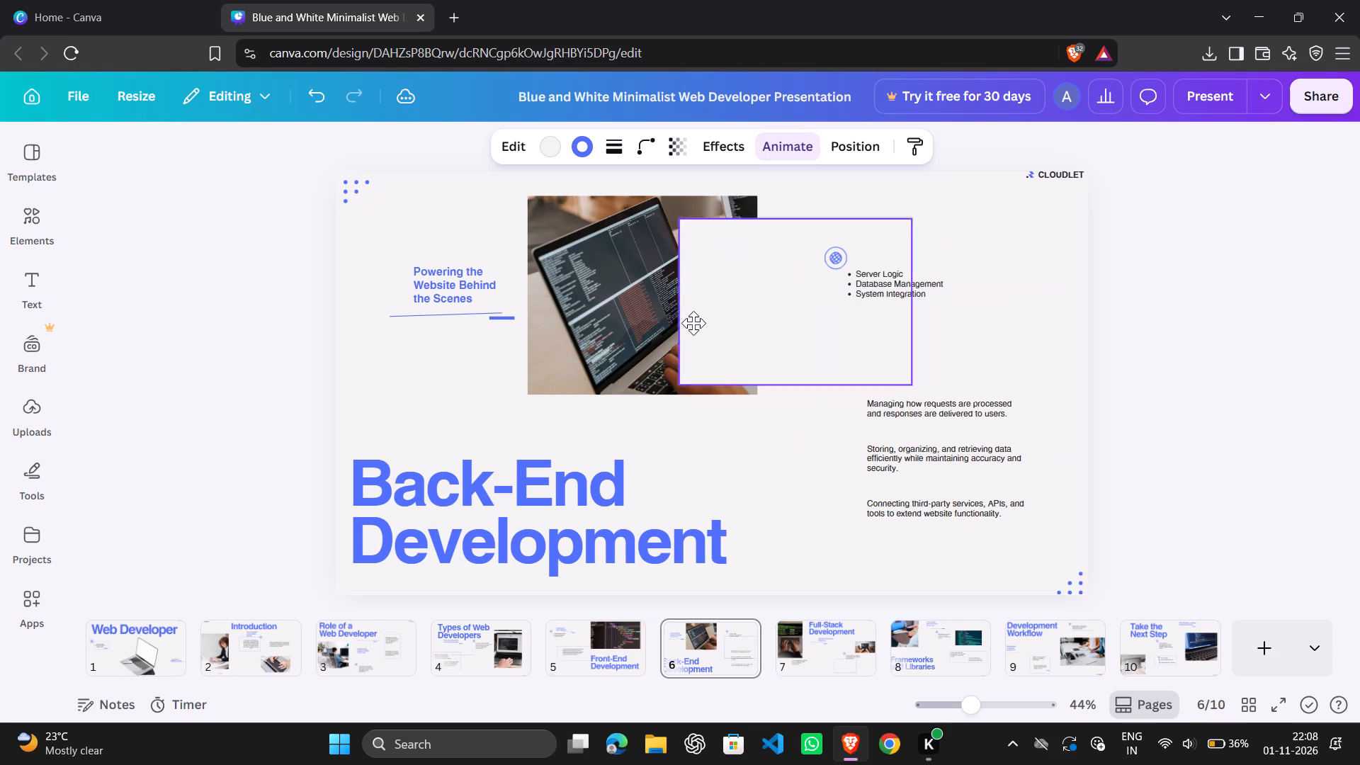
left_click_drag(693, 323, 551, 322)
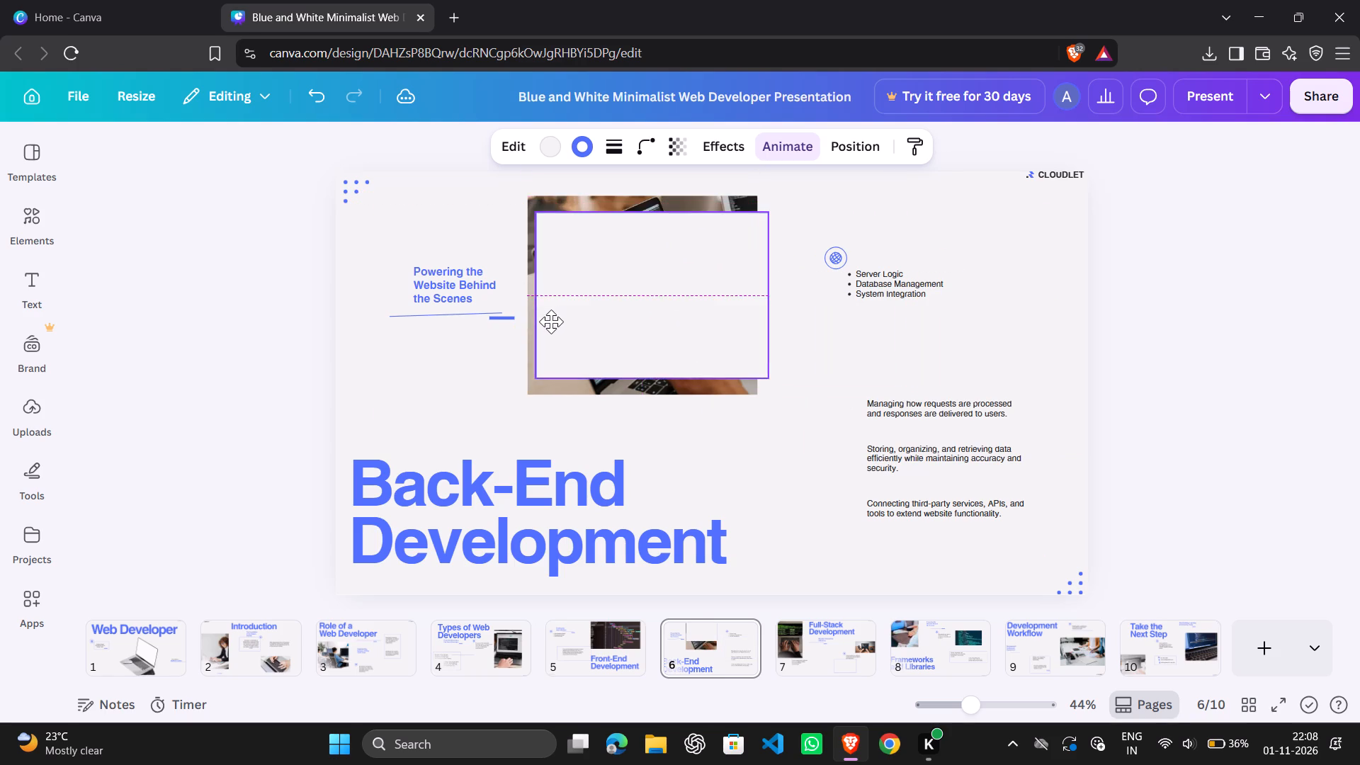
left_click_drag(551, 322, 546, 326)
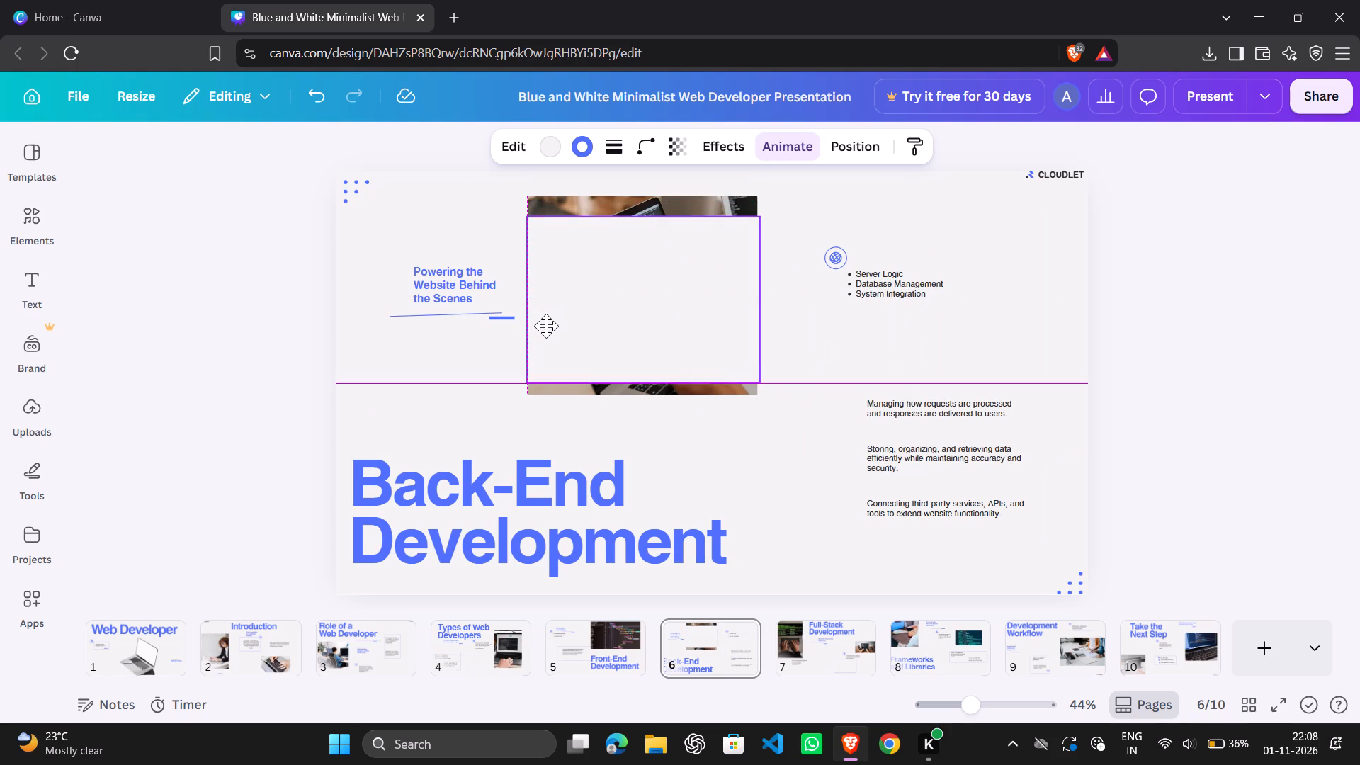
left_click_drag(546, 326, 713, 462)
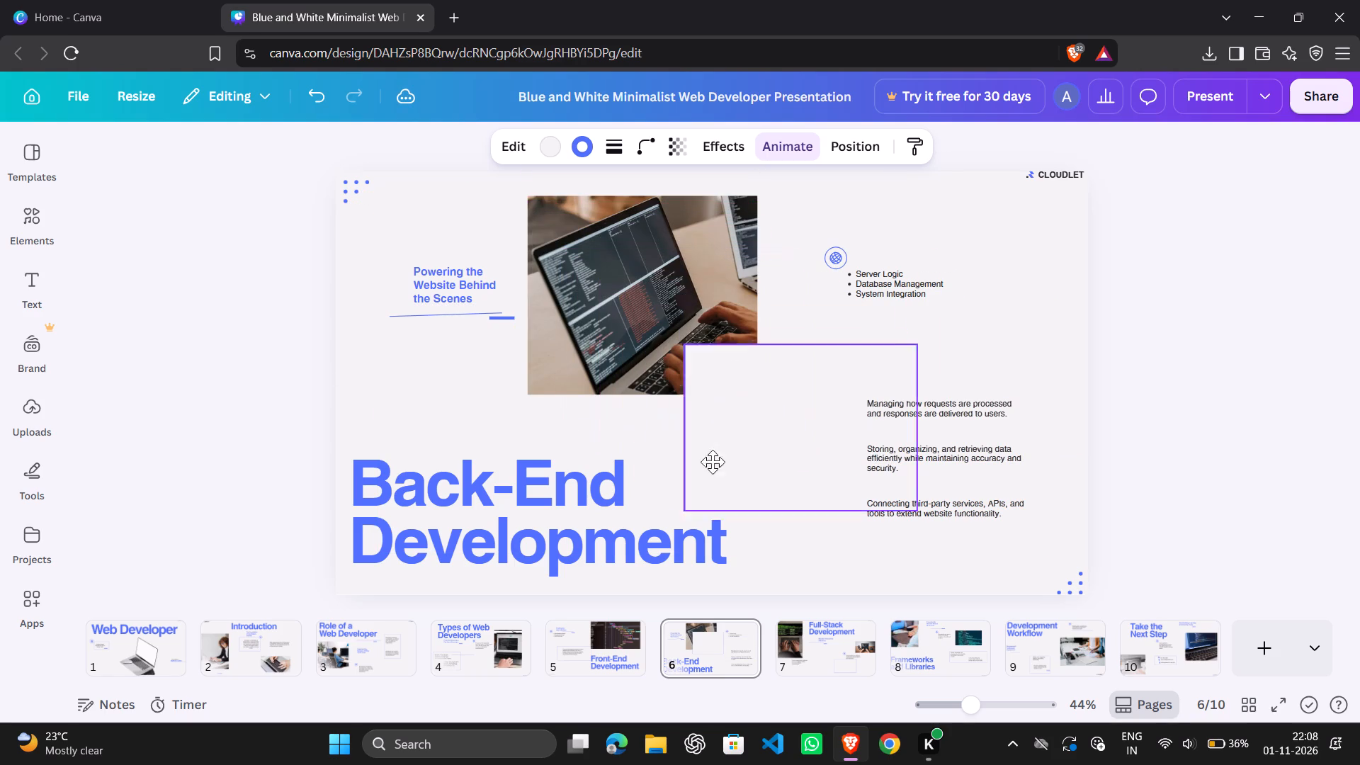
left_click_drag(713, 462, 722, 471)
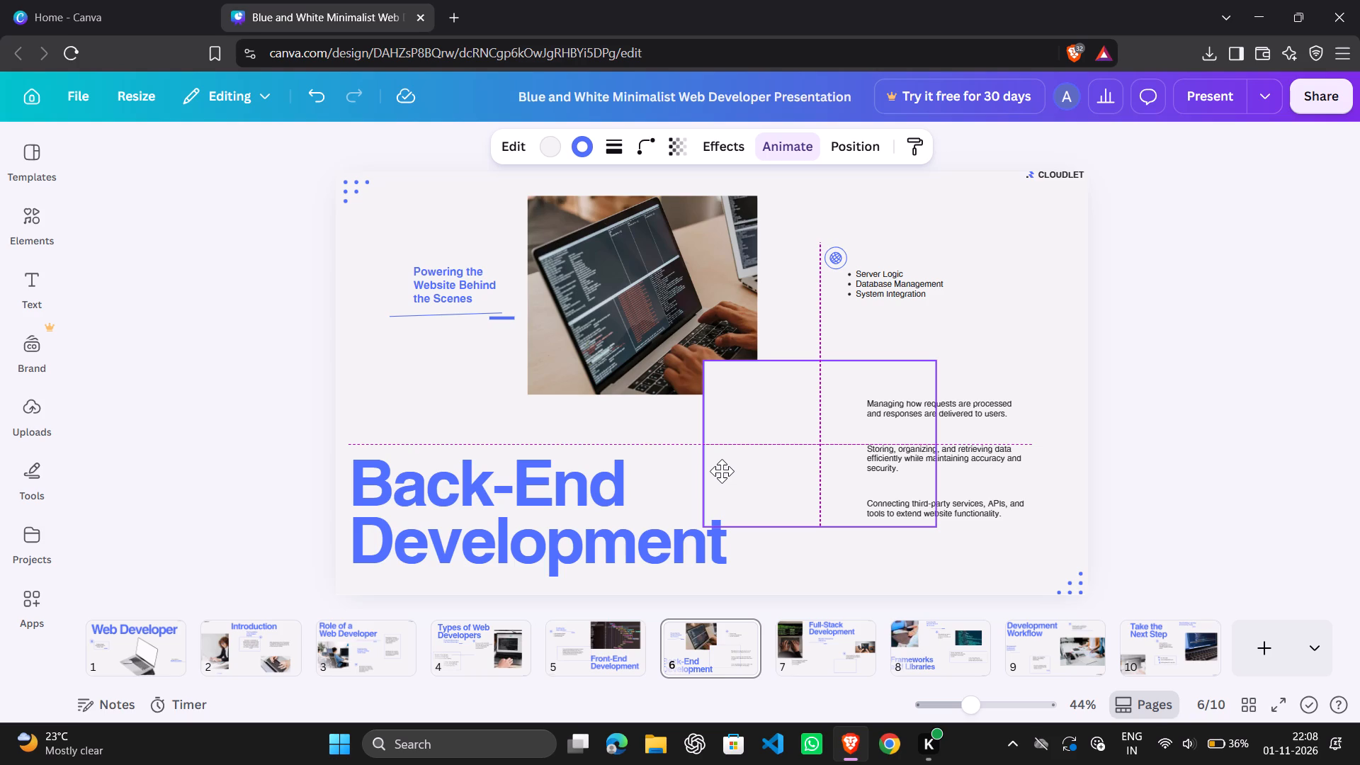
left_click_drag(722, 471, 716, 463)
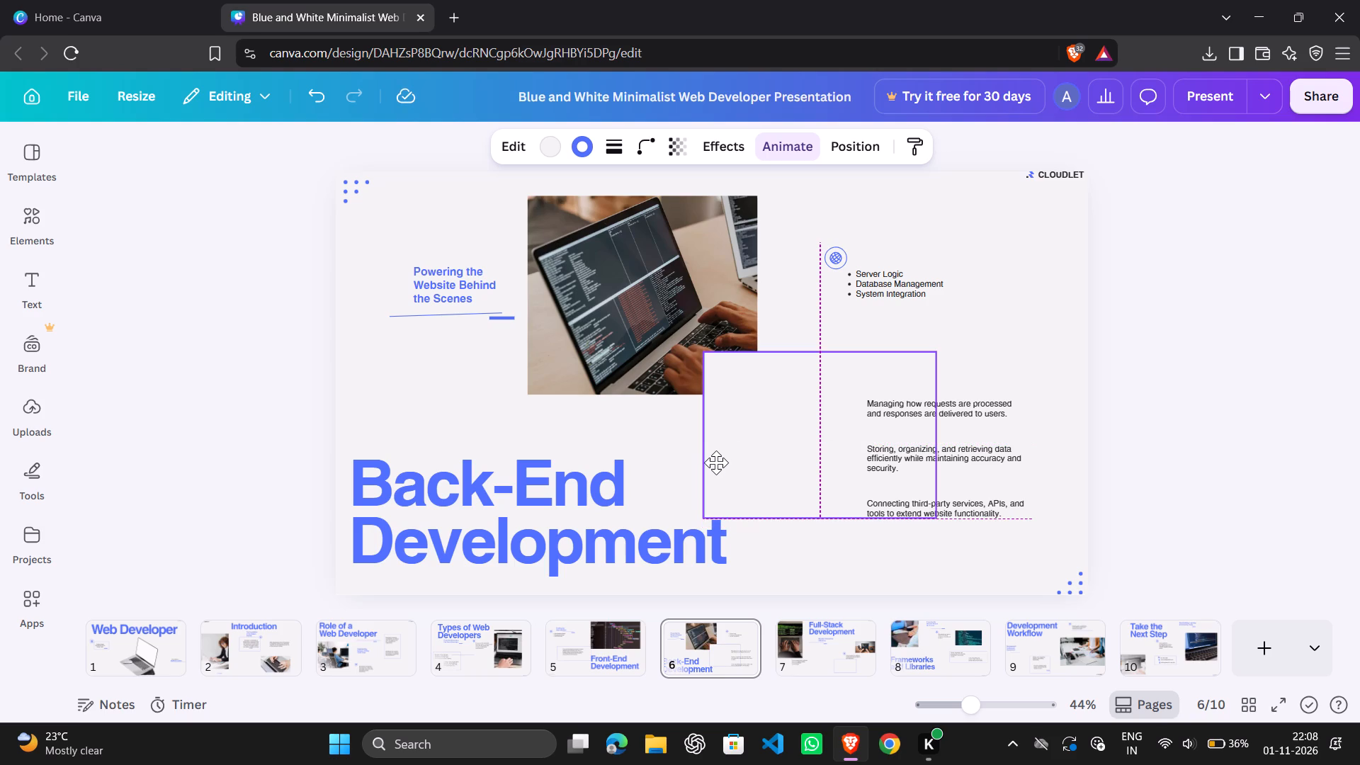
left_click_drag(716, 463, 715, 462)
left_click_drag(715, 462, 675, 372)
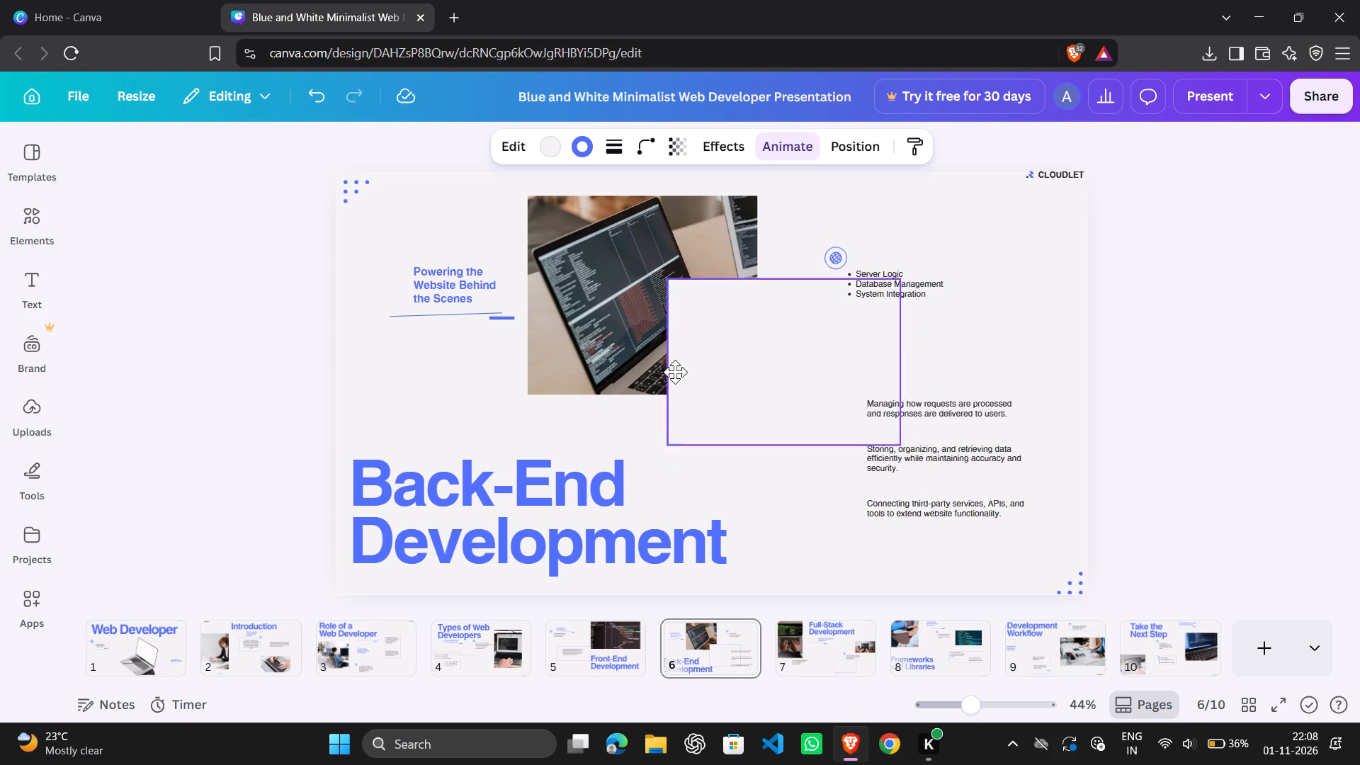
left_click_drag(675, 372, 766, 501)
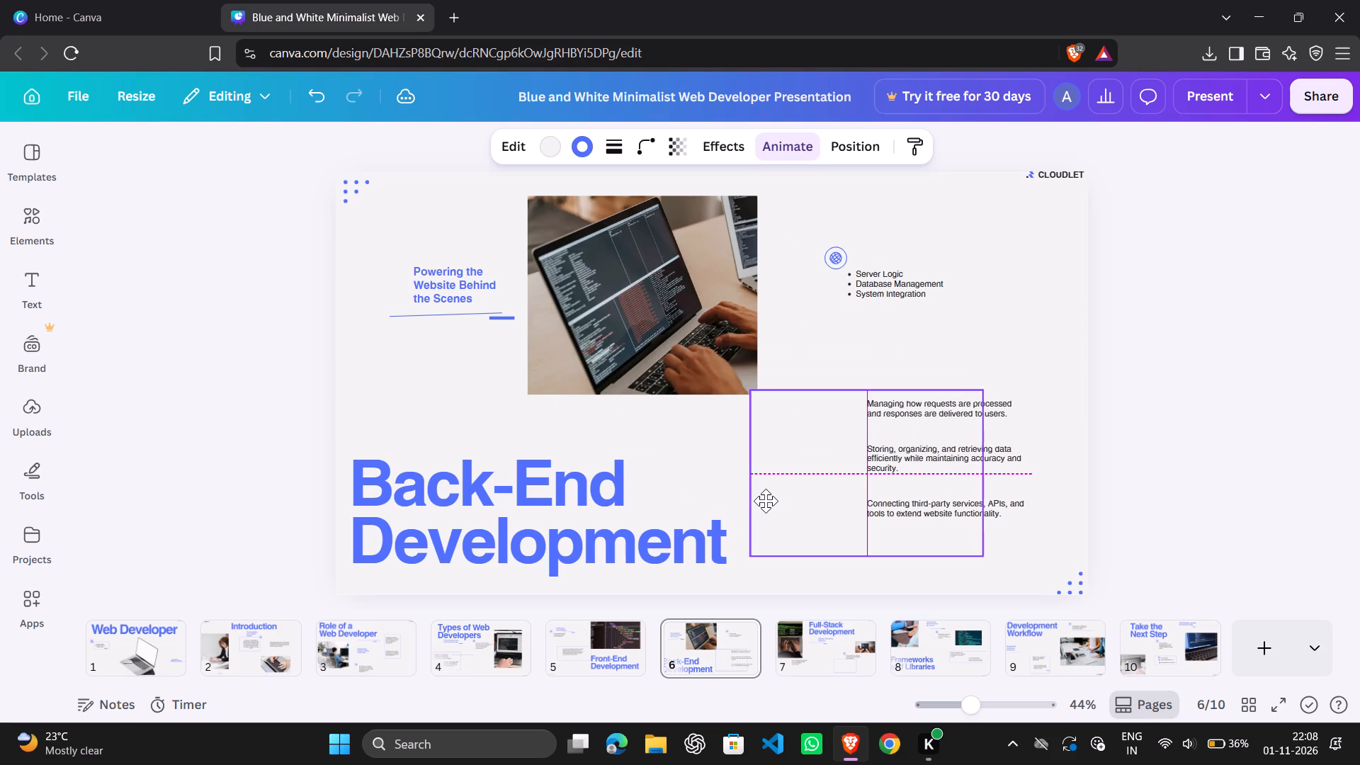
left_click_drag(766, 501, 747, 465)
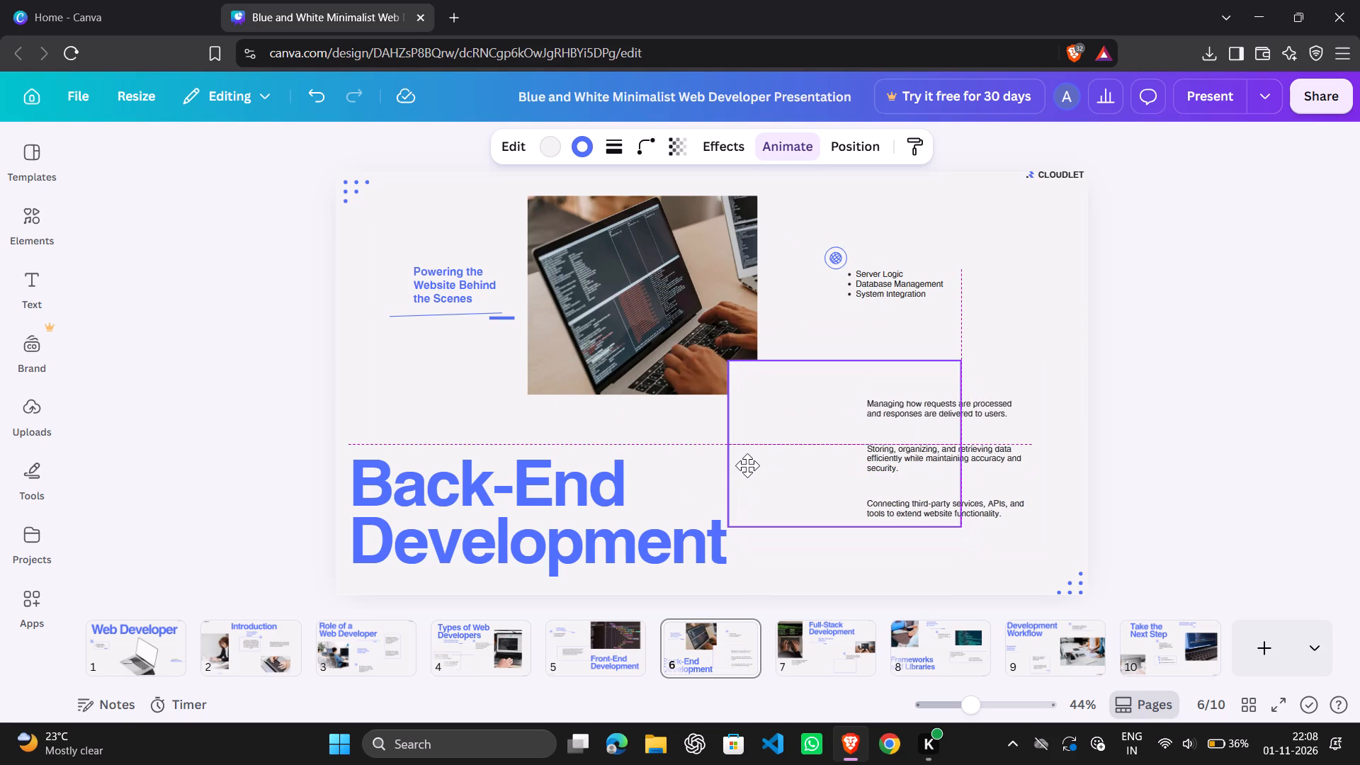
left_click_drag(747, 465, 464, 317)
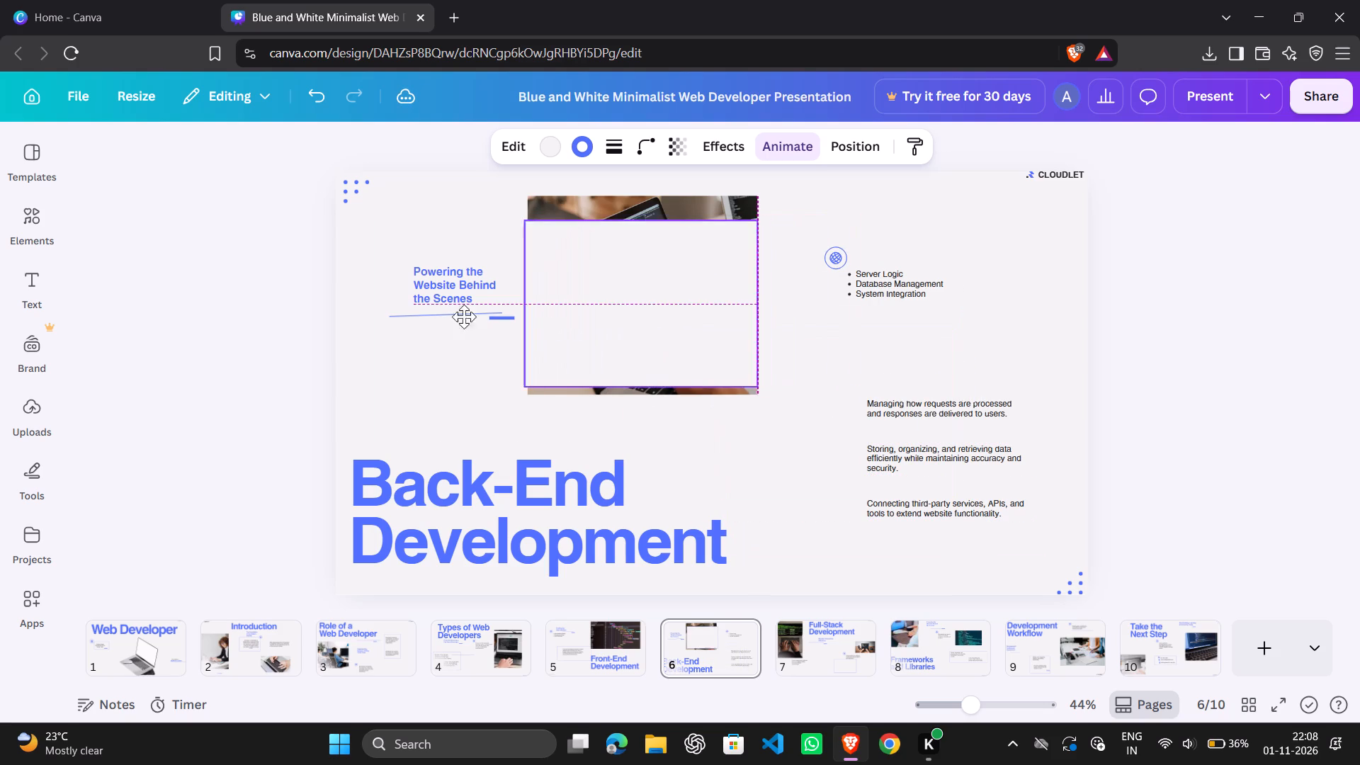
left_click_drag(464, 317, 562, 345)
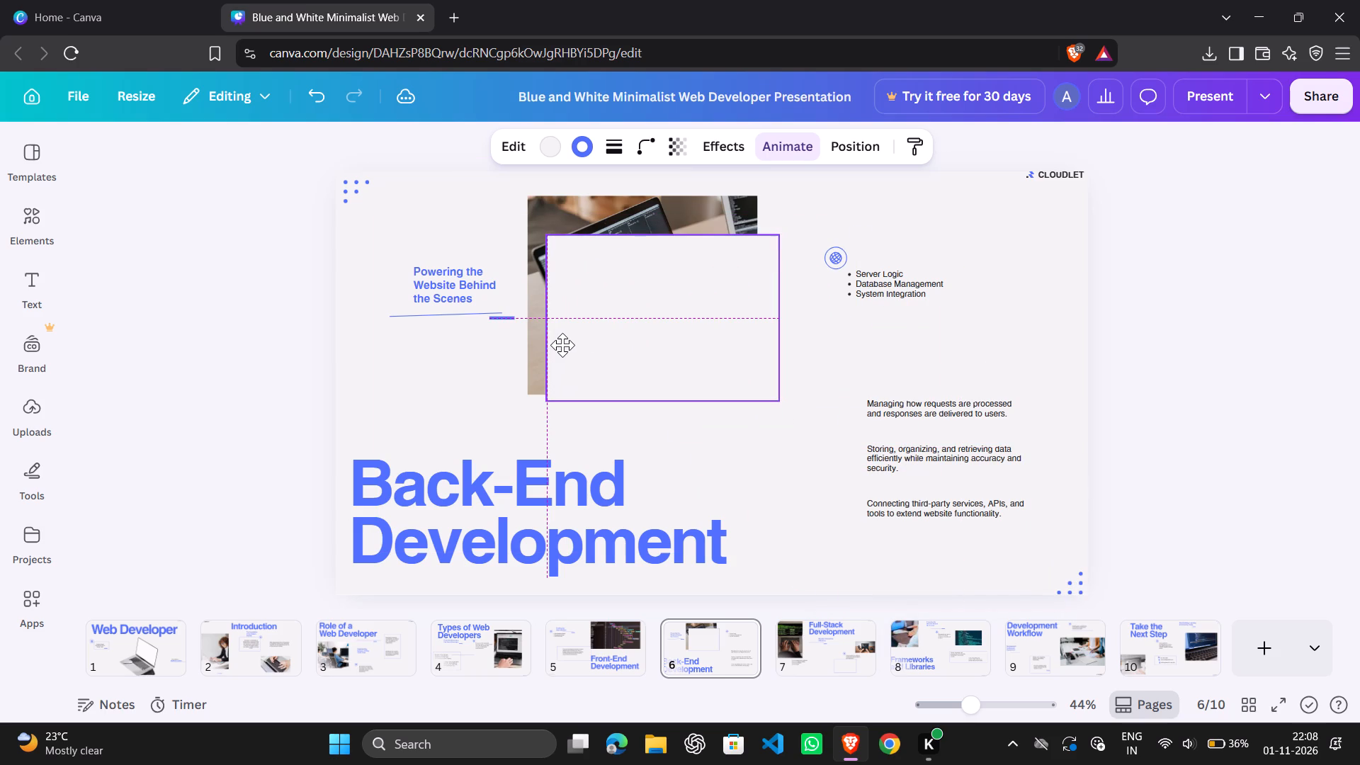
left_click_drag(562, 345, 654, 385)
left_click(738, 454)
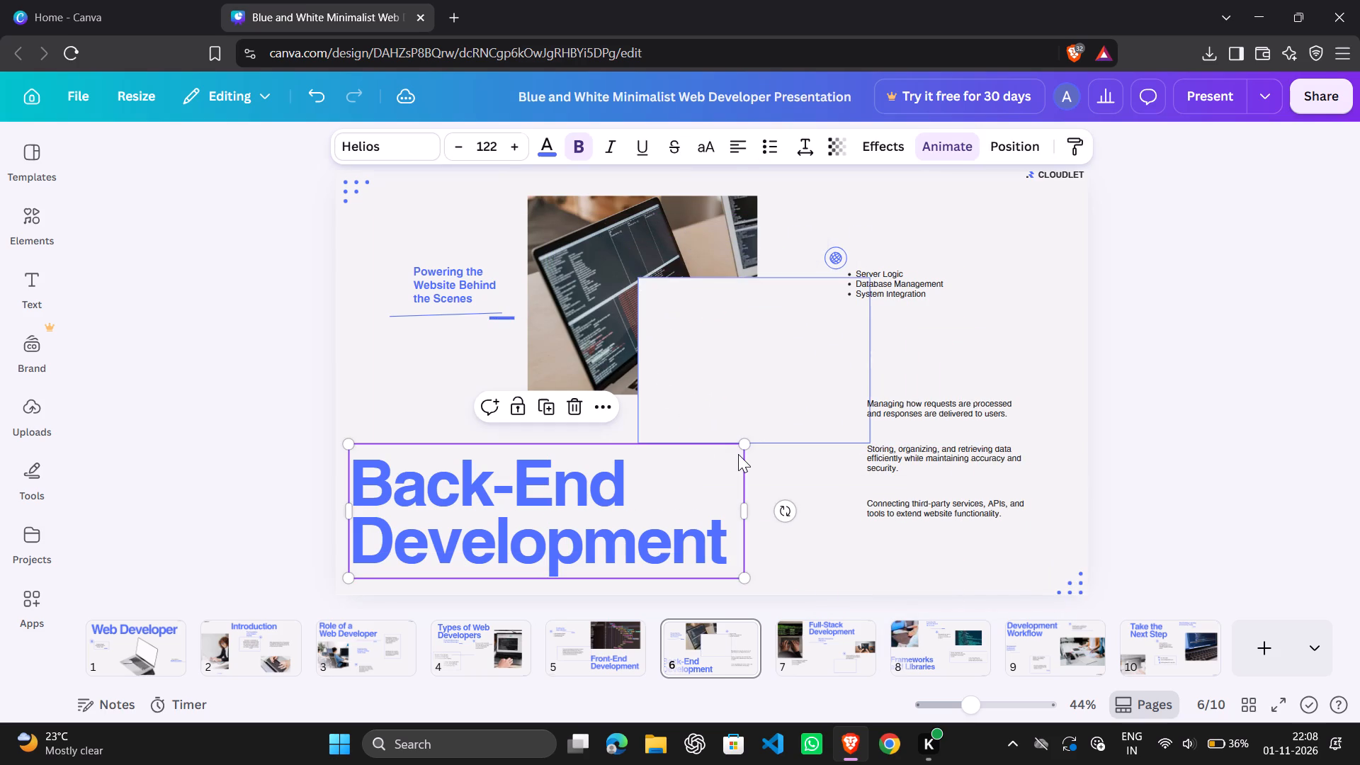
Place the page 6 outlined rectangle so it frames all three description paragraphs at the slide's lower right.
left_click_drag(734, 414, 921, 461)
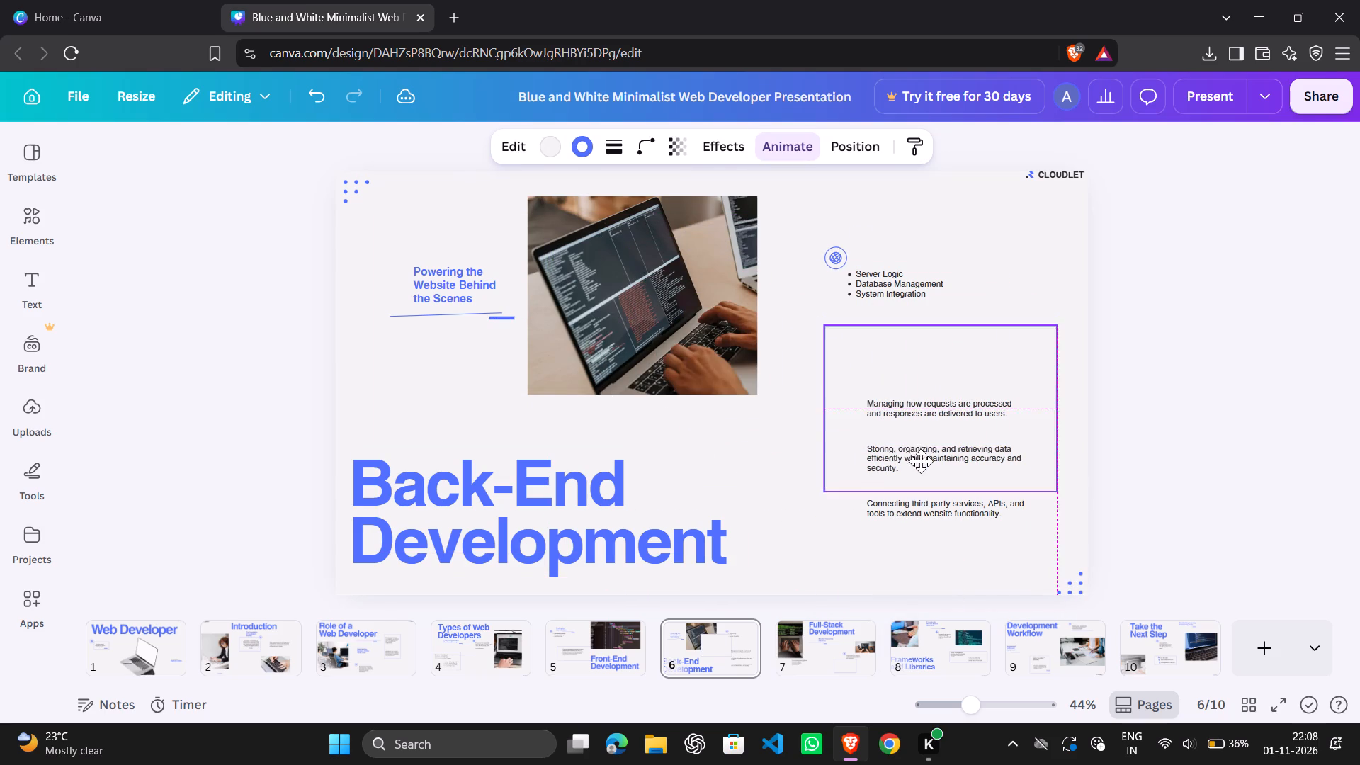
left_click_drag(921, 461, 925, 504)
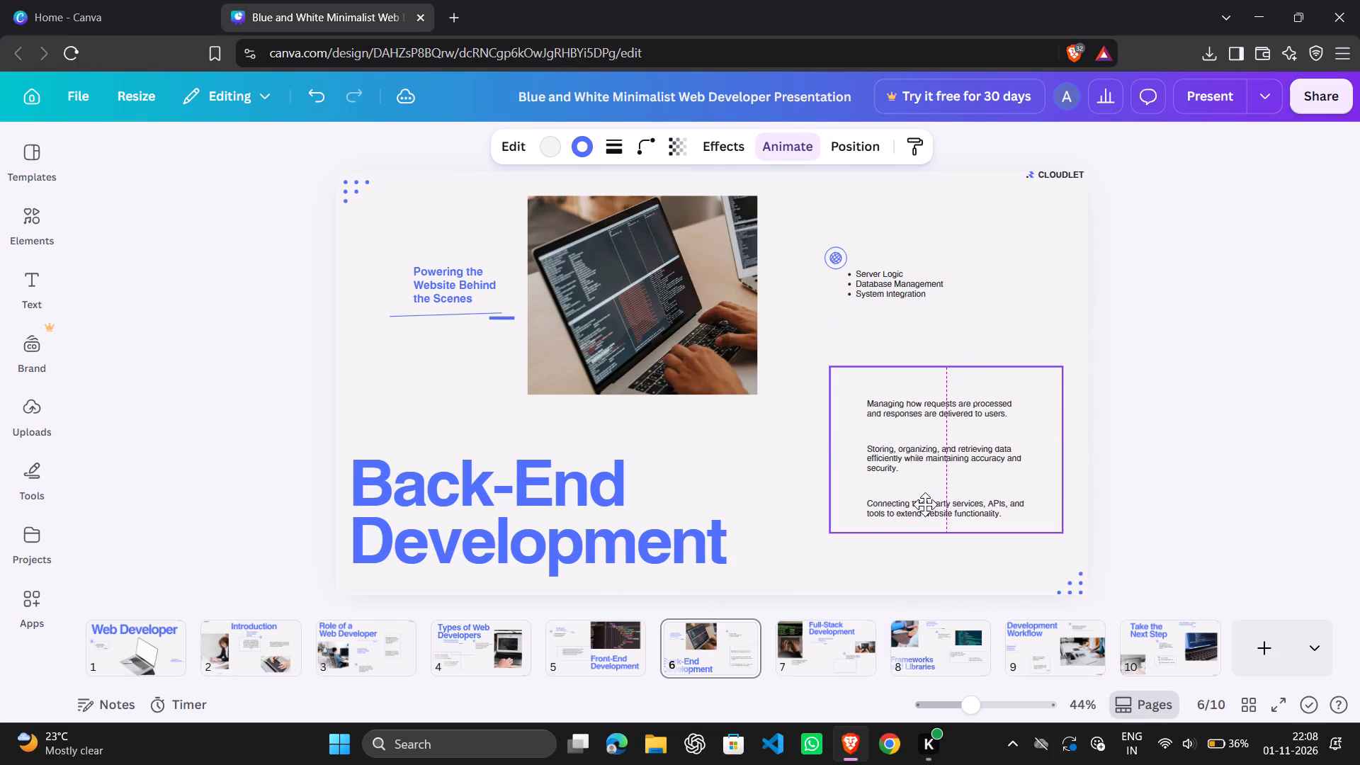
left_click_drag(925, 504, 924, 509)
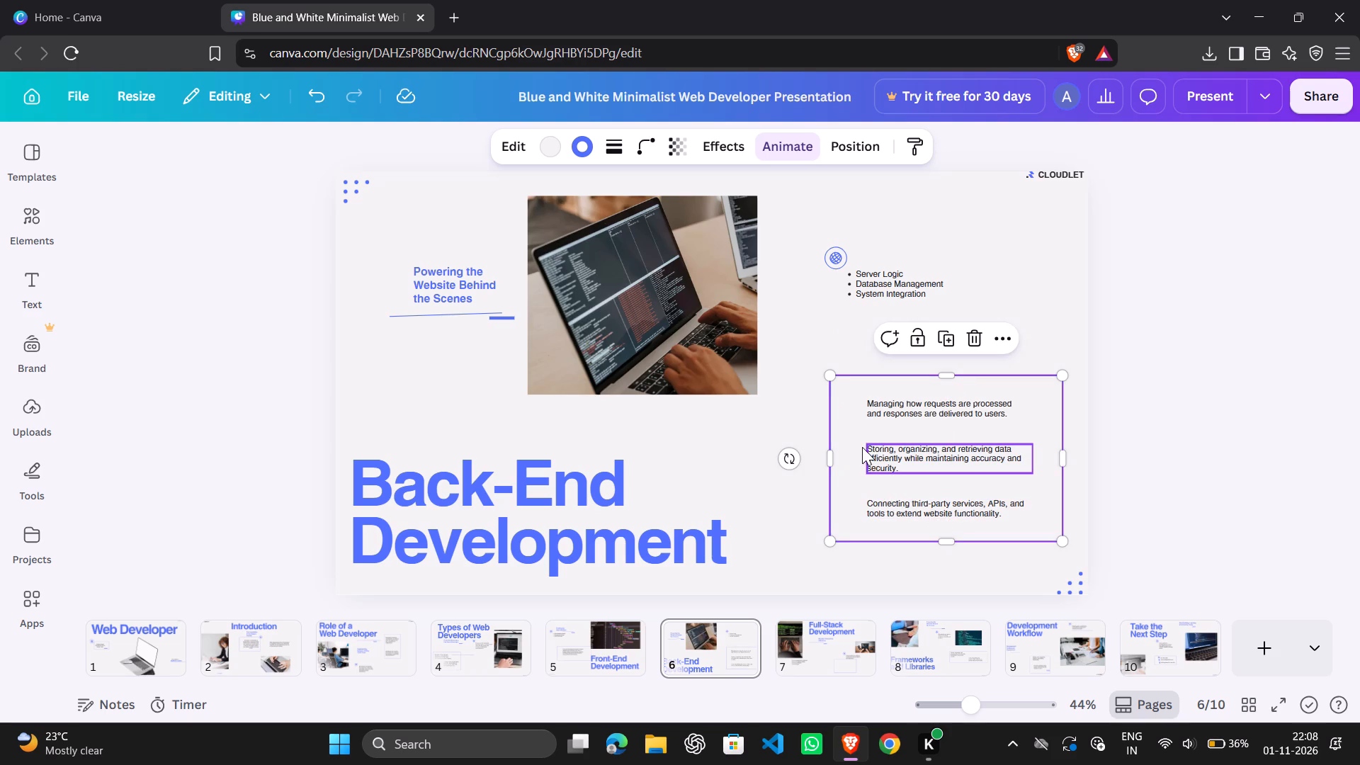
left_click(852, 446)
left_click(752, 414)
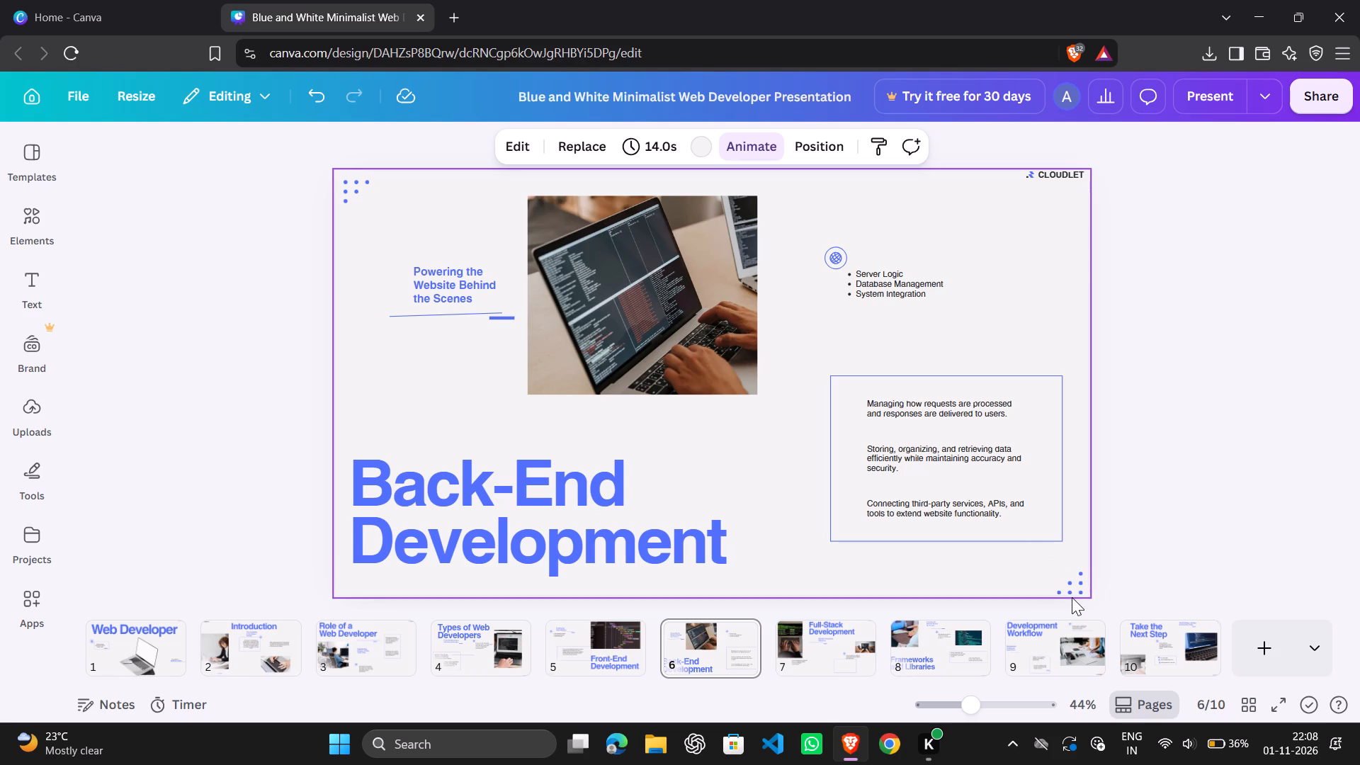
Move the dot pattern in page 6's lower-right corner flush with the slide's right edge.
left_click_drag(1071, 578, 1072, 567)
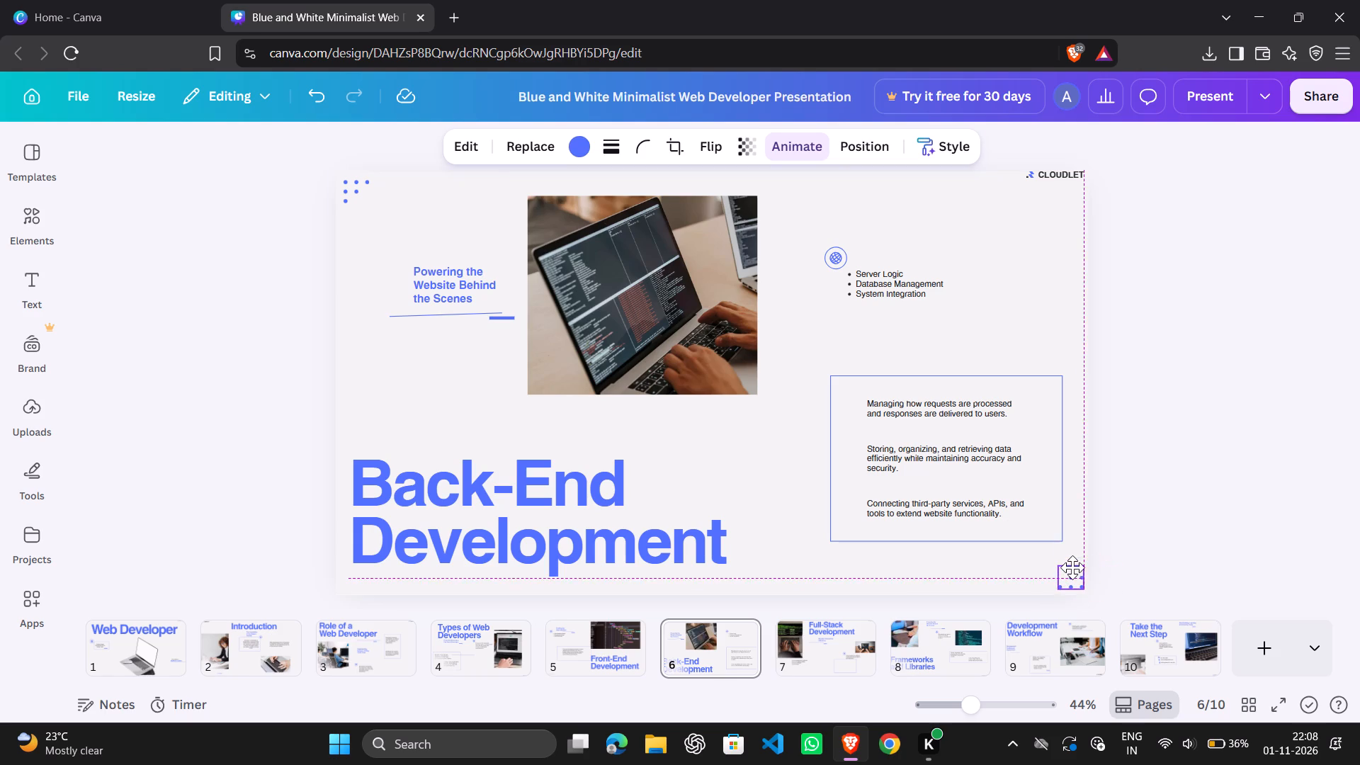
left_click_drag(1072, 567, 1076, 565)
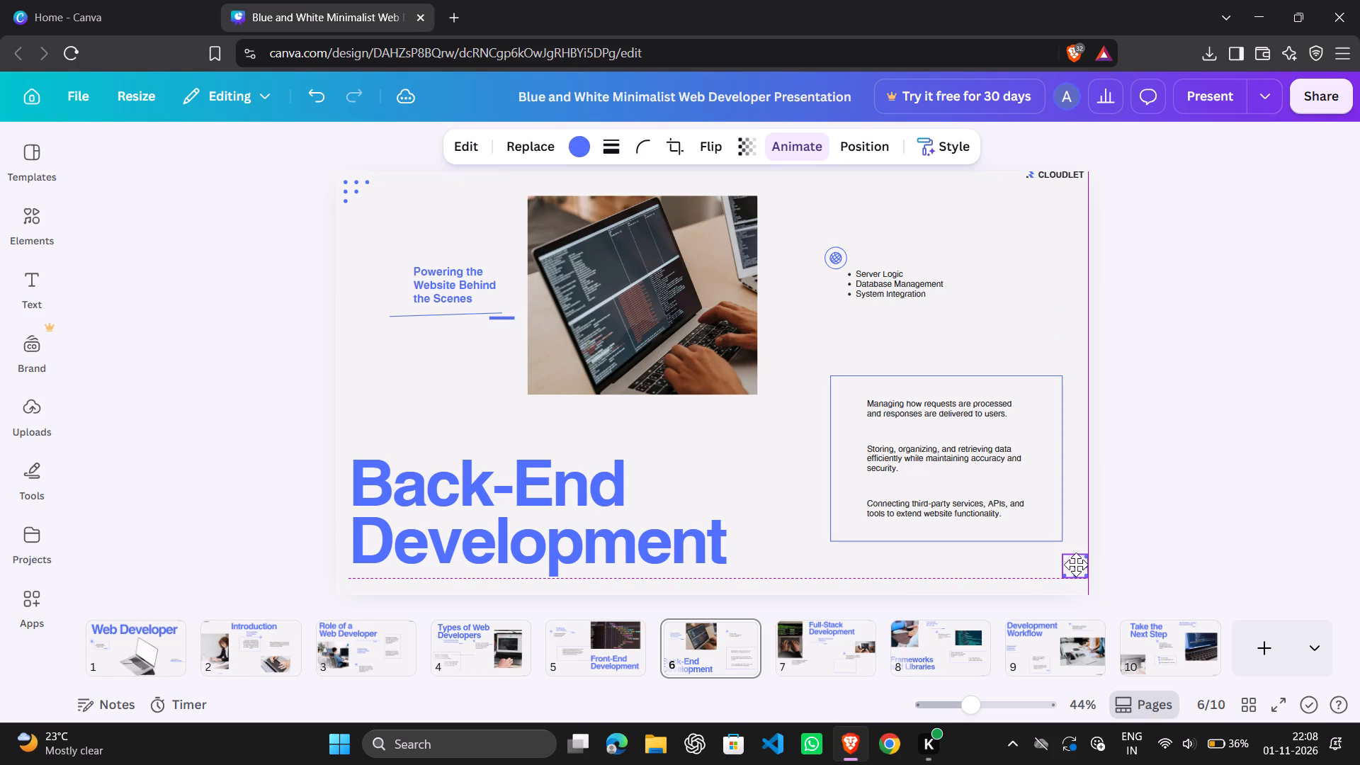
left_click_drag(1076, 565, 1076, 569)
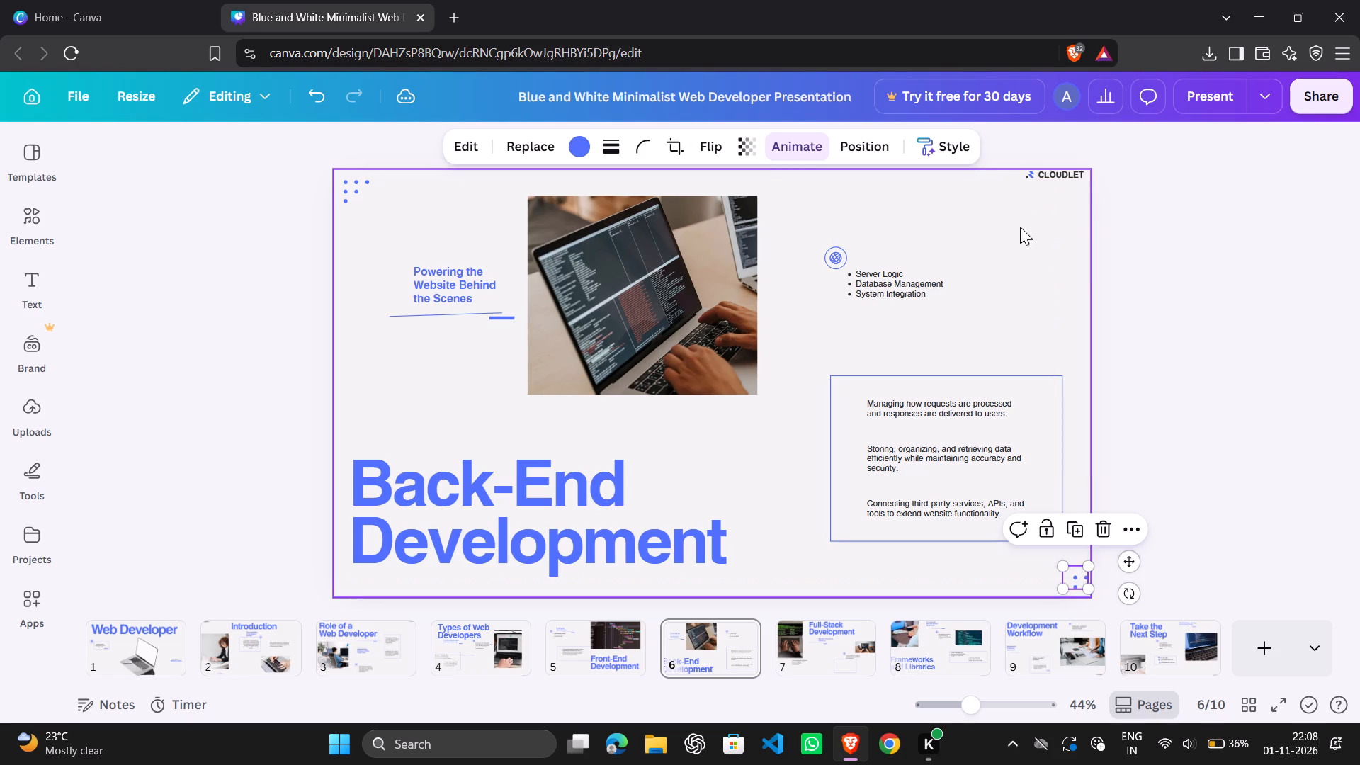
Nudge the CLOUDLET logo on page 6 slightly down, level with the top of the upper-left dot pattern.
left_click(1050, 183)
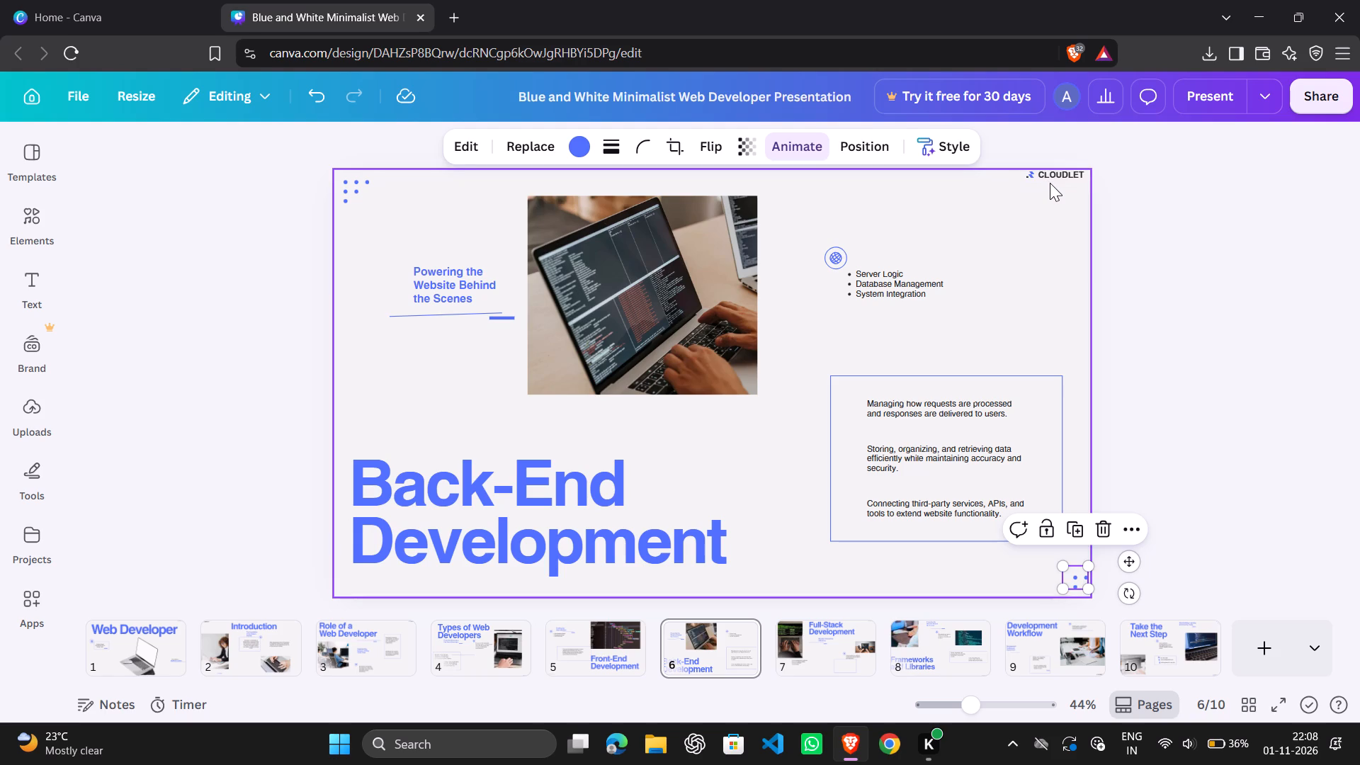
left_click(1050, 175)
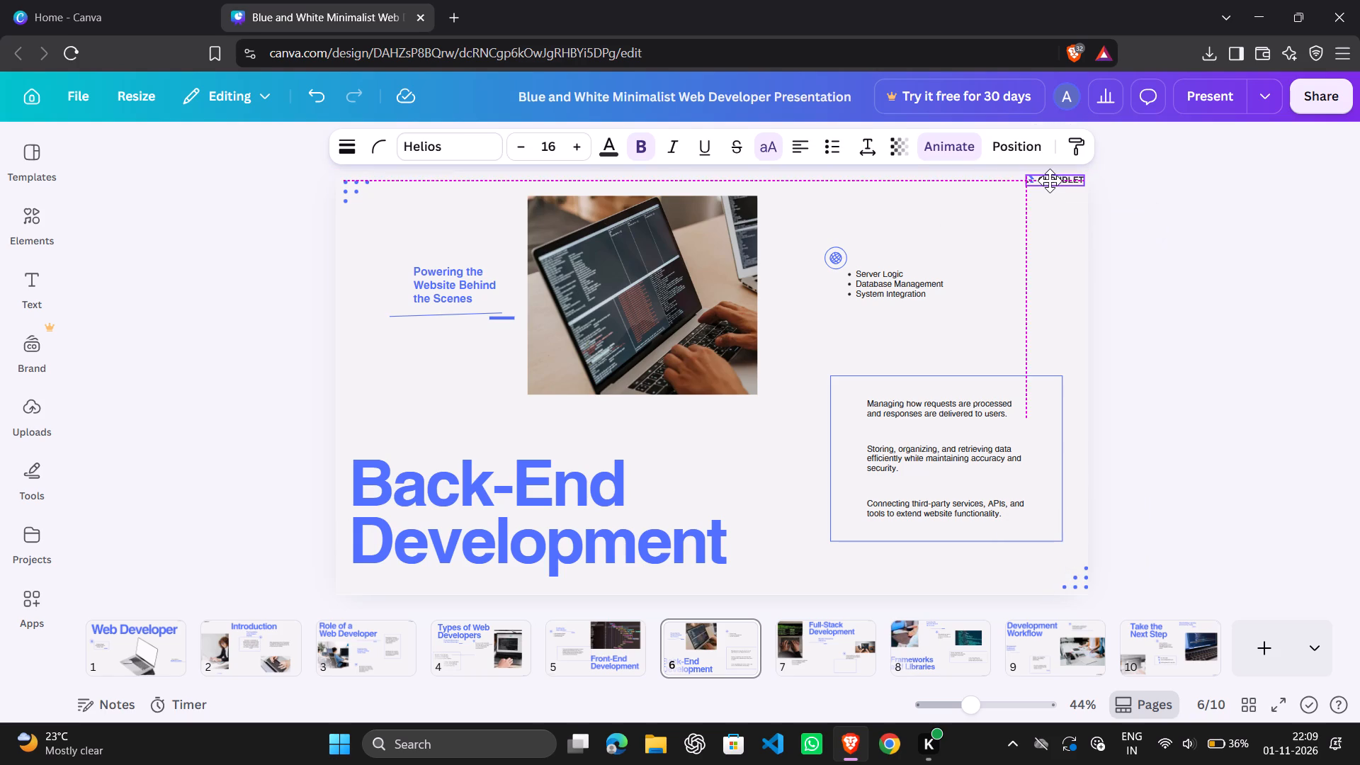
left_click(910, 210)
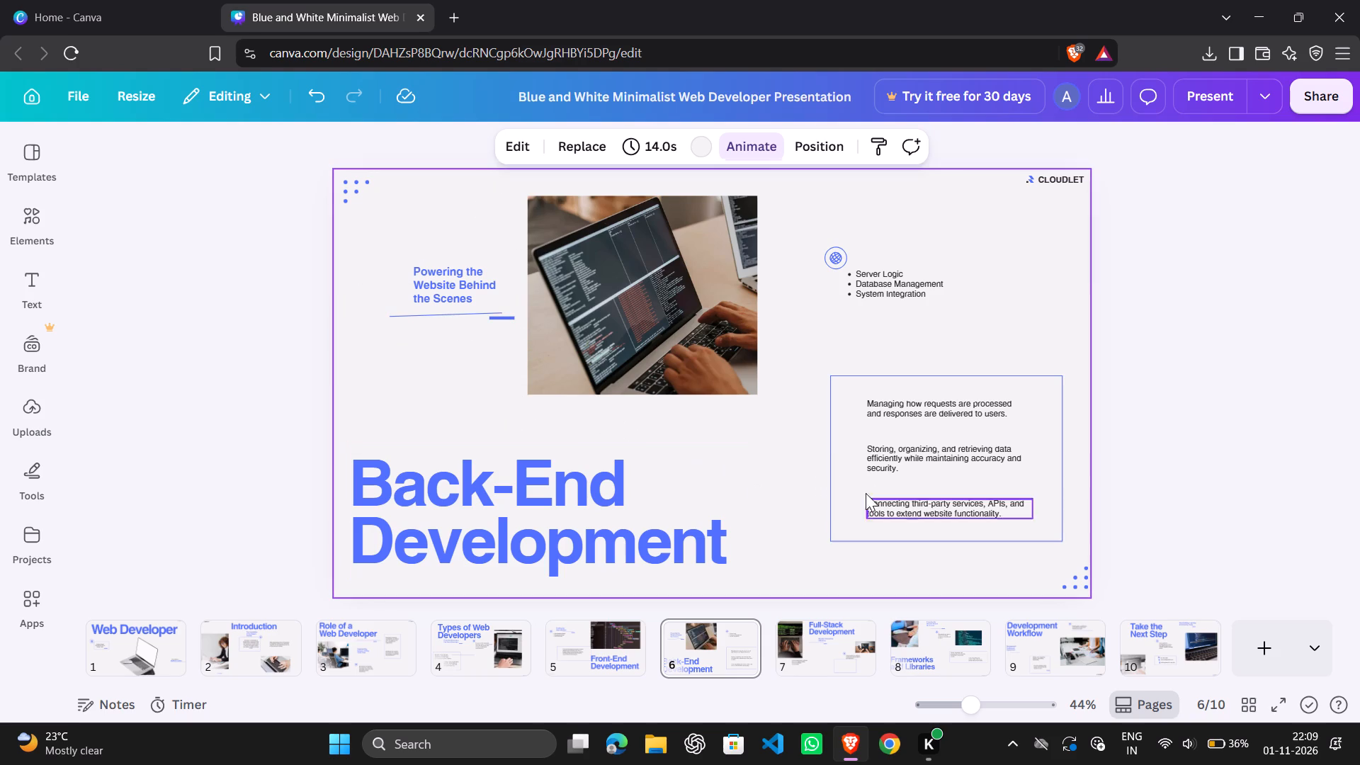
Move the "Back-End Development" title on page 6 down near the slide's bottom edge, its left side aligned with the upper-left dot pattern.
left_click_drag(589, 482, 582, 472)
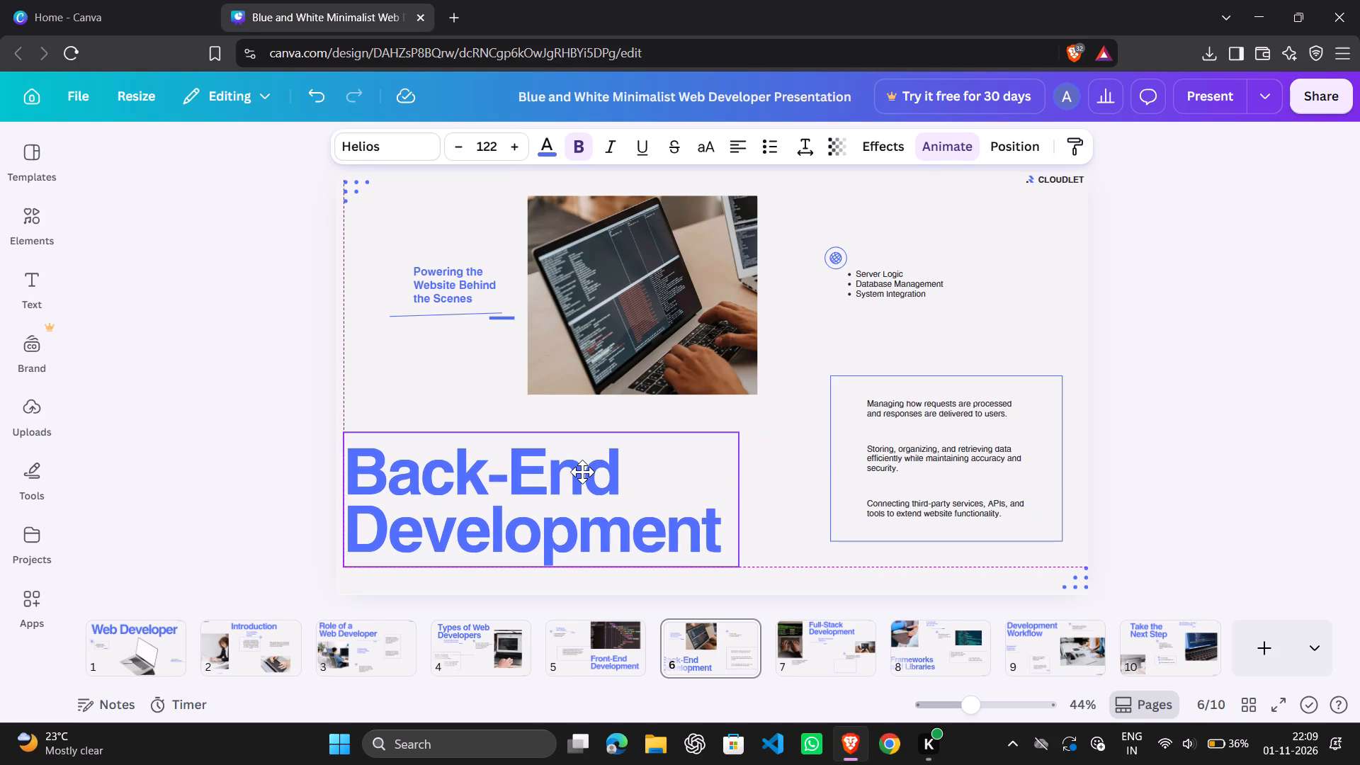
left_click_drag(582, 472, 577, 467)
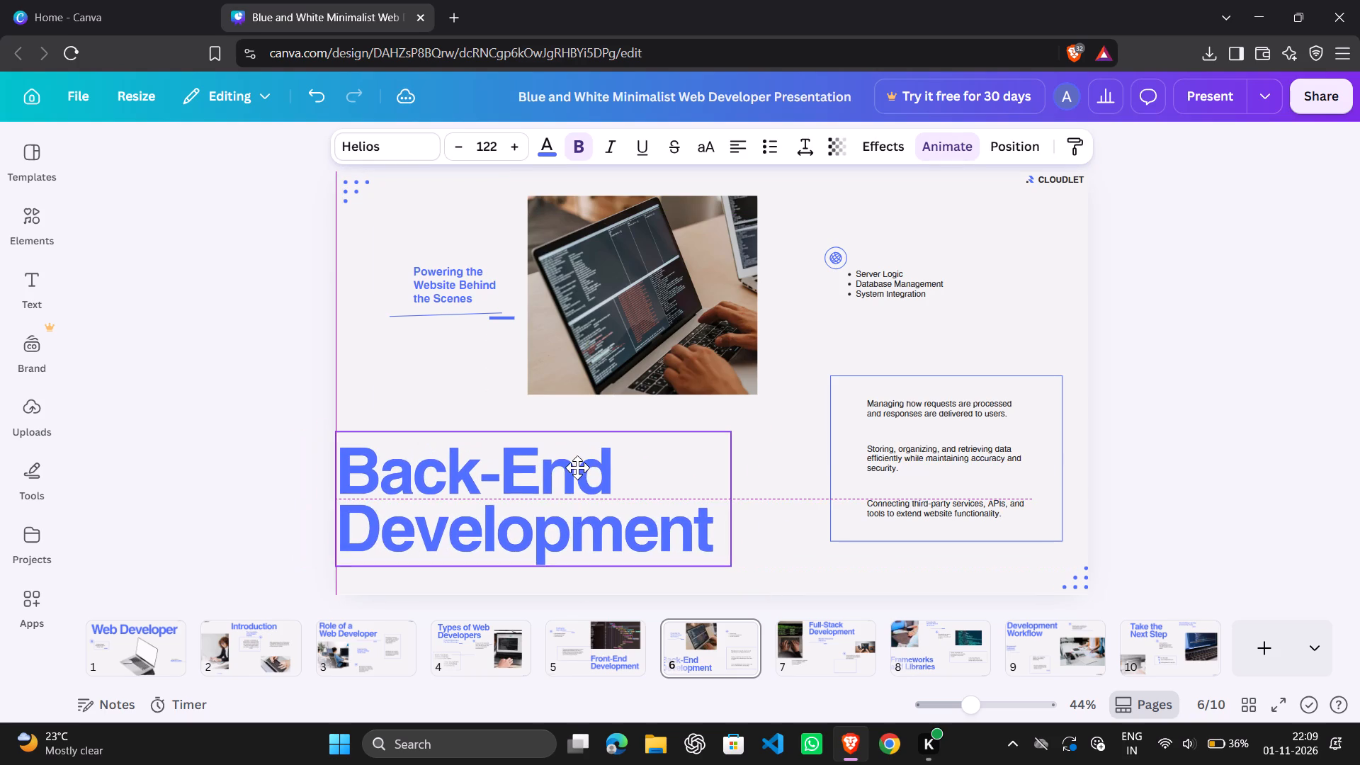
left_click_drag(577, 467, 586, 481)
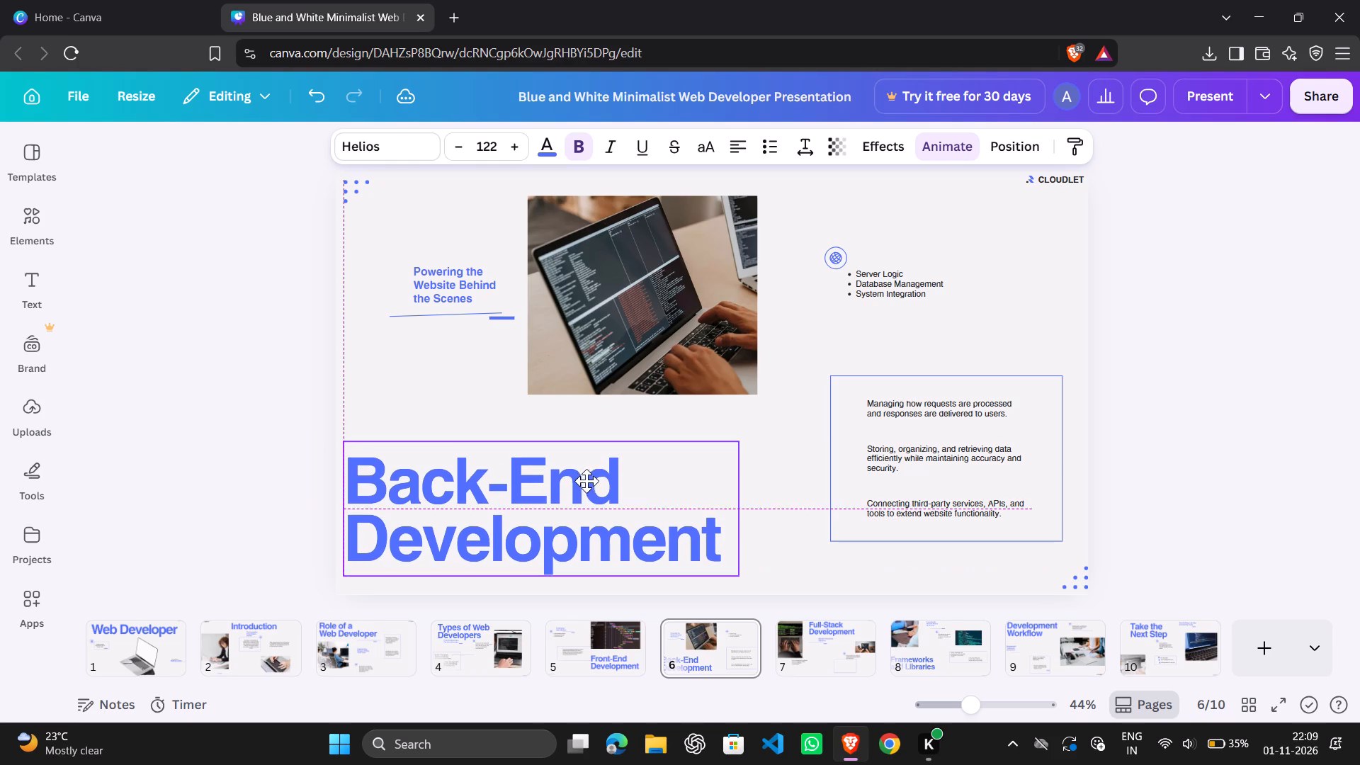
left_click_drag(586, 481, 584, 497)
left_click(650, 507)
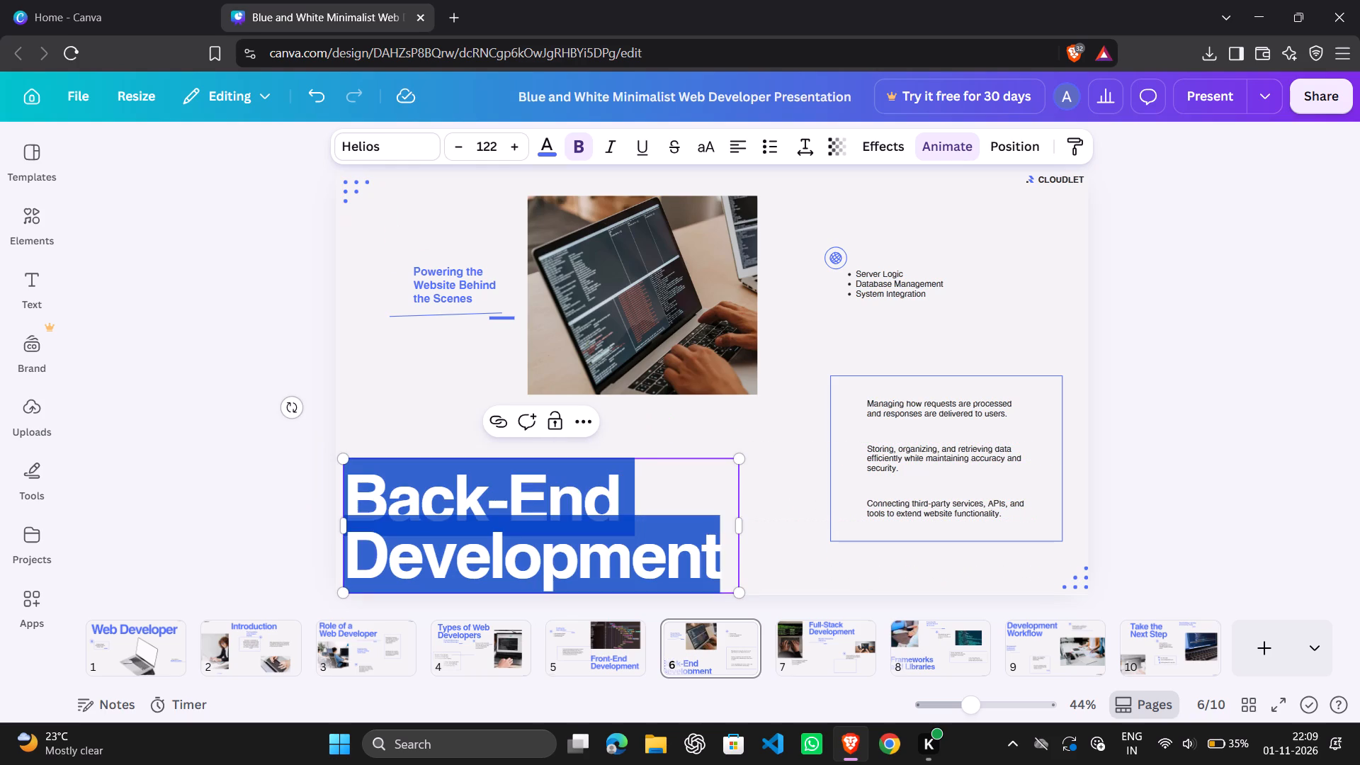
left_click(742, 423)
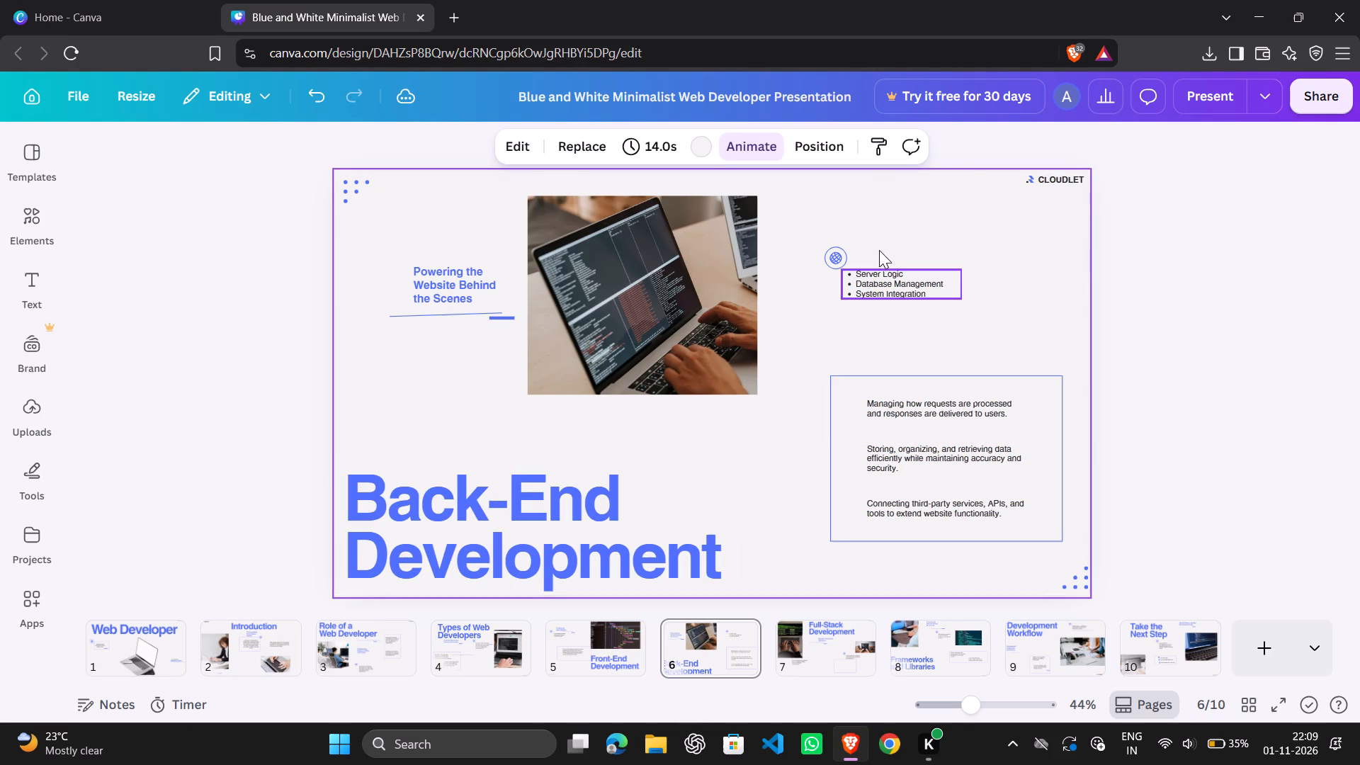
Nudge the round icon above the page 6 bullet list slightly right, in line with the outlined rectangle's left edge.
left_click(834, 254)
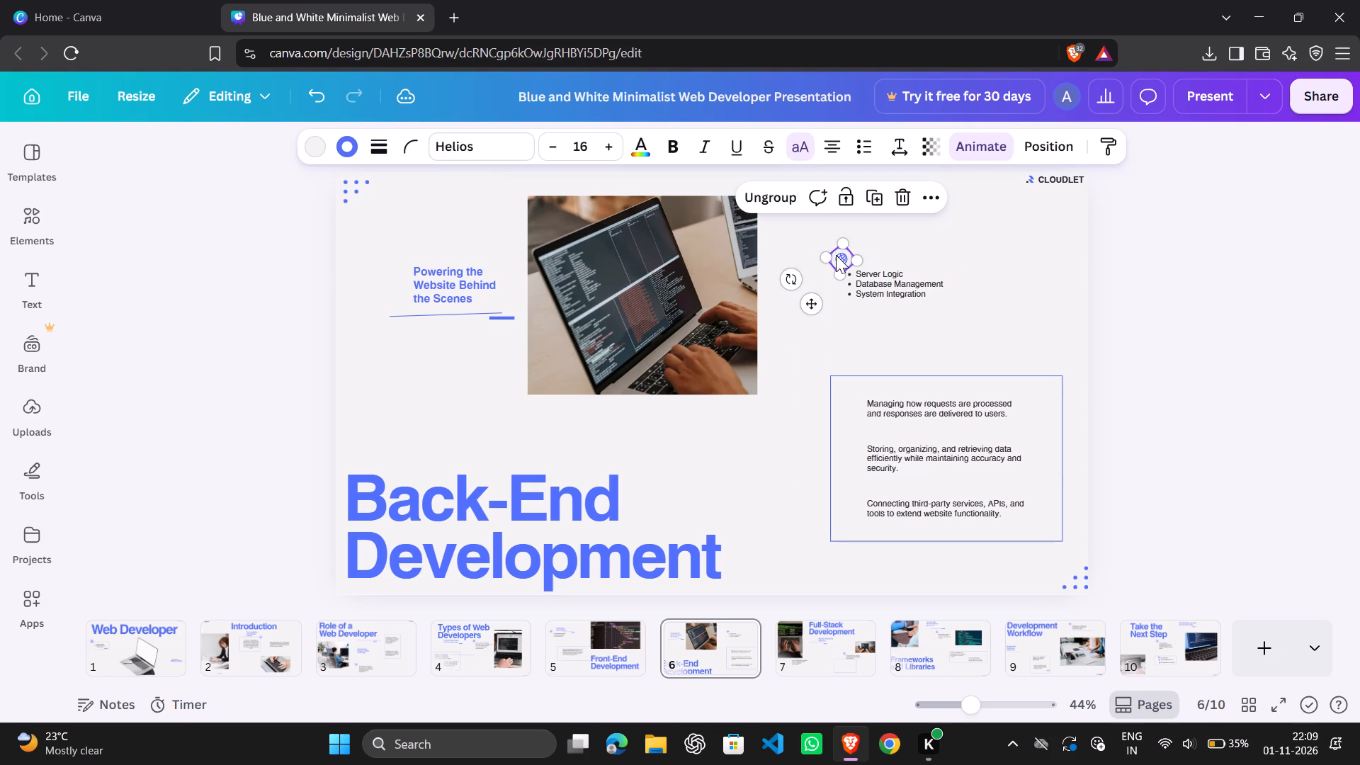
left_click(890, 239)
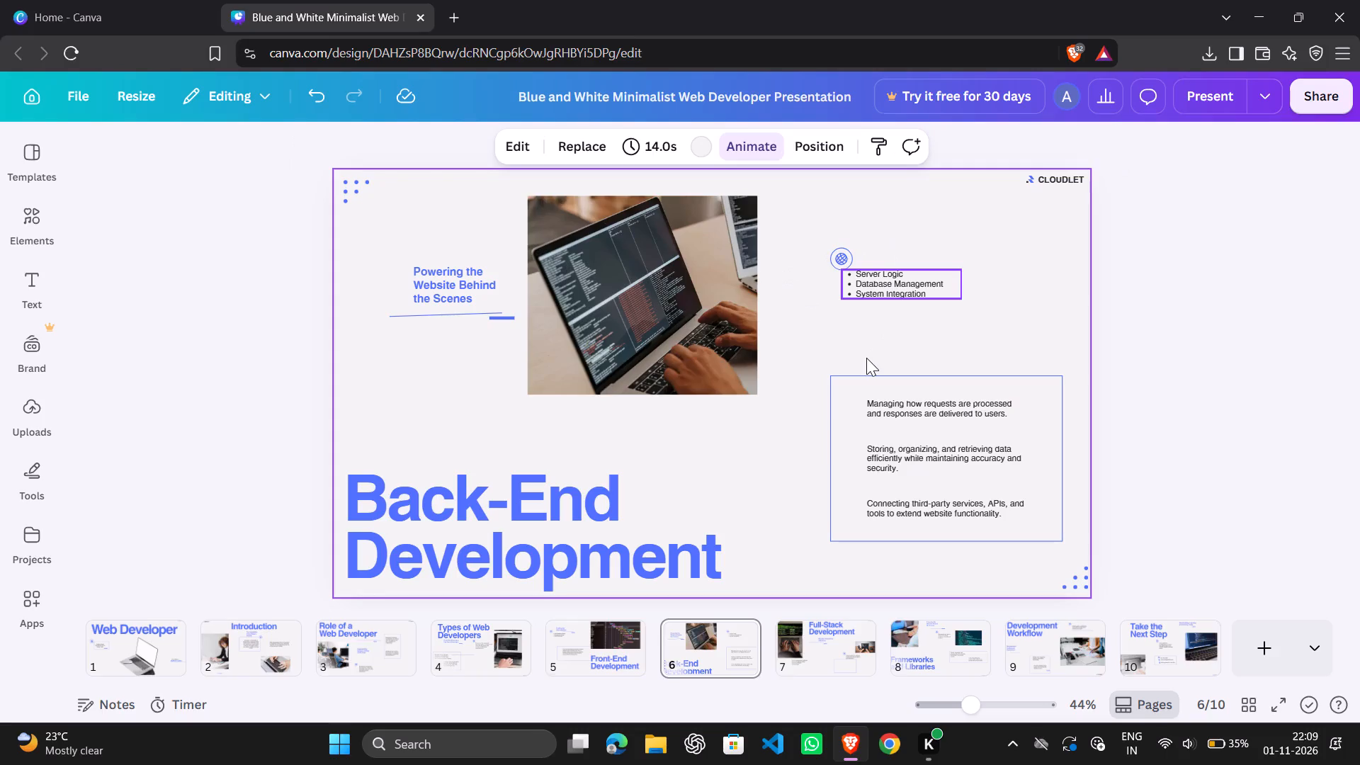
Go through pages 7 to 10 to review their layouts.
left_click(835, 674)
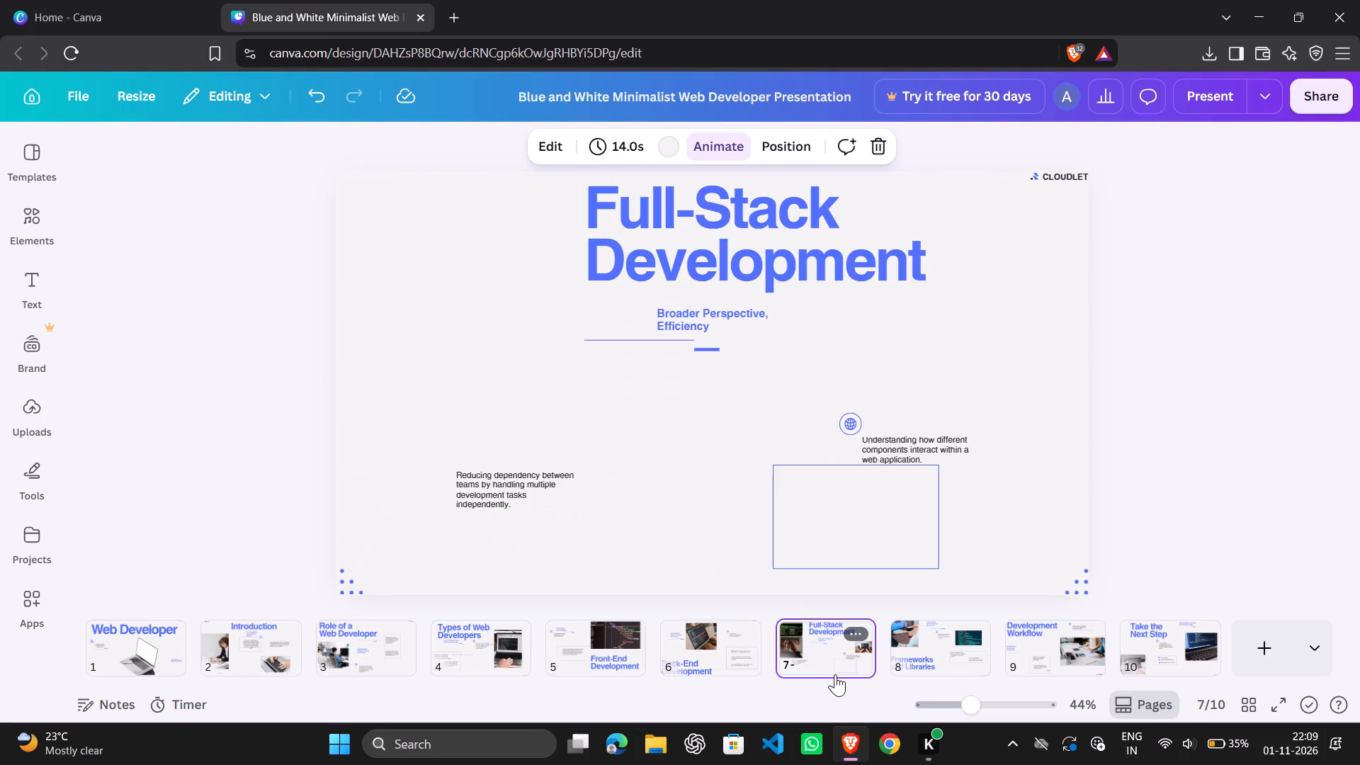
left_click(932, 653)
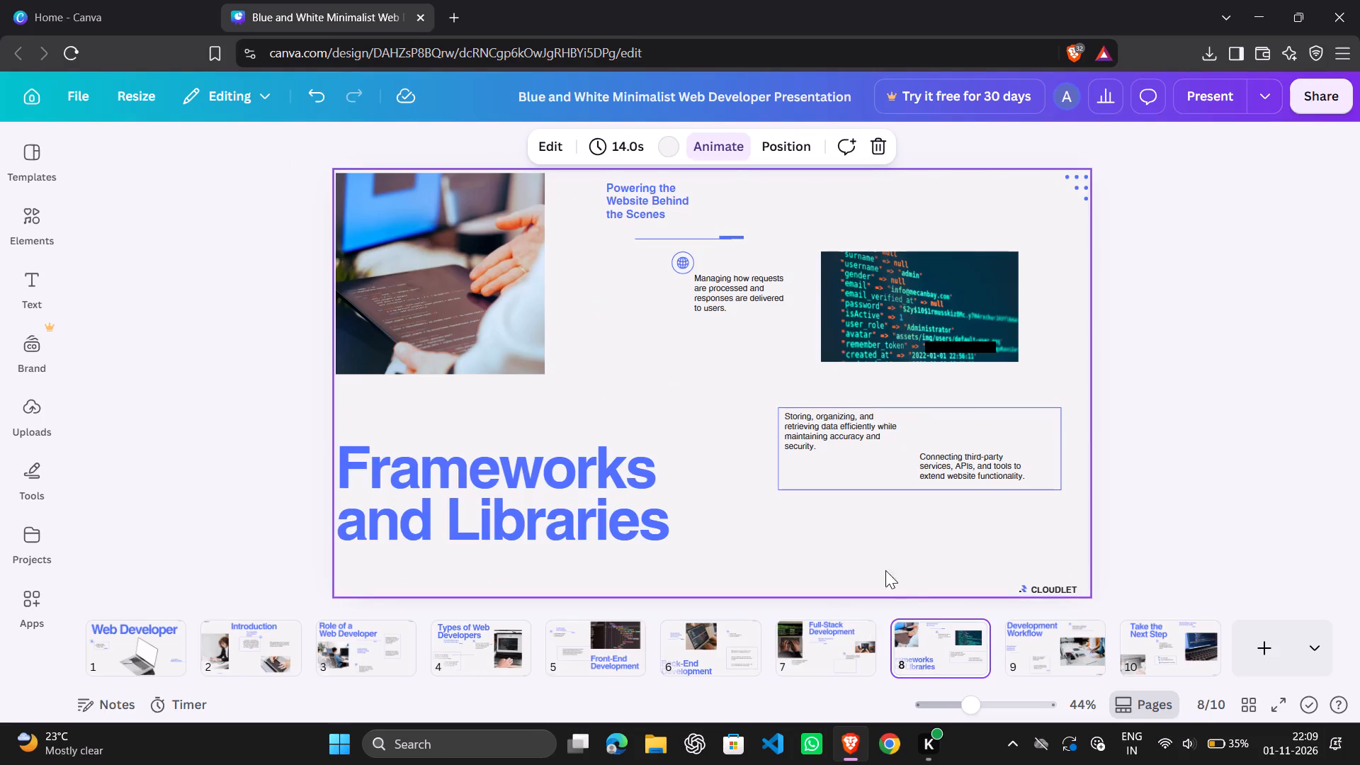
right_click(999, 647)
left_click(1039, 661)
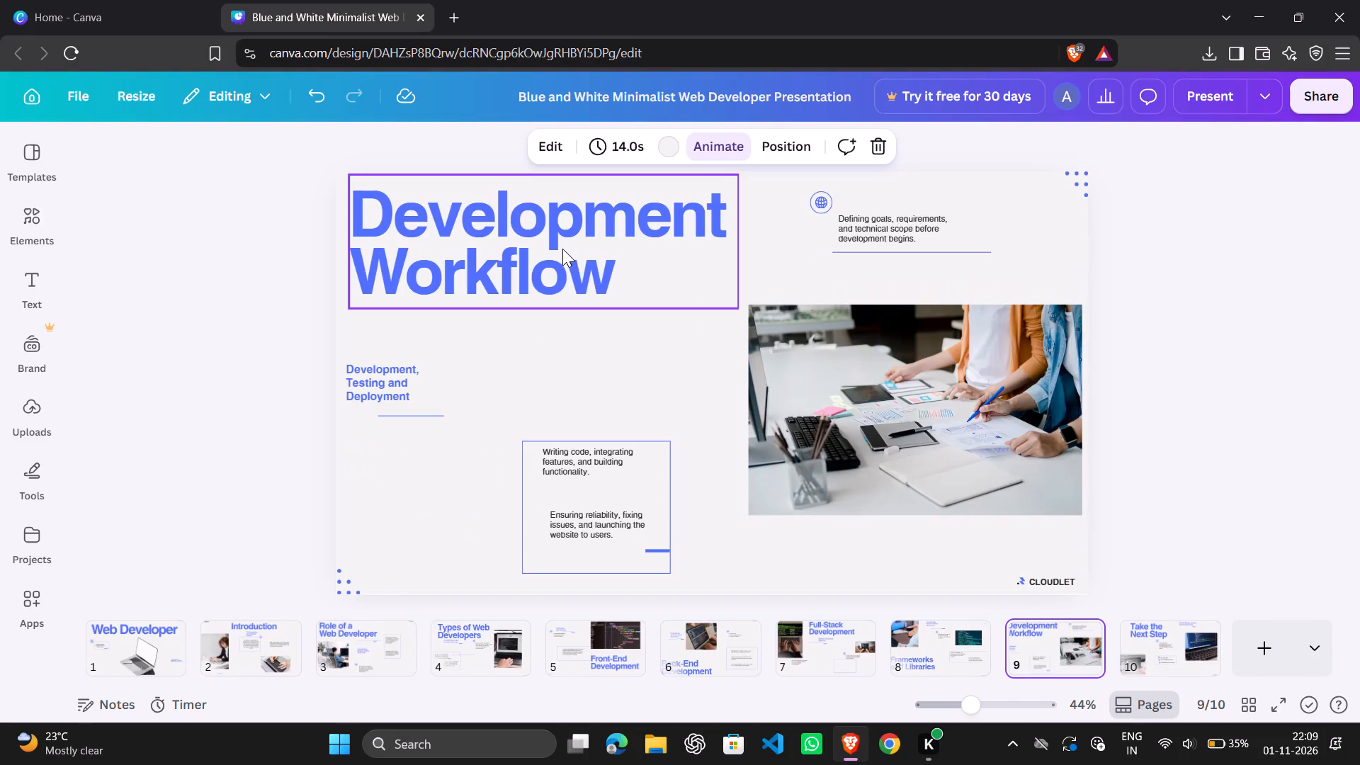
left_click(1180, 665)
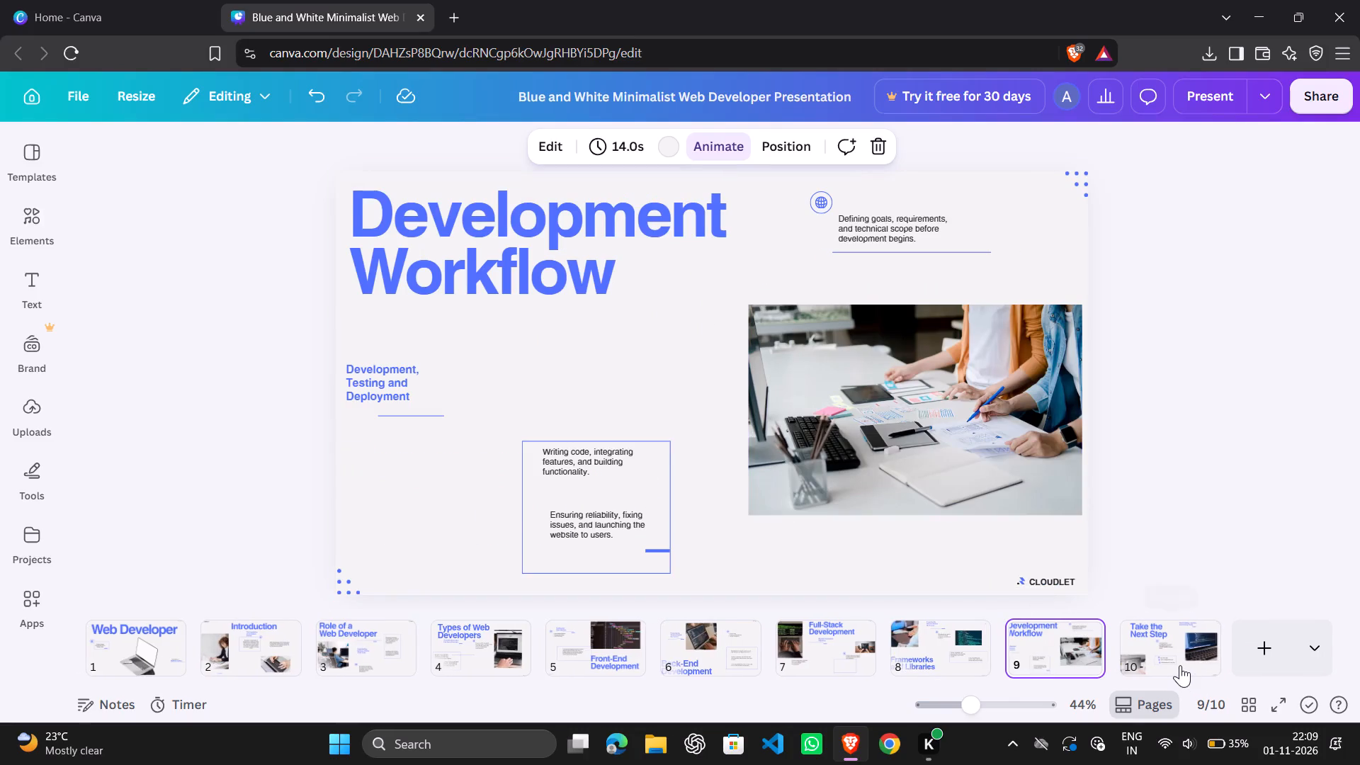
Move the "Take the Next Step" title on page 10 slightly left, keeping it just right of the upper-left dot pattern.
left_click_drag(611, 251, 572, 246)
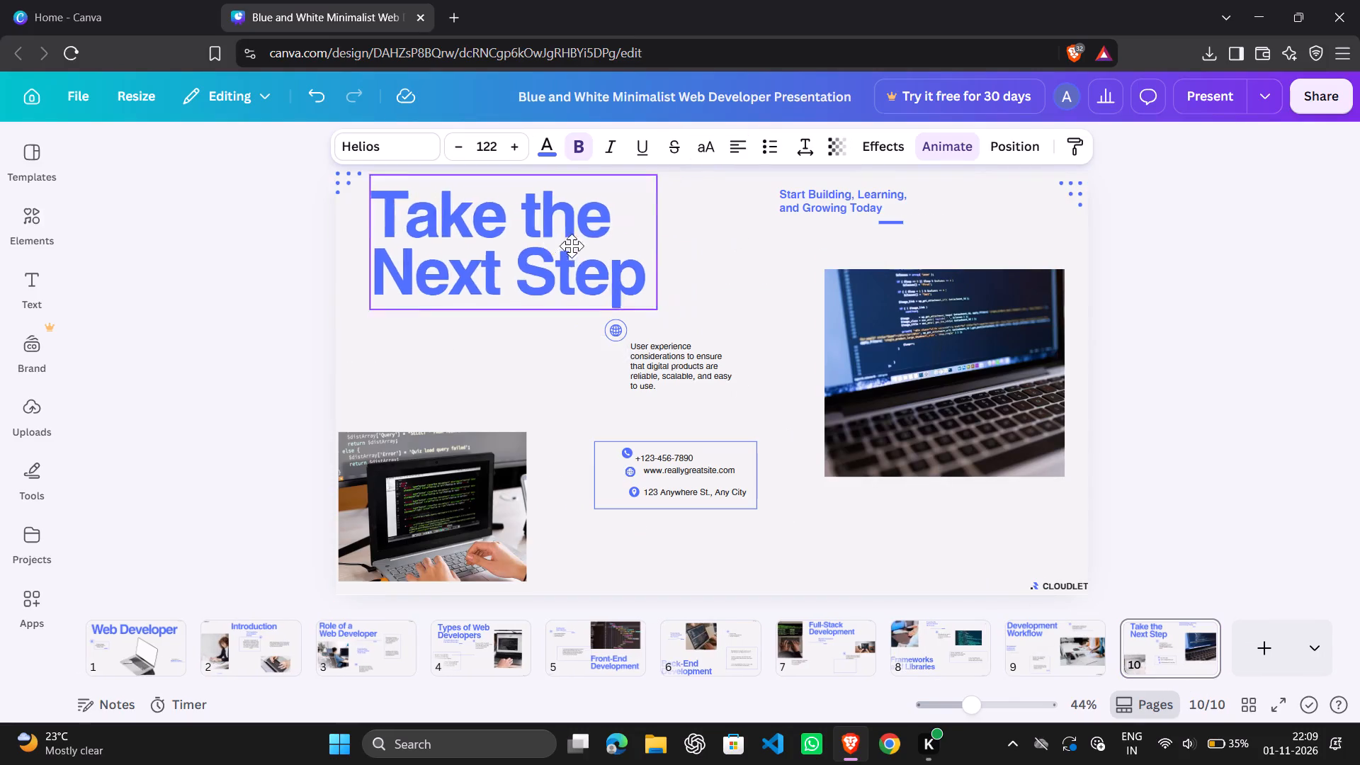
left_click_drag(572, 246, 582, 255)
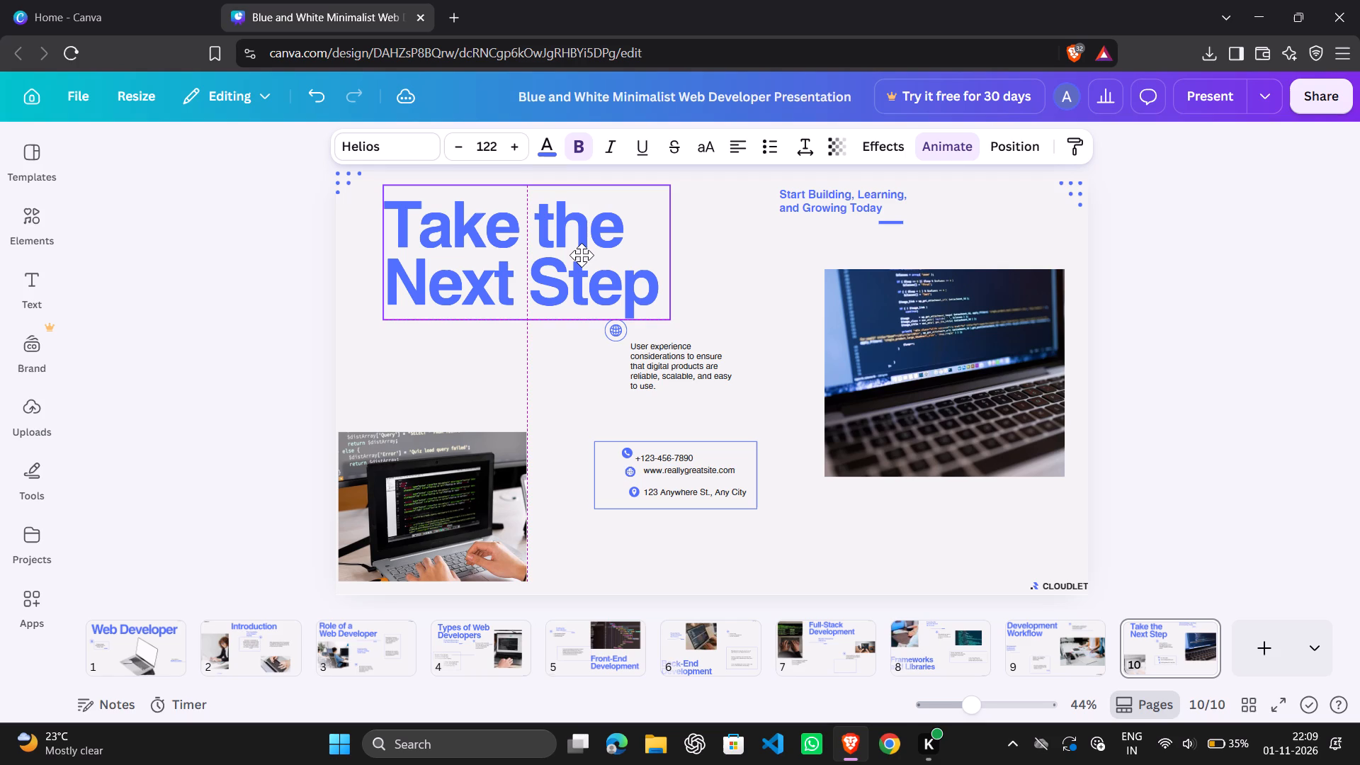
left_click_drag(582, 255, 582, 250)
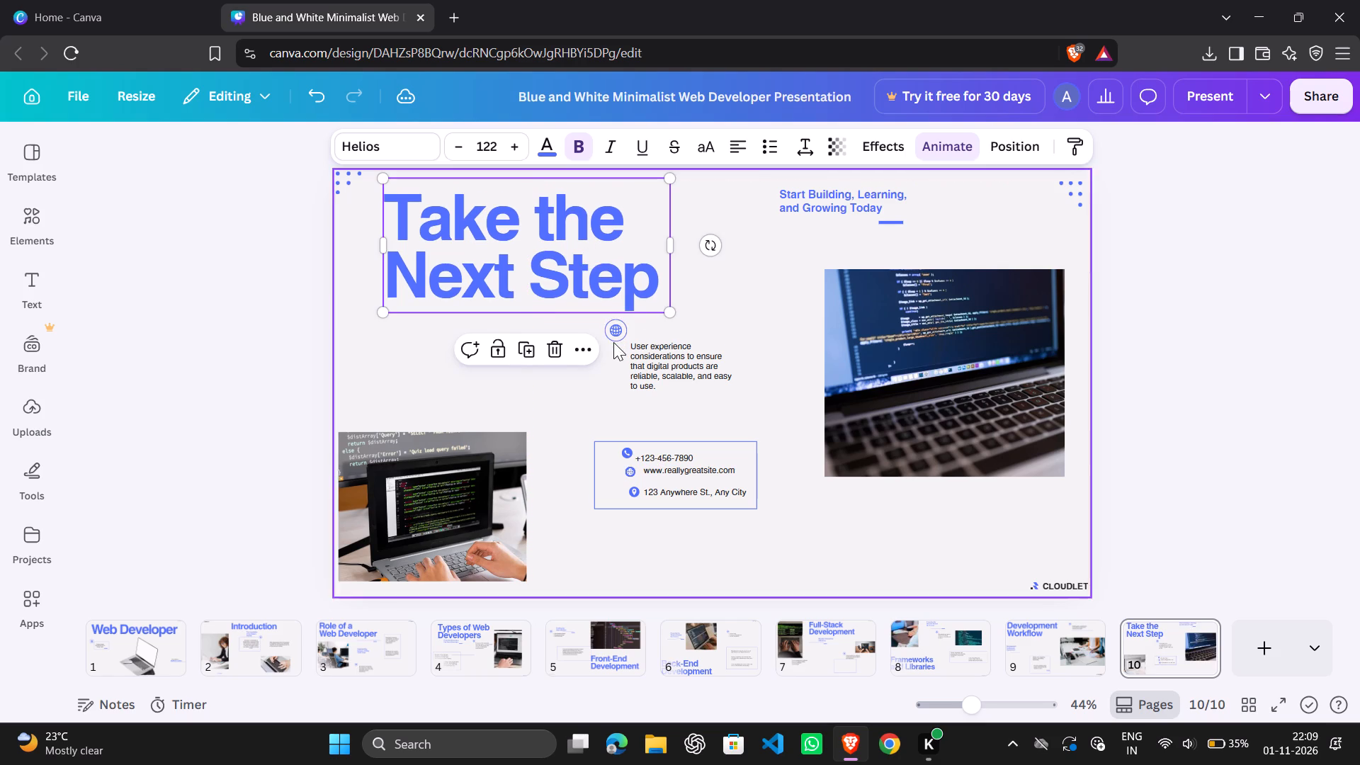
left_click(613, 341)
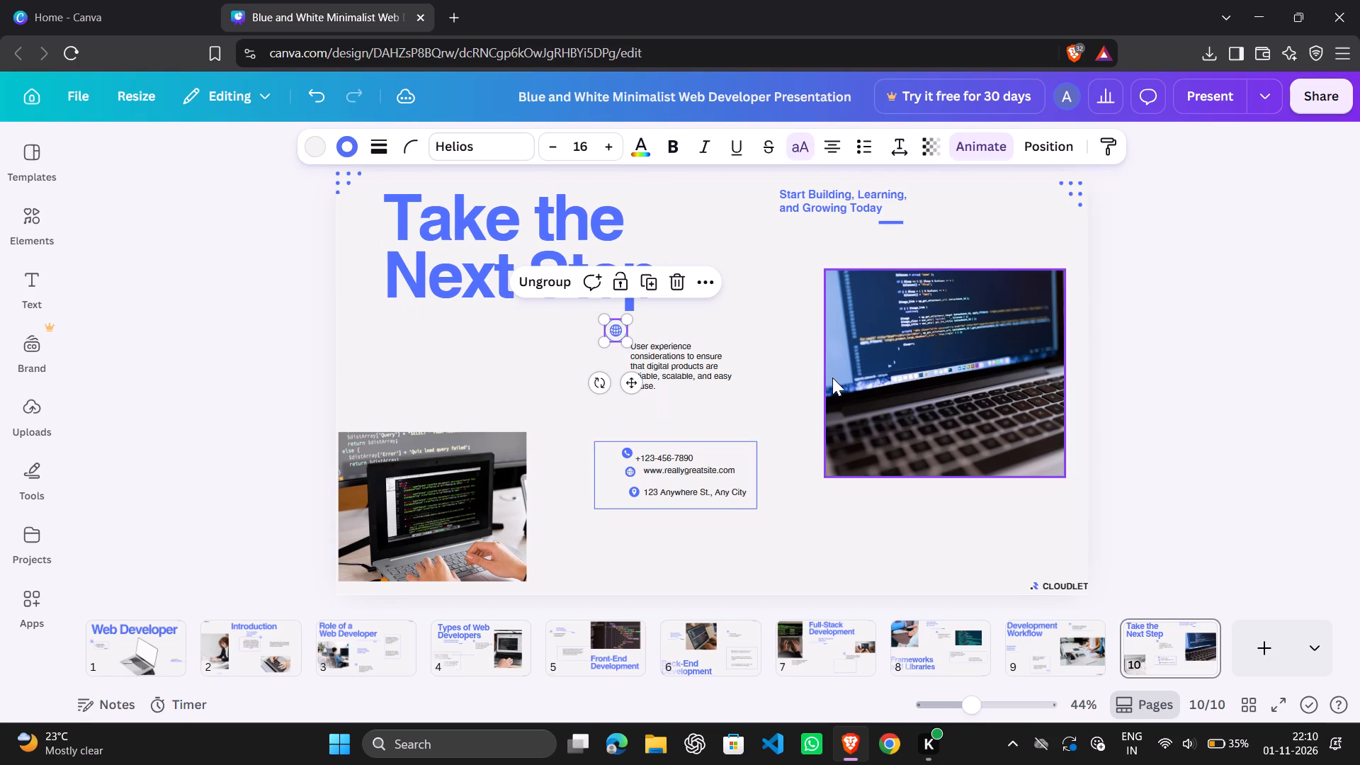
Nudge the large laptop photo on page 10 slightly left, away from the slide's right edge.
left_click_drag(840, 374, 822, 374)
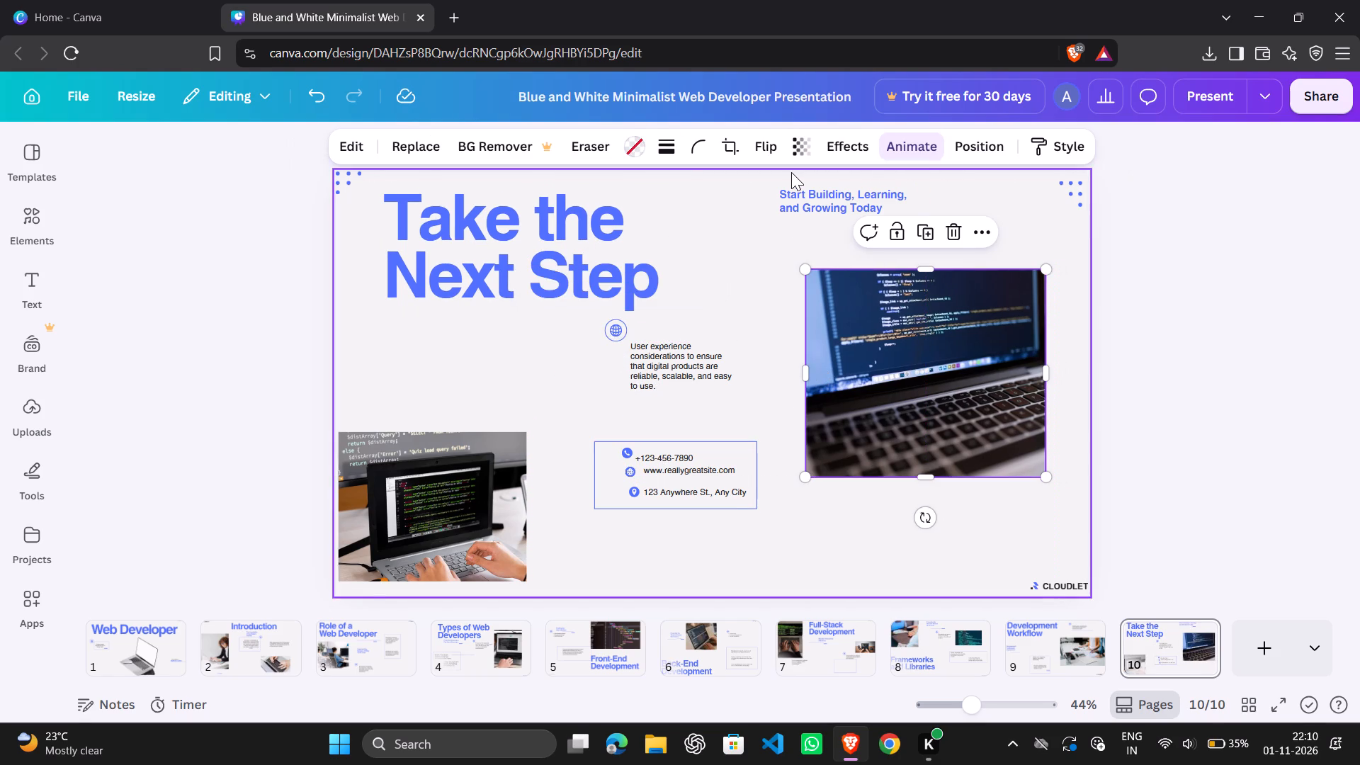
Nudge the "Start Building, Learning, and Growing Today" text and the short dash below it slightly up on page 10.
left_click(804, 195)
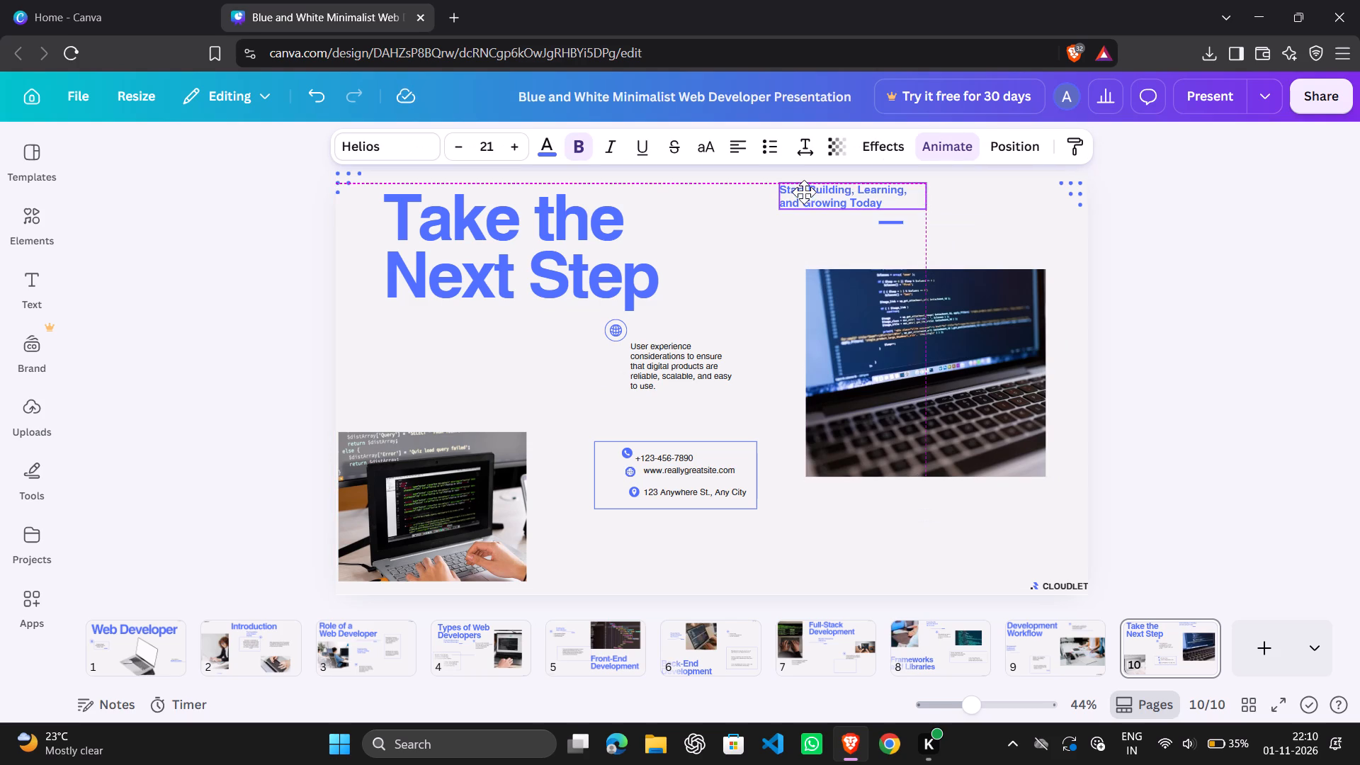
left_click(880, 223)
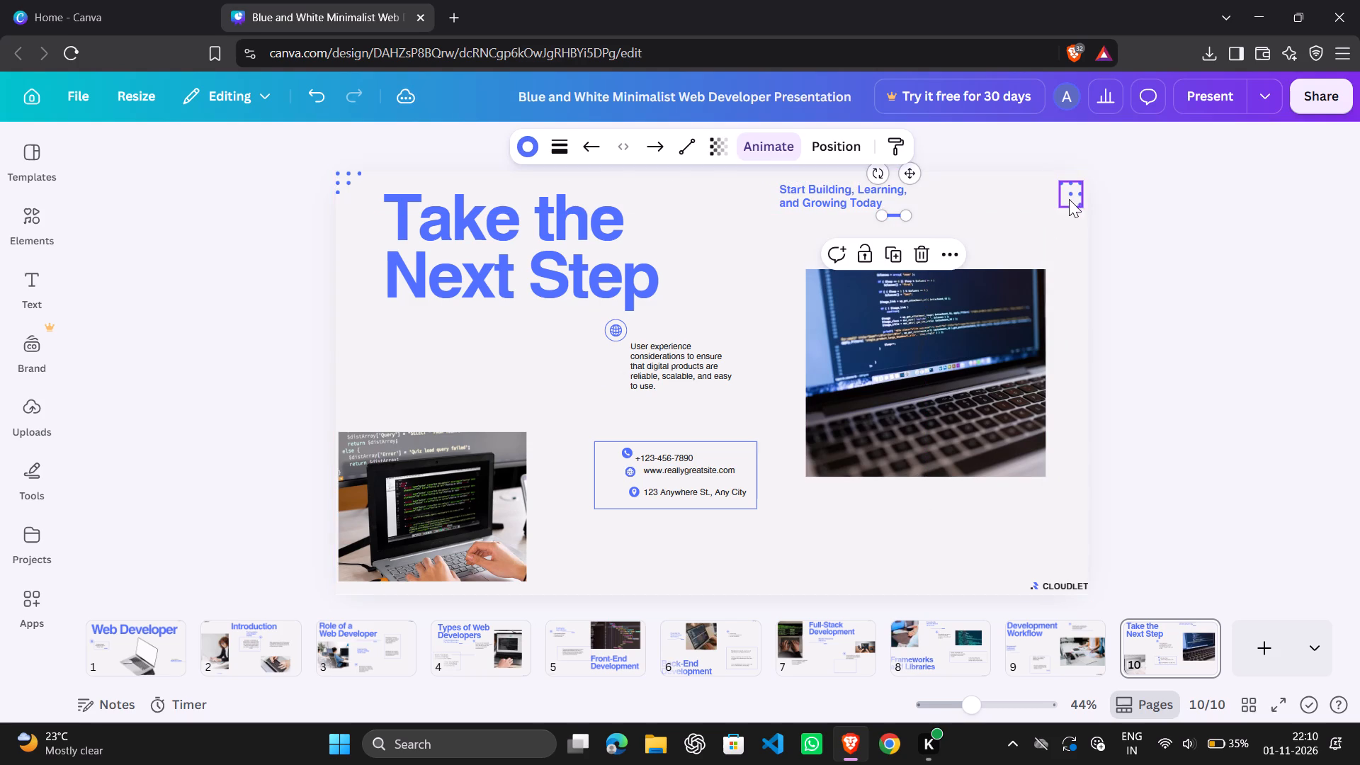
Nudge the upper-right dot pattern on page 10 slightly up and right, against the slide's right edge.
left_click_drag(1069, 195, 1074, 189)
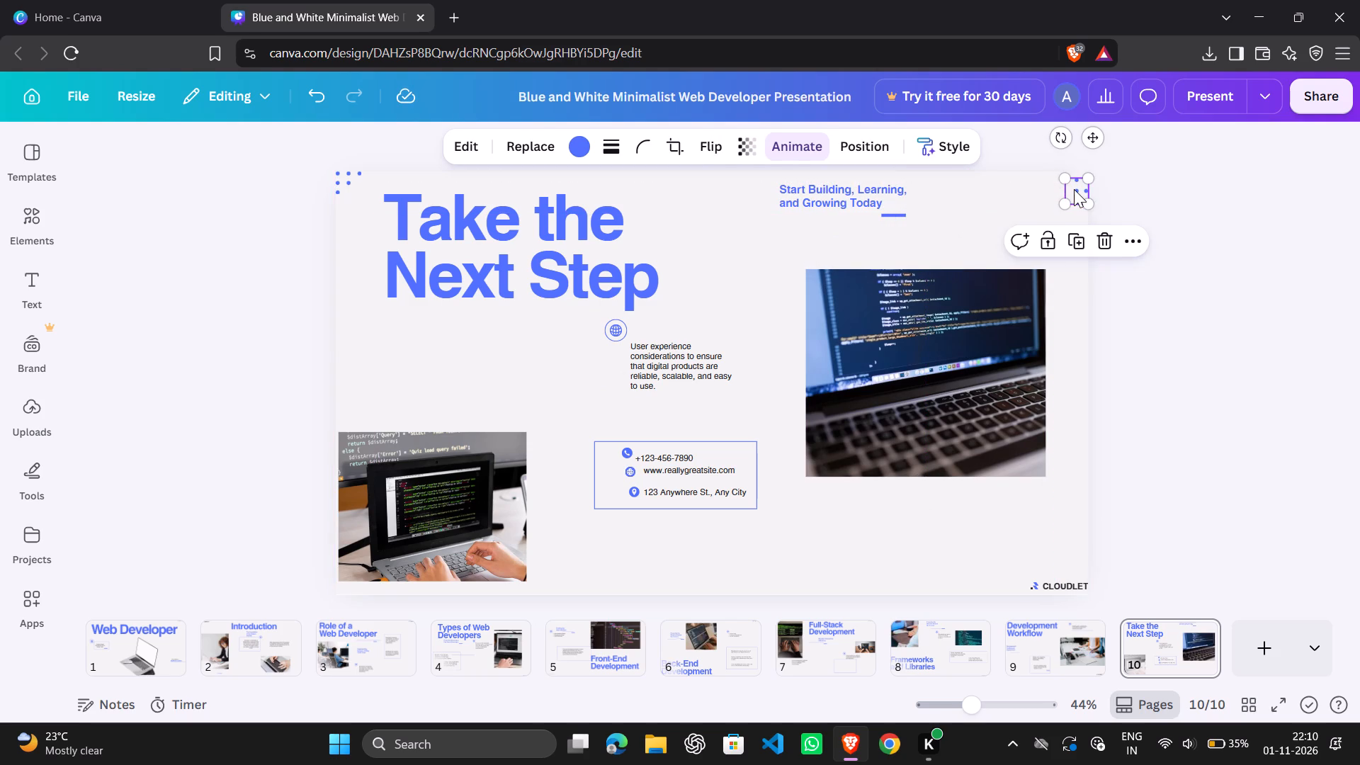
Nudge the lower-left laptop photo on page 10 slightly right and down, its bottom edge level with the CLOUDLET logo.
left_click_drag(427, 443, 438, 440)
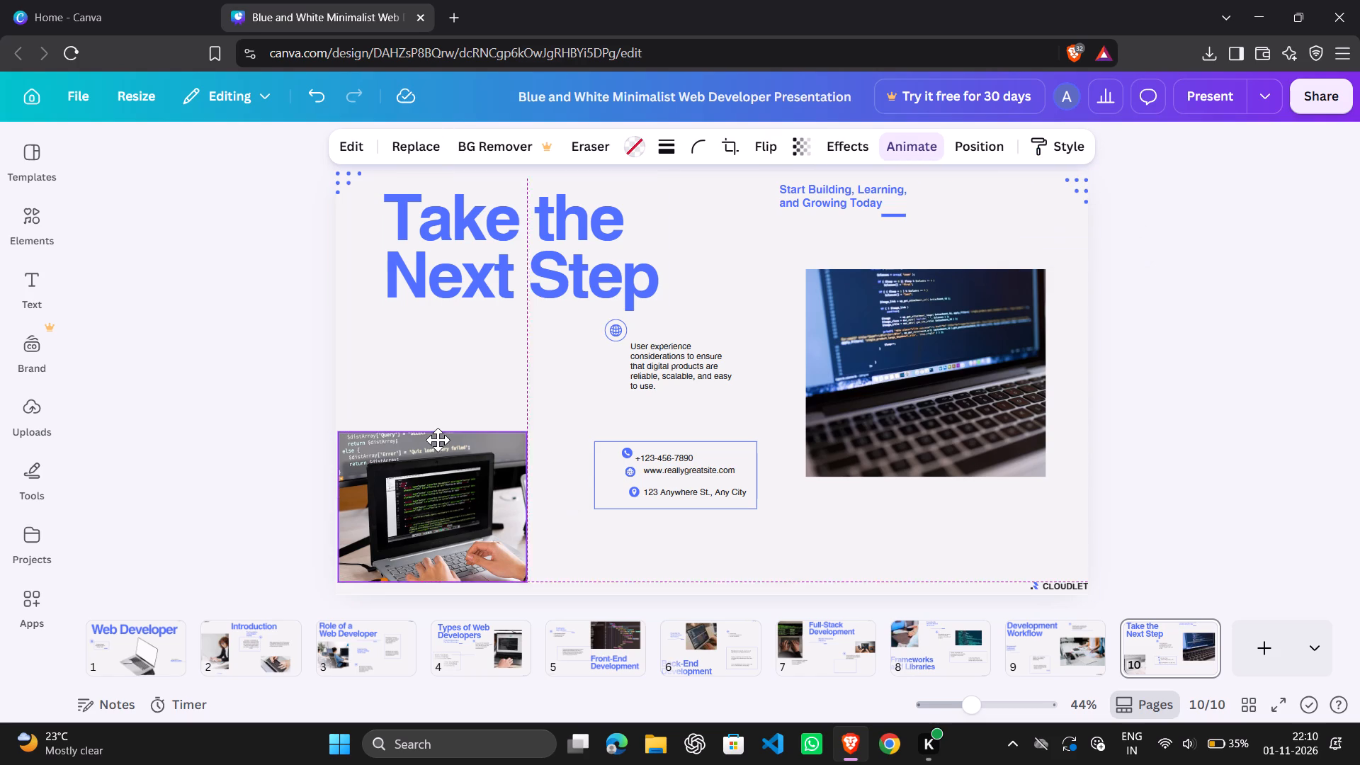
left_click_drag(438, 440, 438, 444)
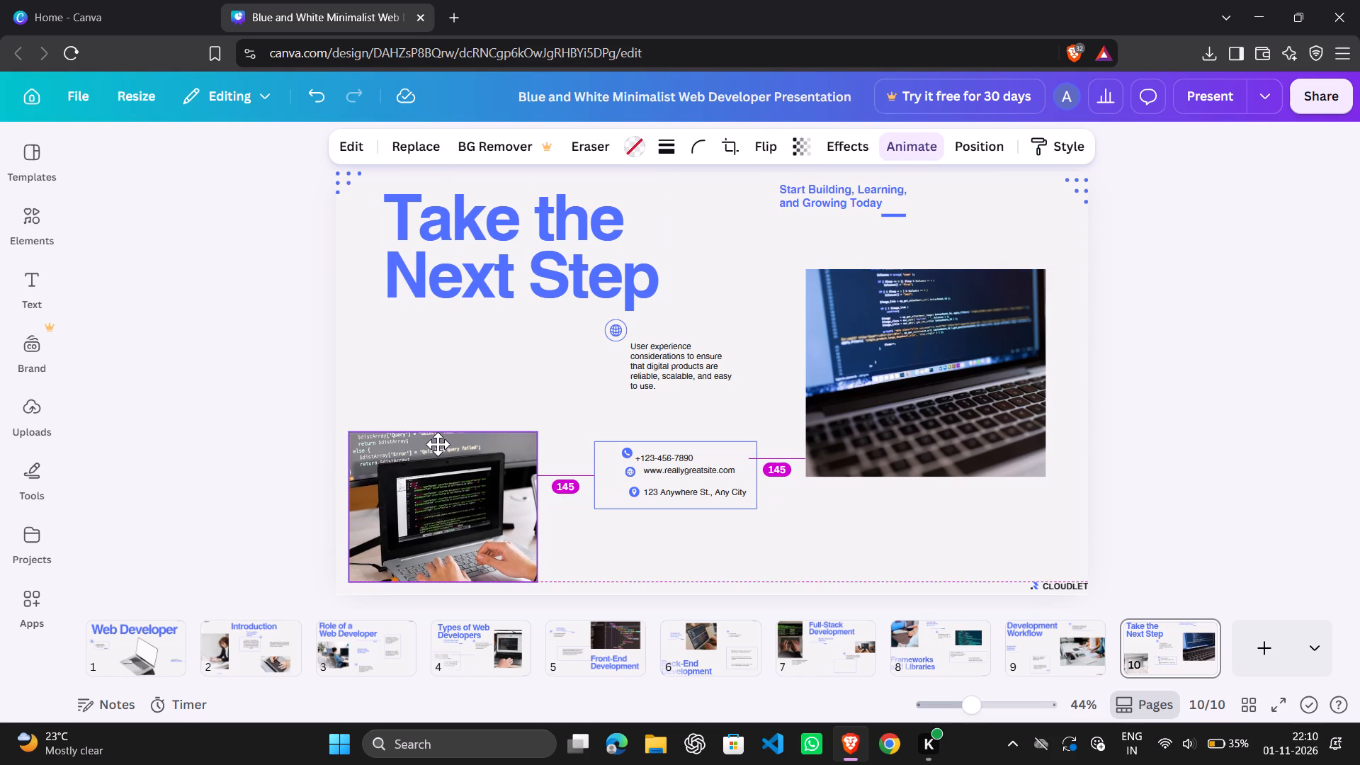
left_click_drag(438, 444, 438, 448)
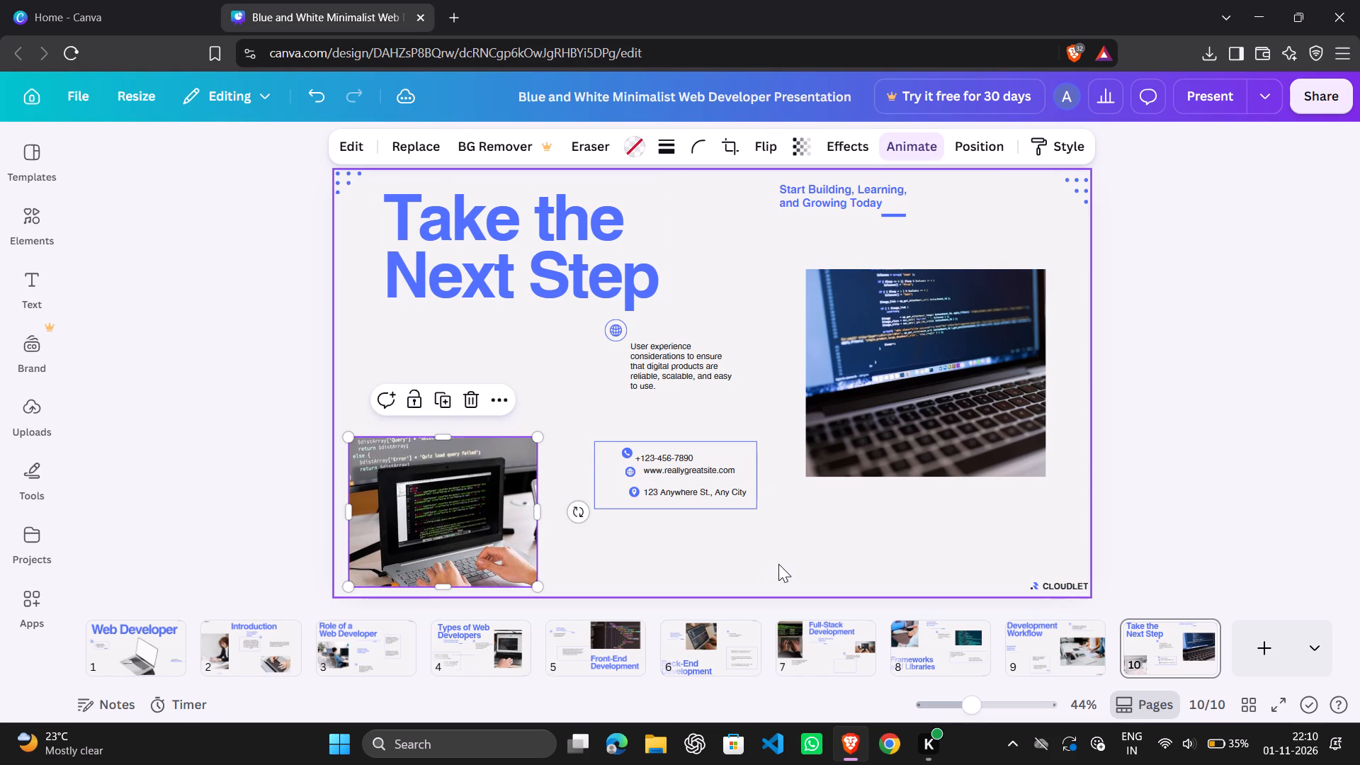
Nudge the upper-left dot pattern on page 10 slightly down, level with the upper-right dot pattern.
left_click_drag(349, 176, 348, 195)
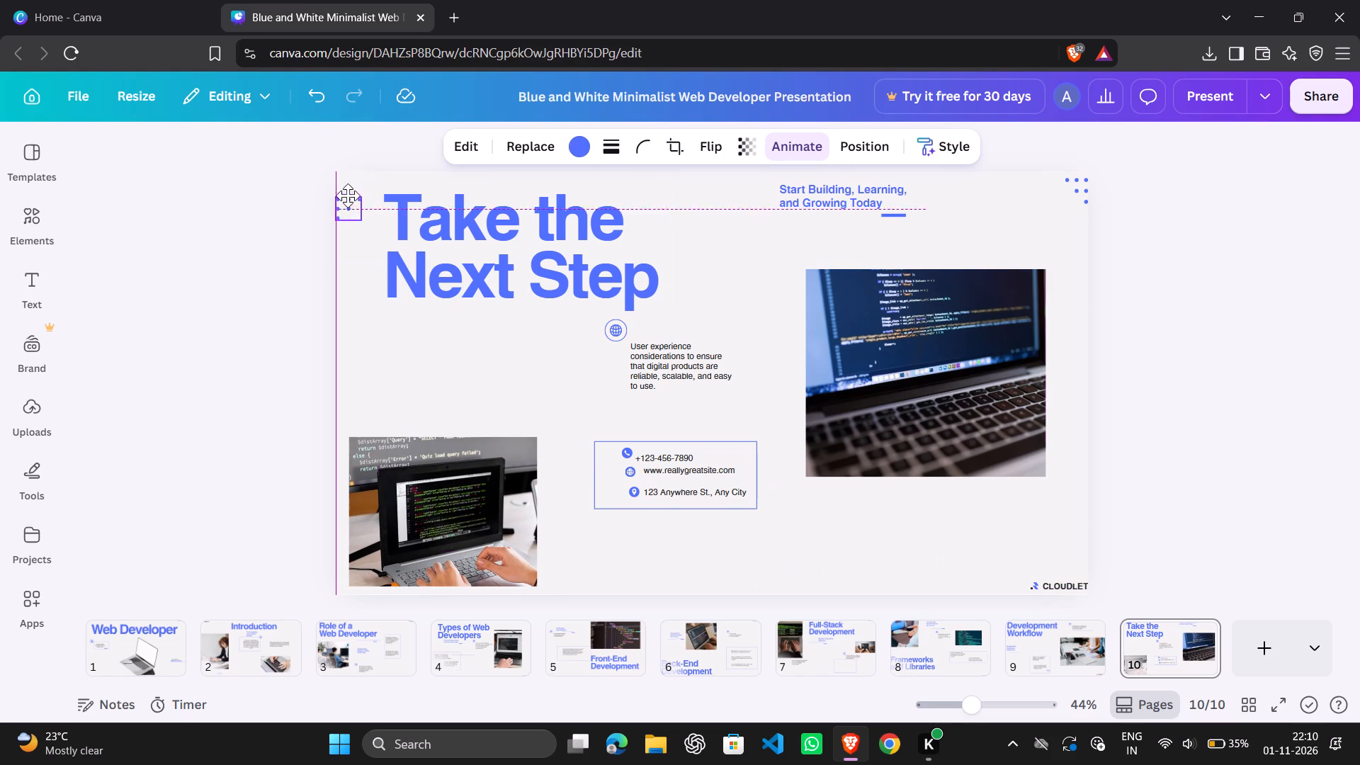
left_click_drag(348, 195, 350, 182)
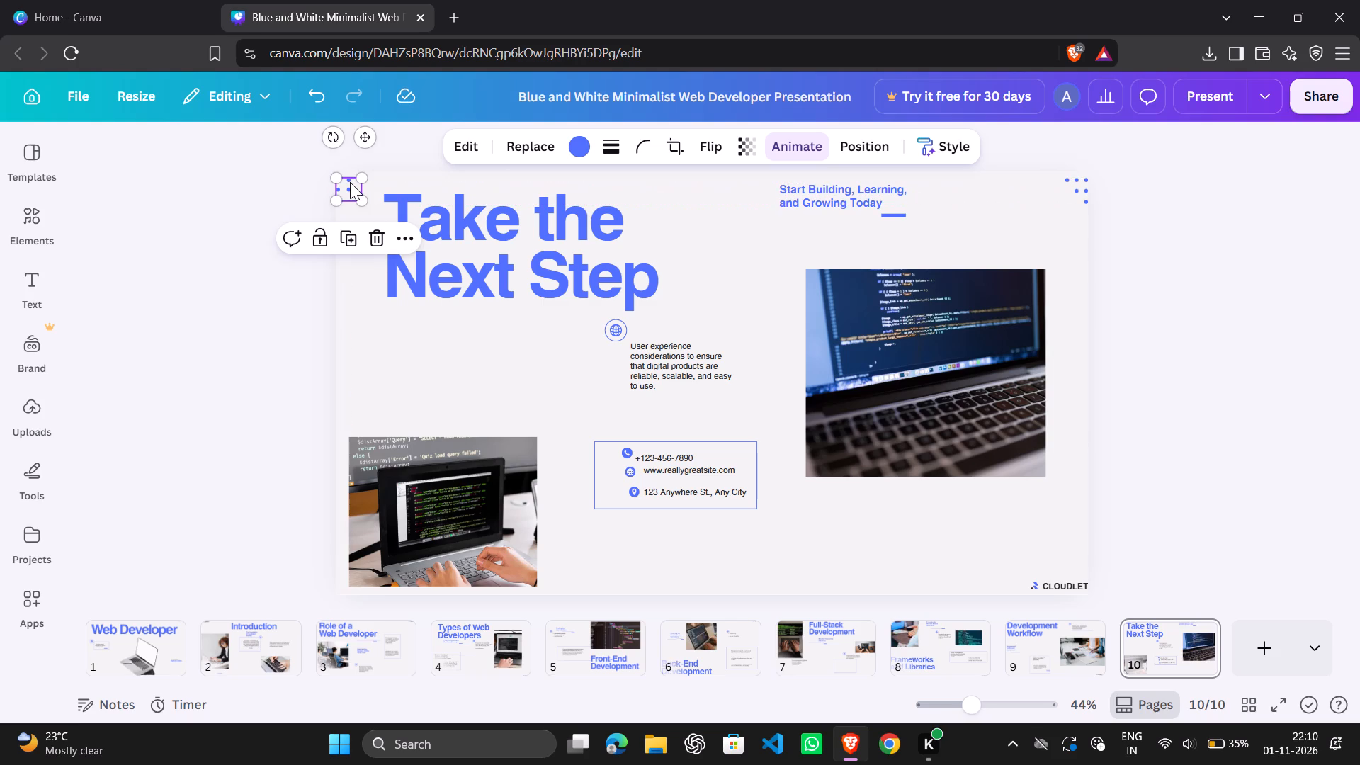
left_click(350, 182)
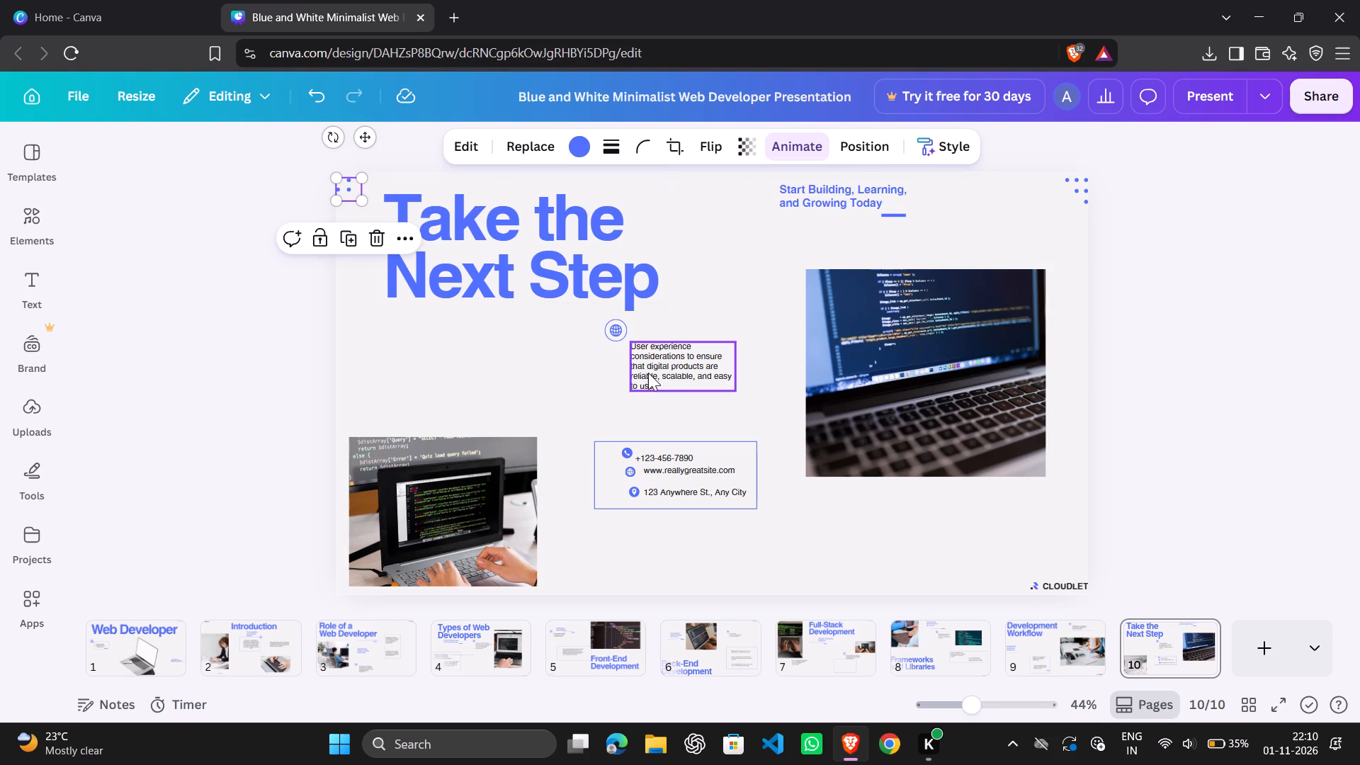
Move the "User experience considerations" paragraph on page 10 right toward the large photo, with the globe icon at its upper-left corner.
left_click_drag(648, 373, 708, 373)
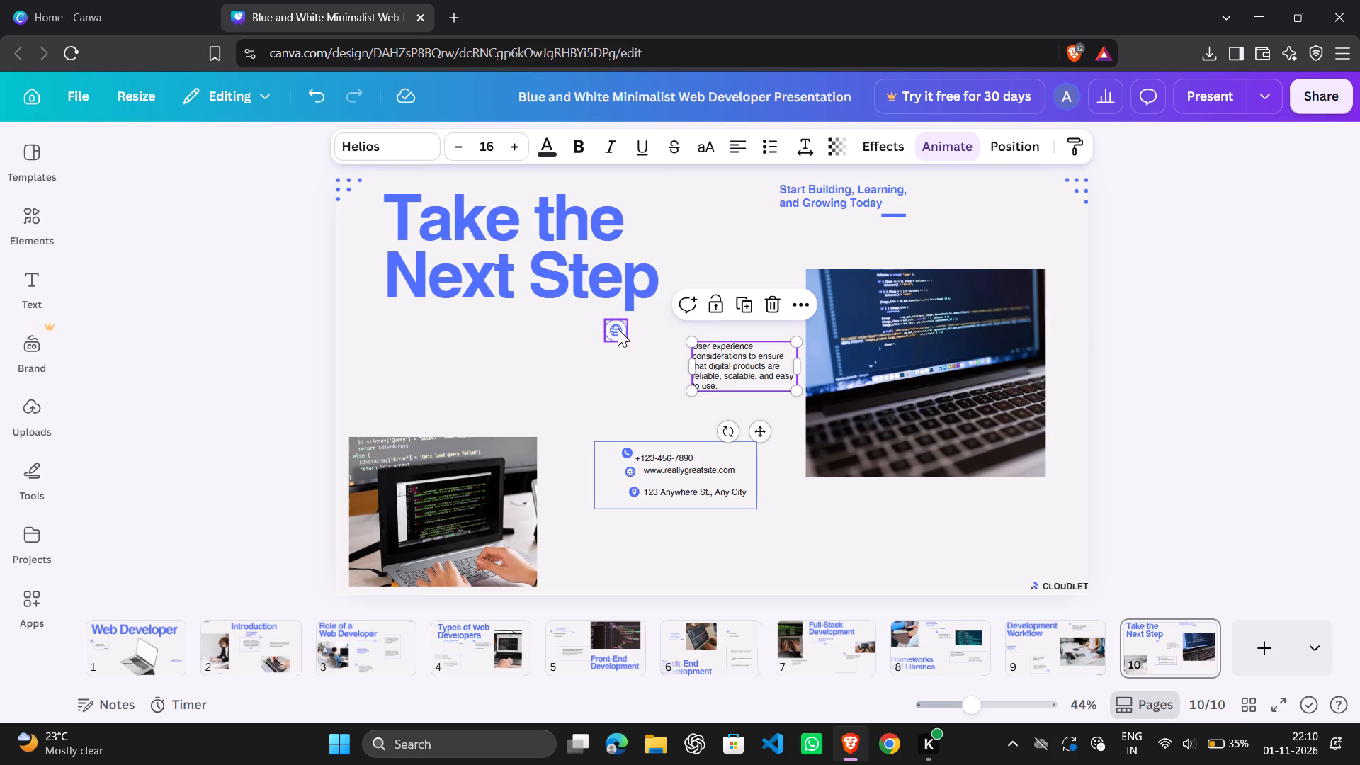
left_click_drag(619, 329, 682, 325)
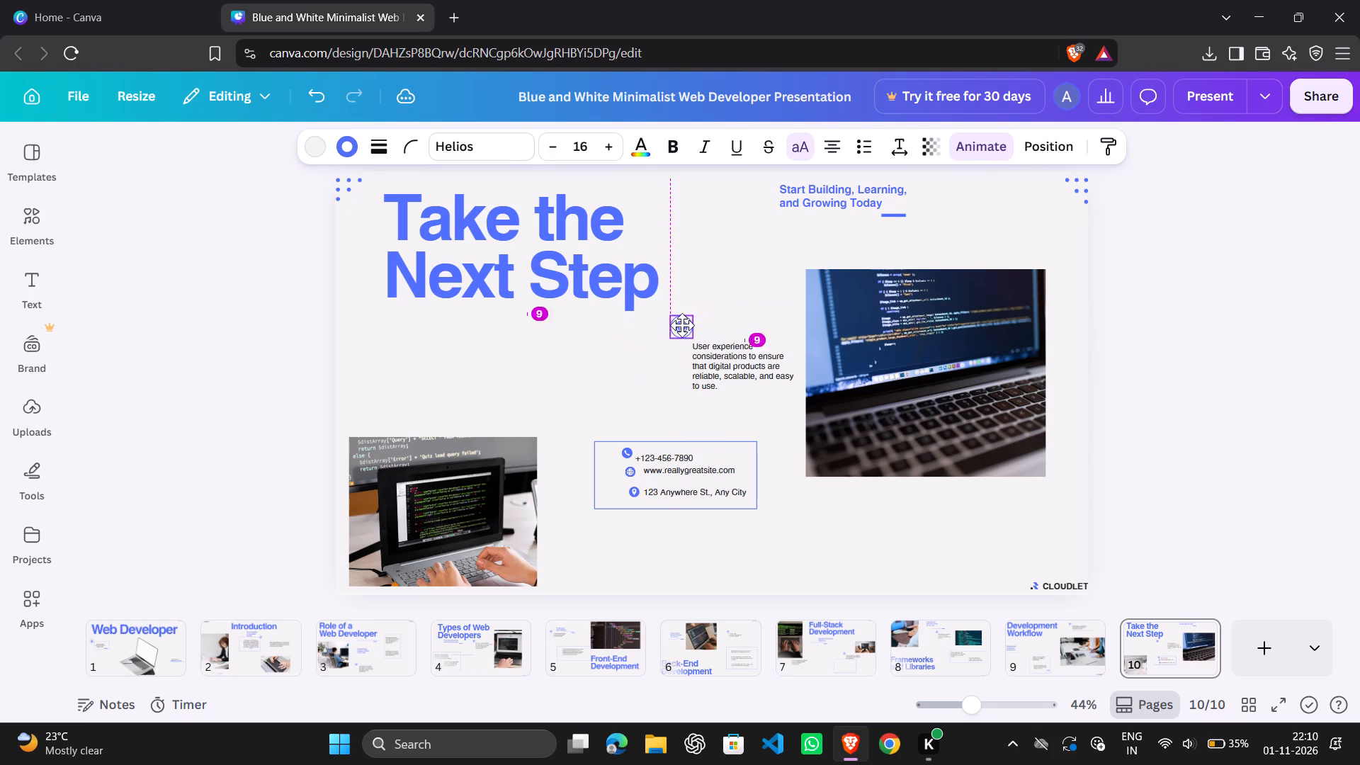
left_click_drag(682, 325, 681, 325)
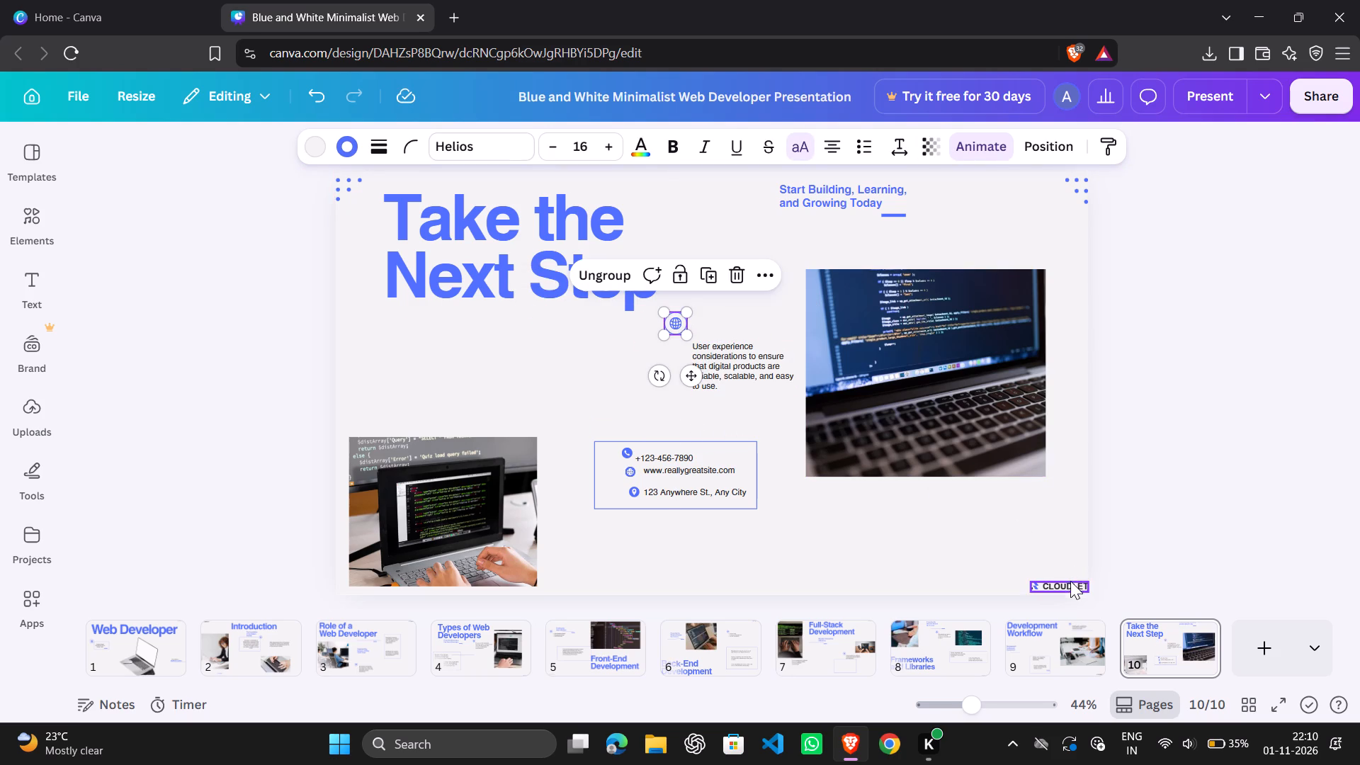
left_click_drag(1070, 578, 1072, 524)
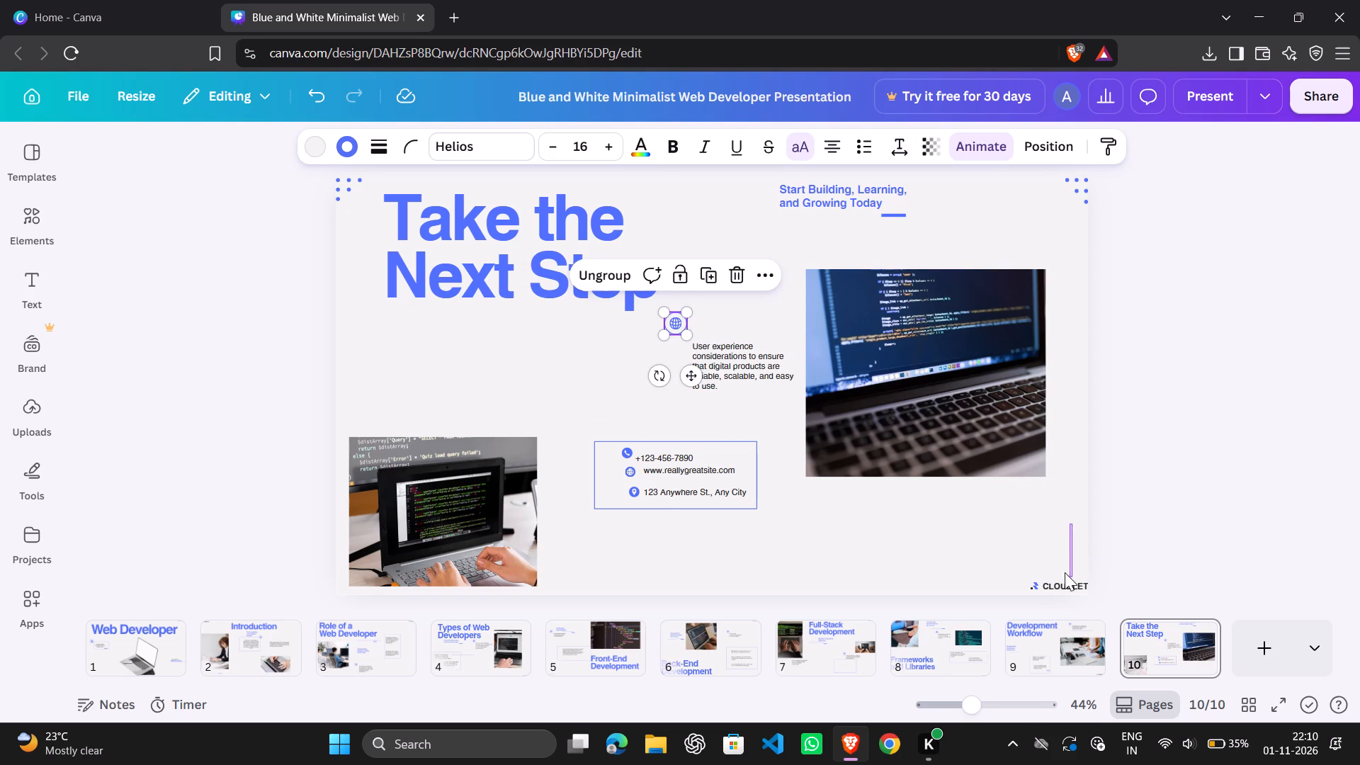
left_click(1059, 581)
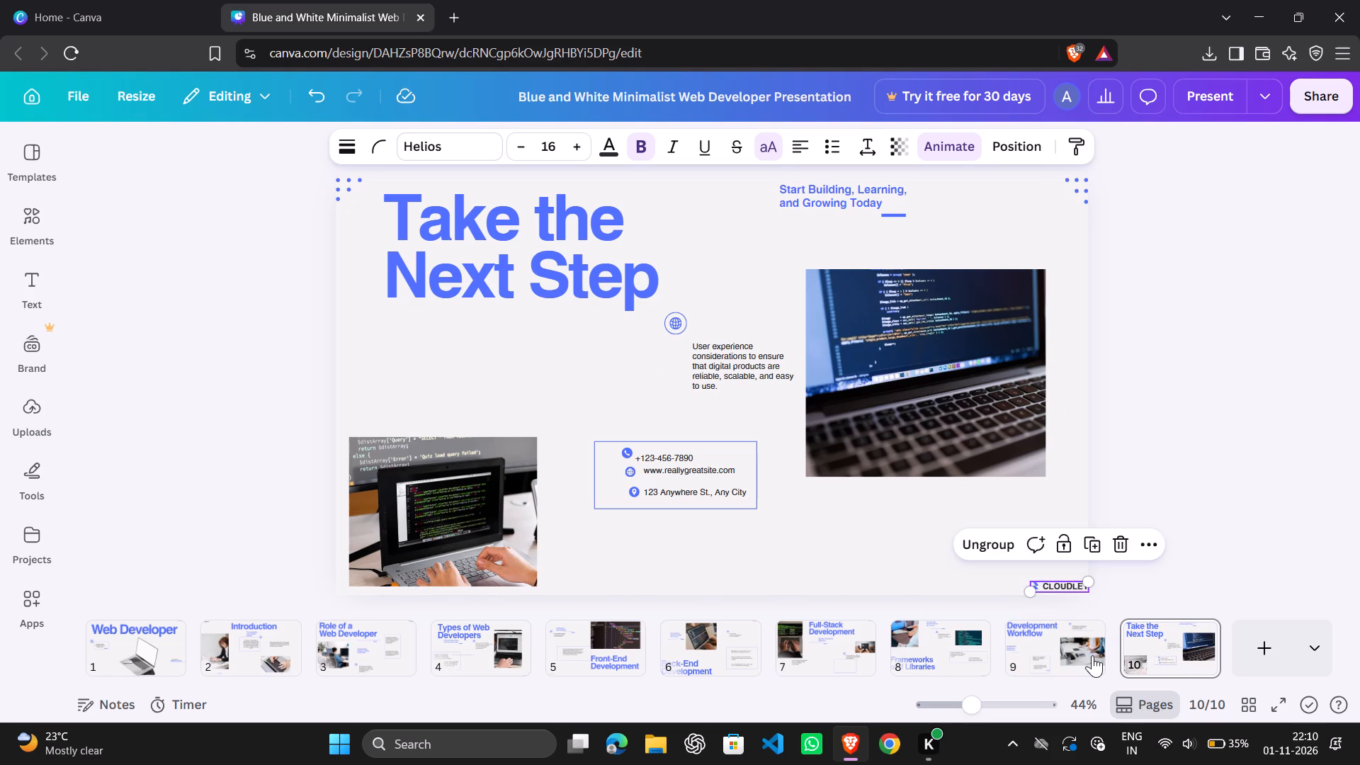
On page 4, move the long thin line to just below the "Front-End Developer, Full-Stack Developer" subtitle.
left_click(504, 633)
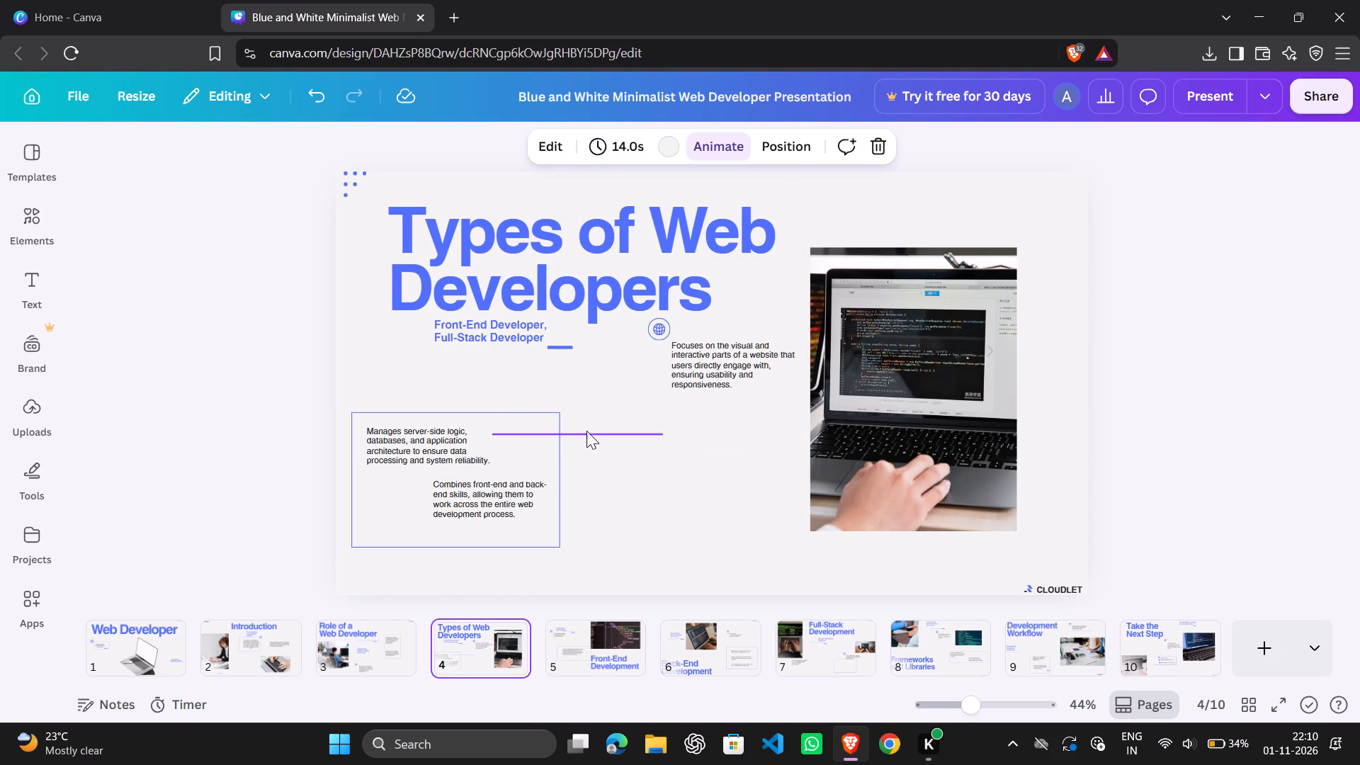
left_click_drag(586, 431, 510, 348)
left_click(608, 400)
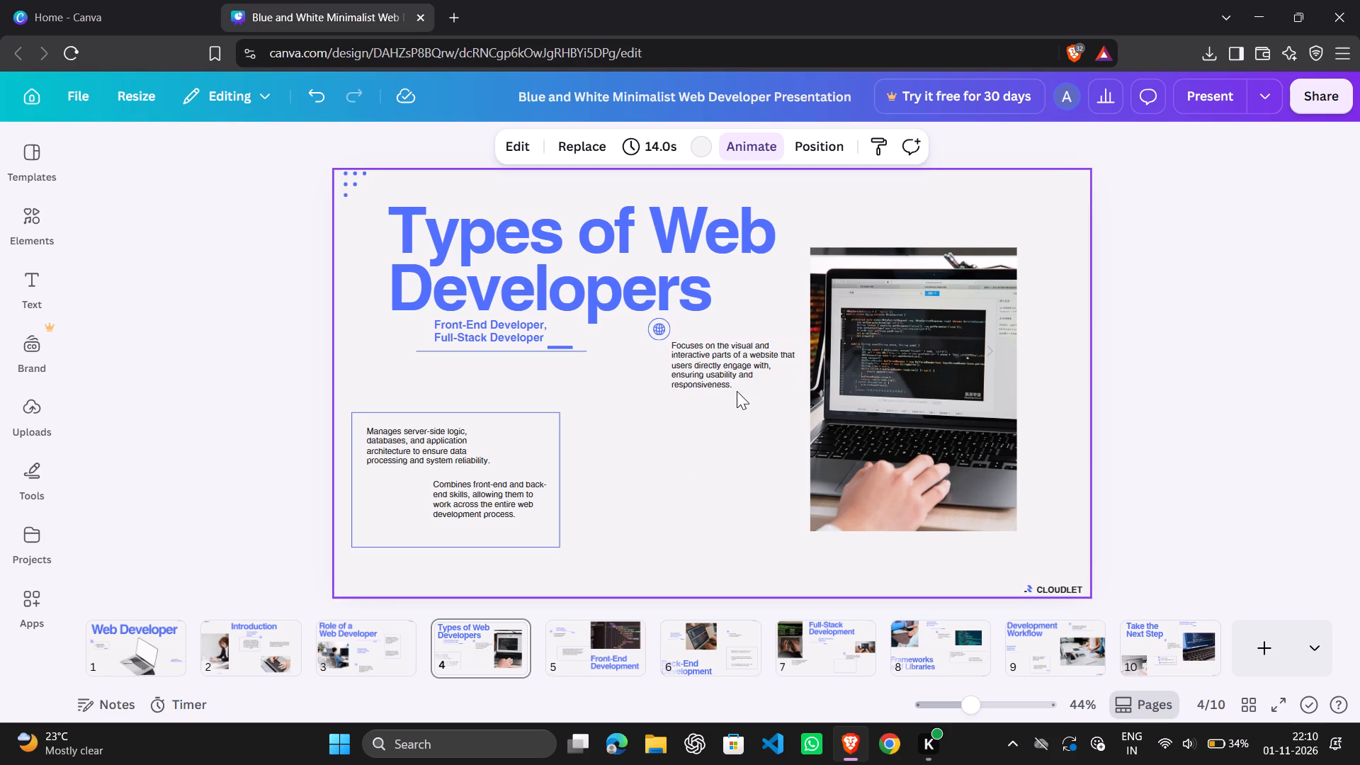
Move the "Focuses on the visual" paragraph on page 4 down and left, centred between the outlined rectangle and the photo.
left_click_drag(778, 363, 775, 368)
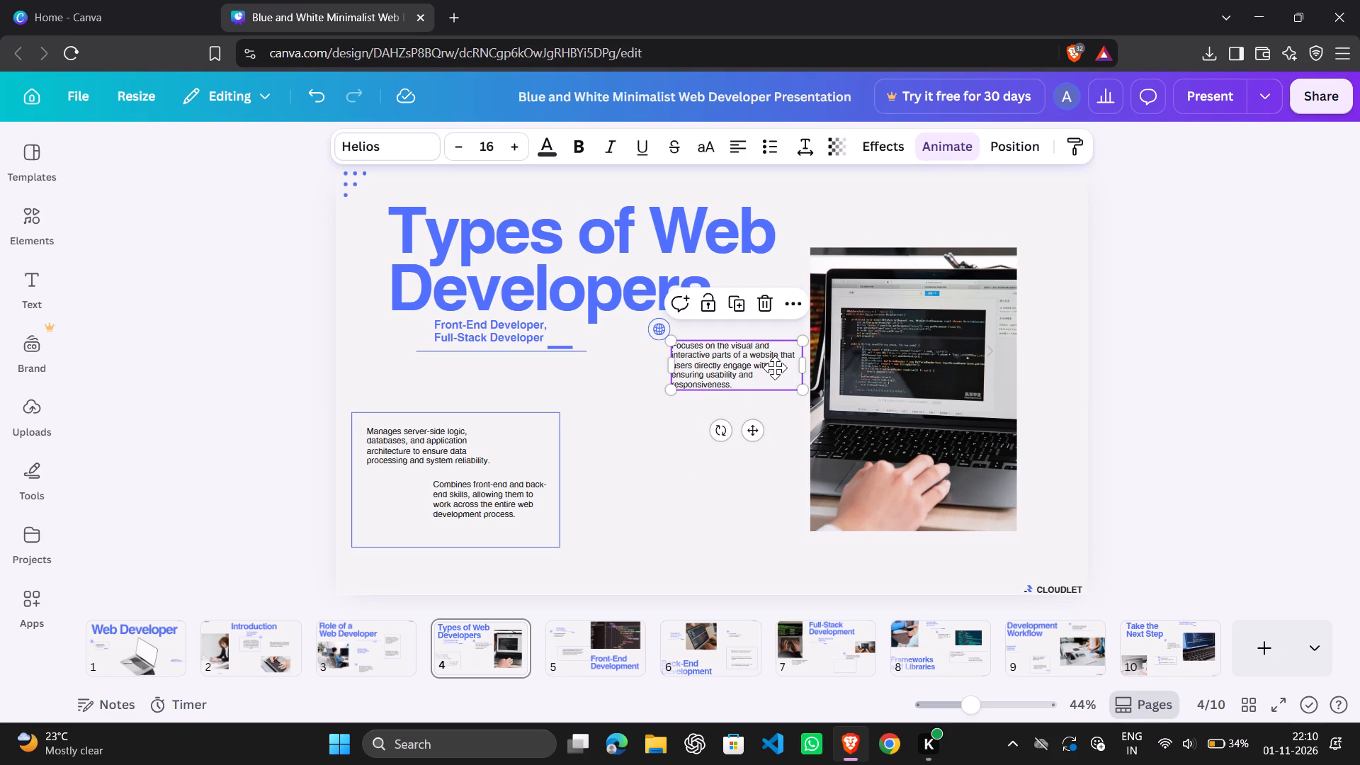
left_click_drag(775, 368, 806, 445)
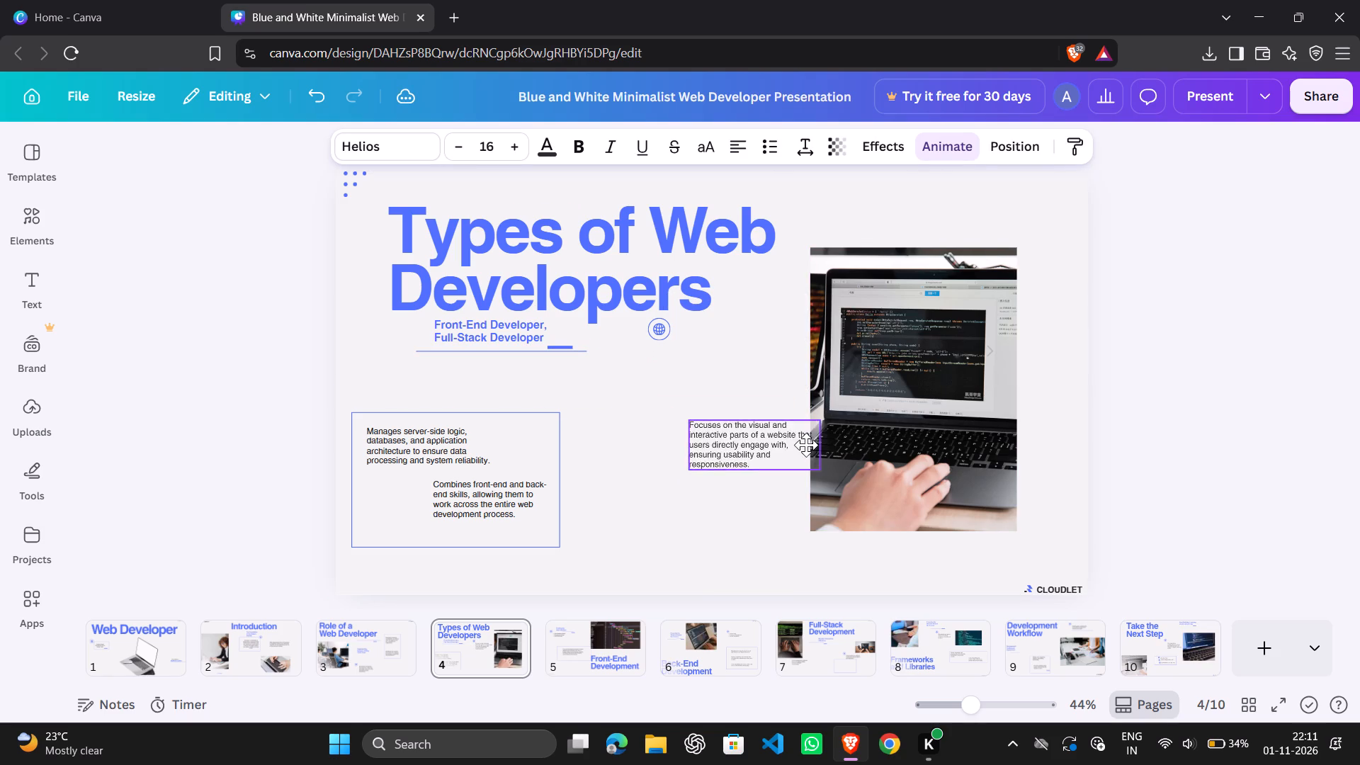
left_click_drag(806, 445, 734, 428)
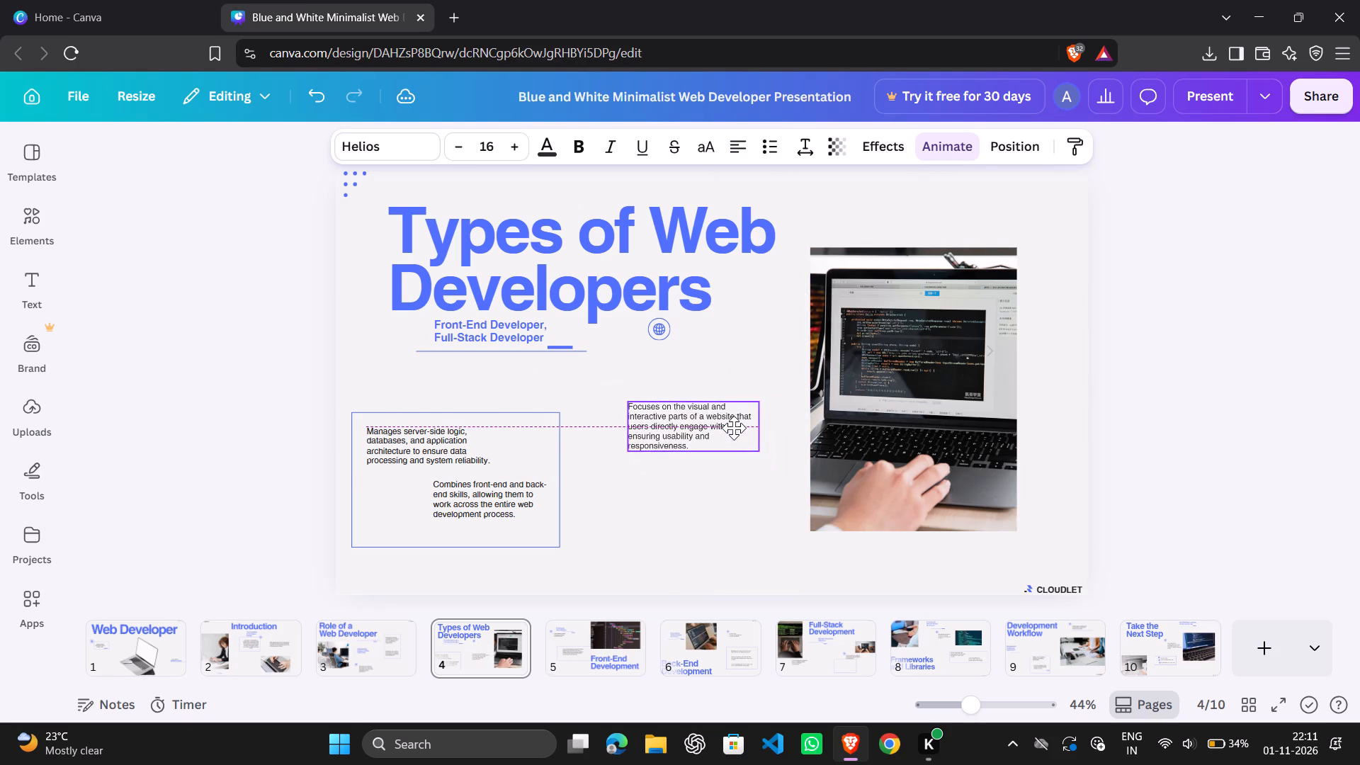
left_click_drag(734, 428, 731, 424)
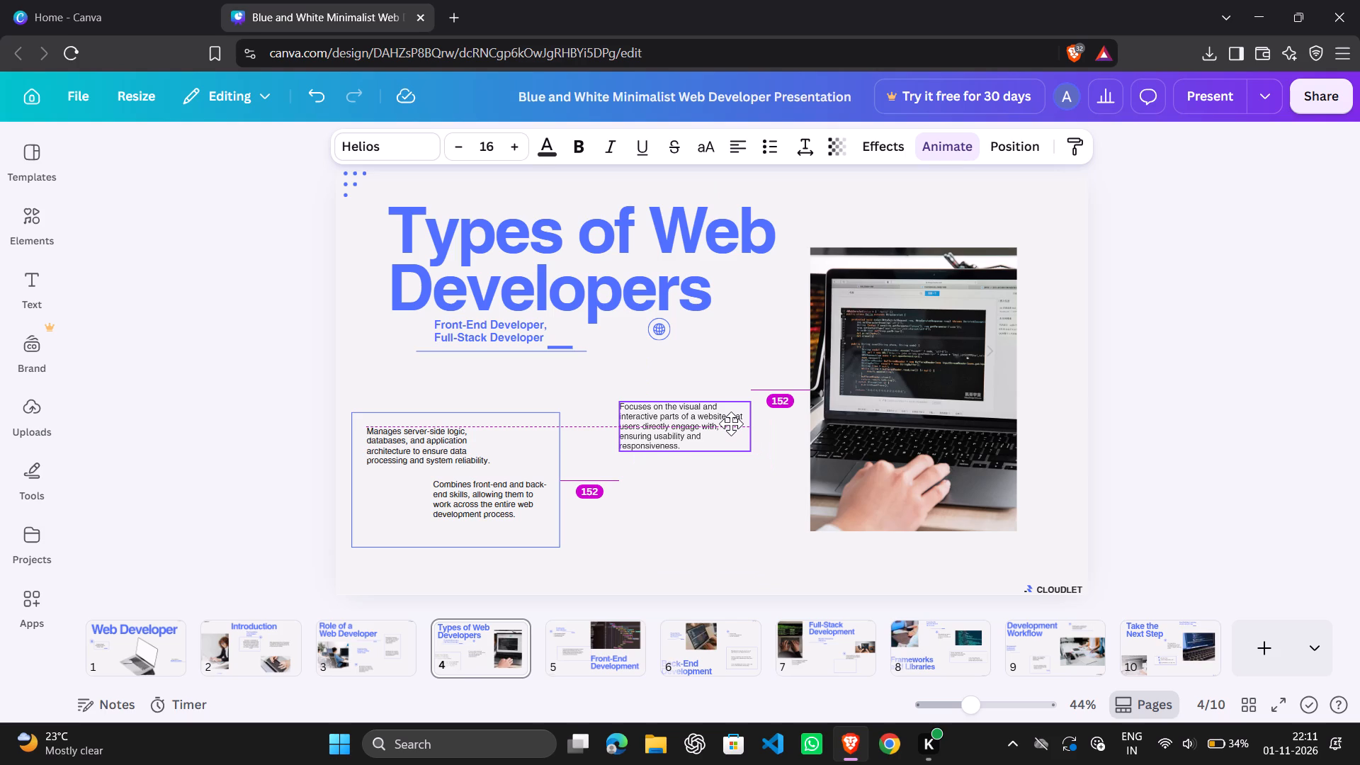
left_click_drag(731, 424, 731, 419)
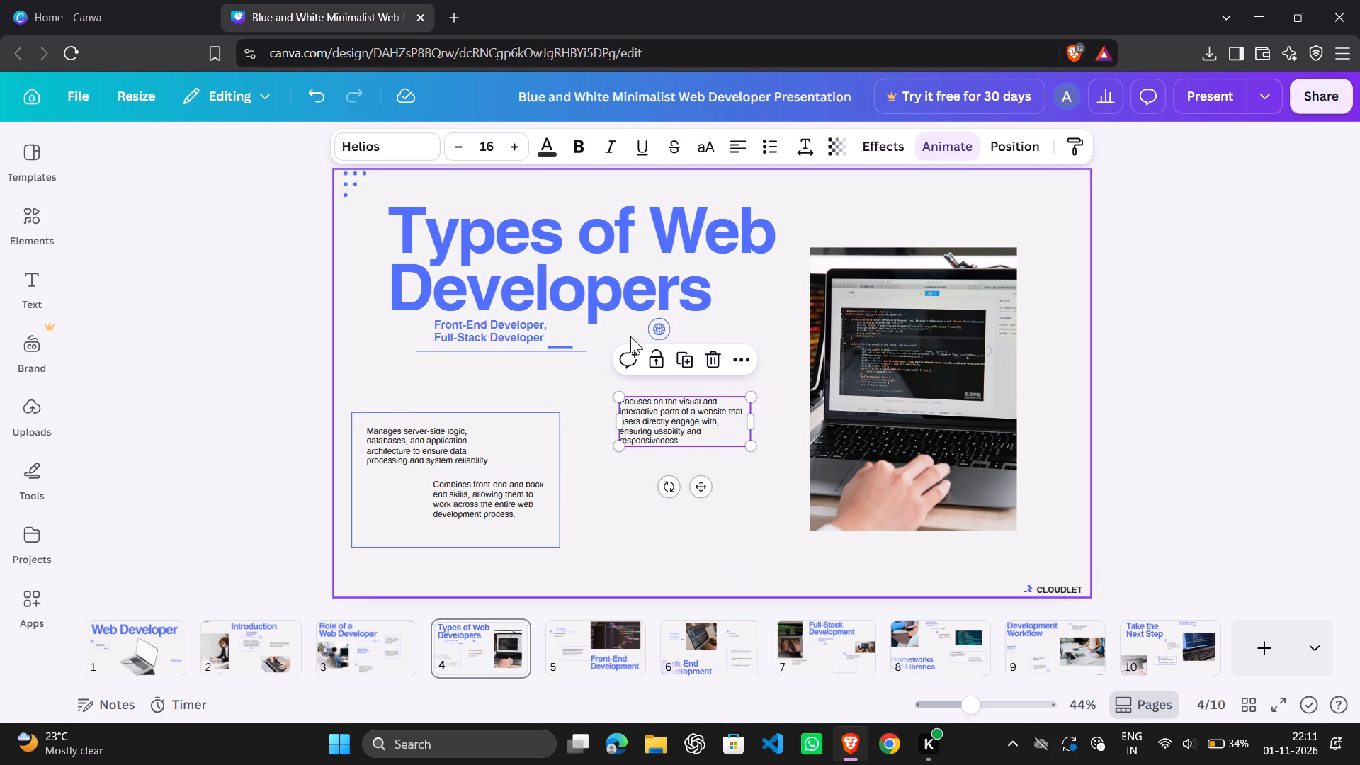
Move the globe icon on page 4 to the upper-left corner of the "Focuses on the visual" paragraph.
left_click_drag(654, 327, 589, 382)
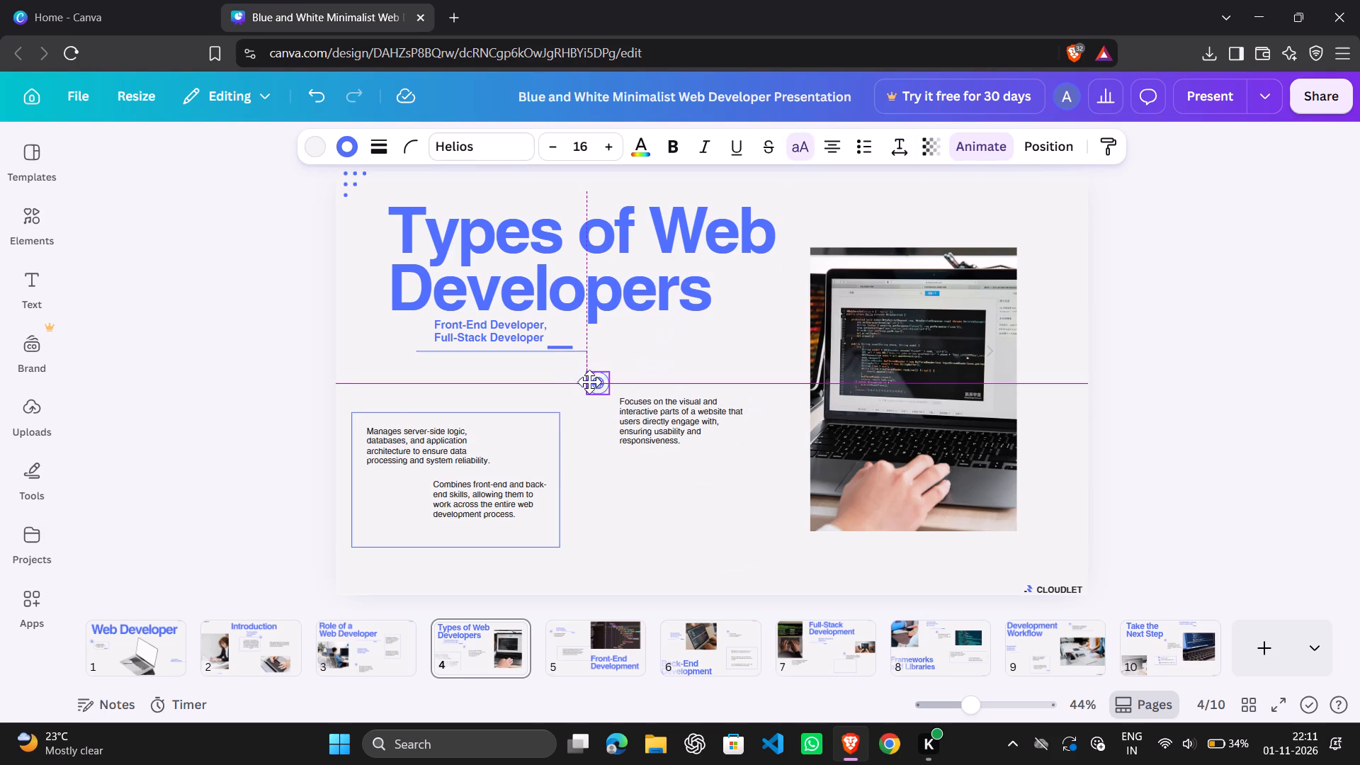
left_click_drag(589, 382, 594, 392)
Move the laptop photo on page 4 right, its right side aligned with the CLOUDLET logo's right end.
left_click_drag(851, 325, 912, 325)
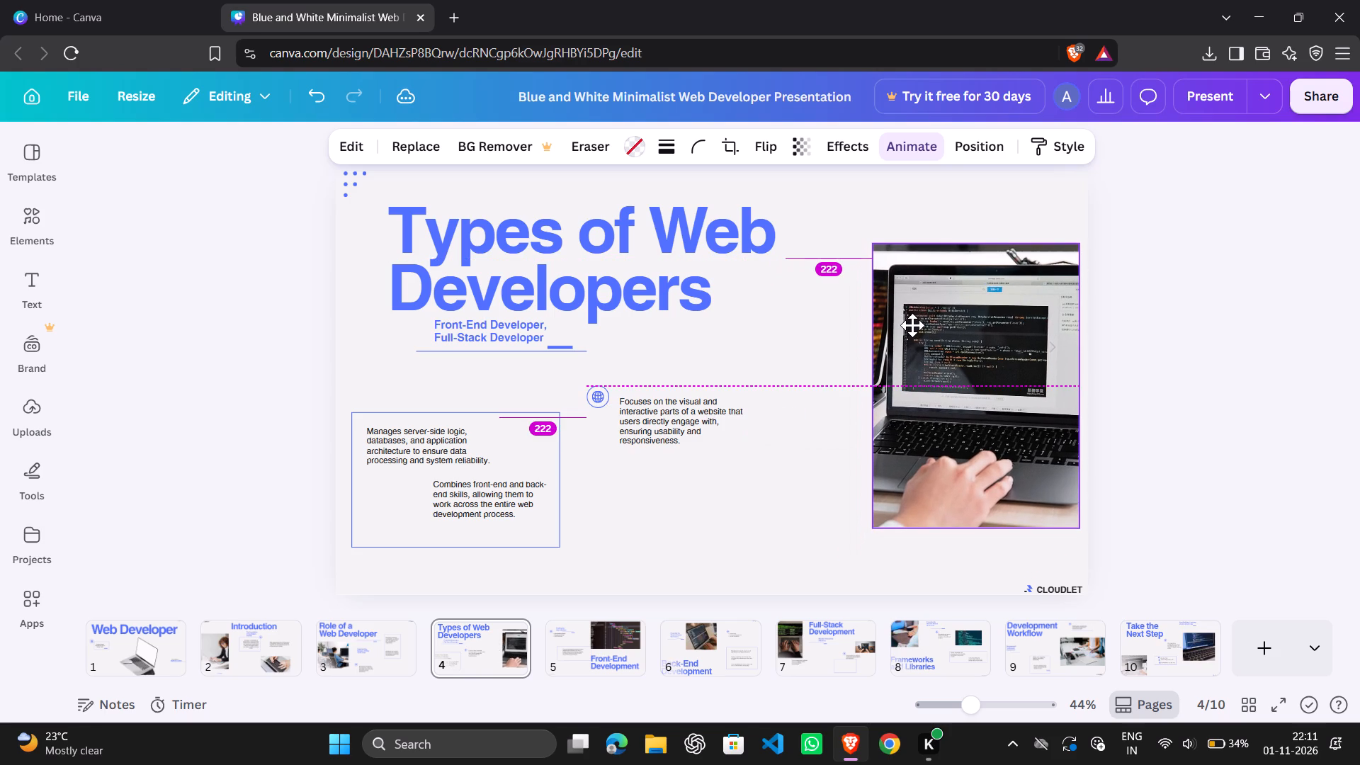
left_click_drag(912, 325, 917, 323)
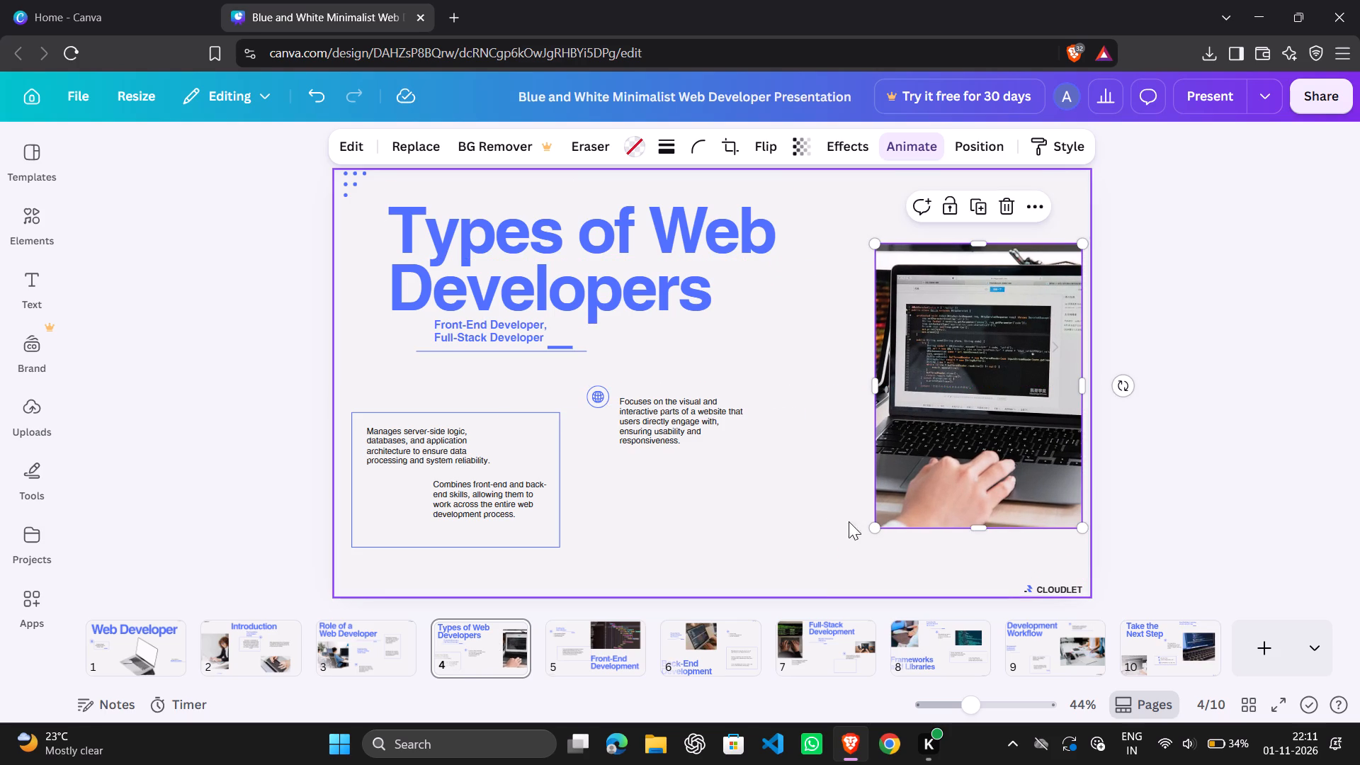
On page 5, move the "Crafting the User Interface" heading up and right, close to the slide's top edge.
left_click(611, 666)
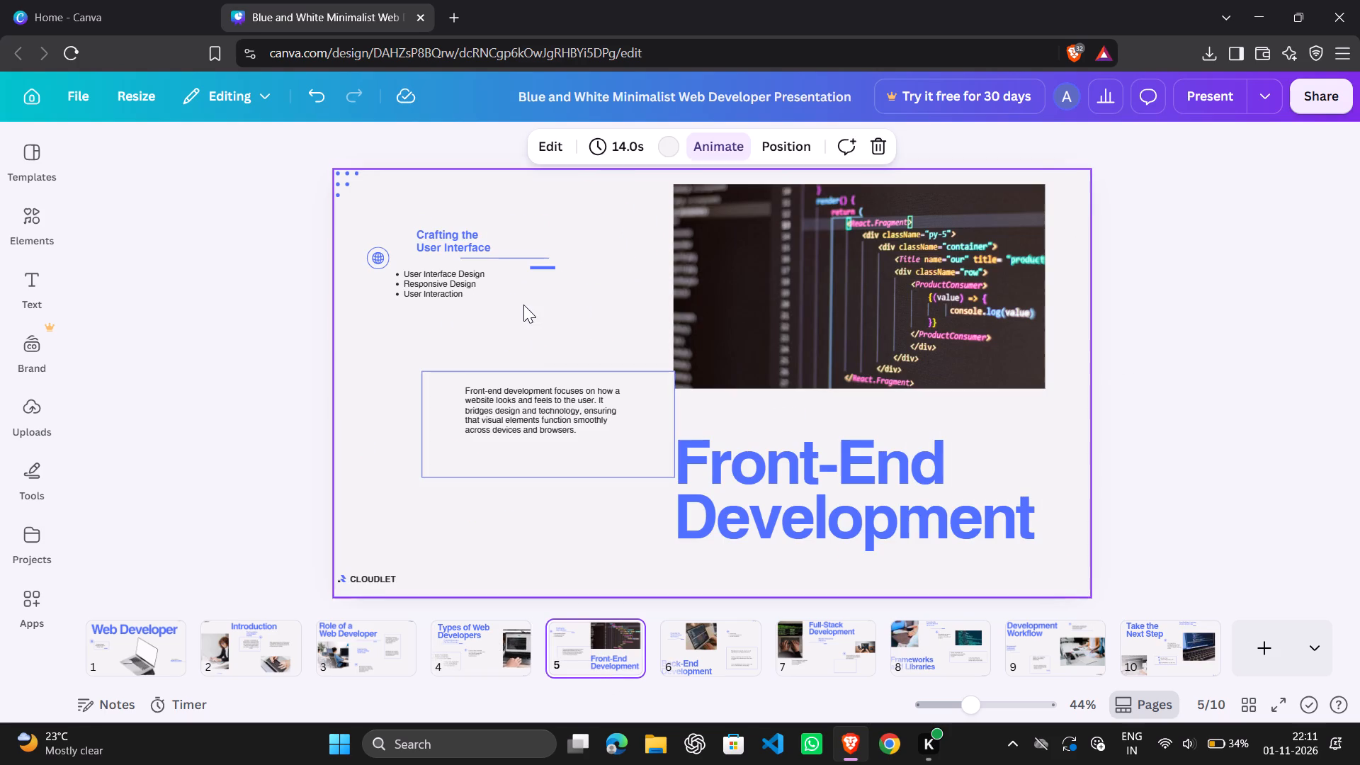
left_click_drag(463, 237, 533, 196)
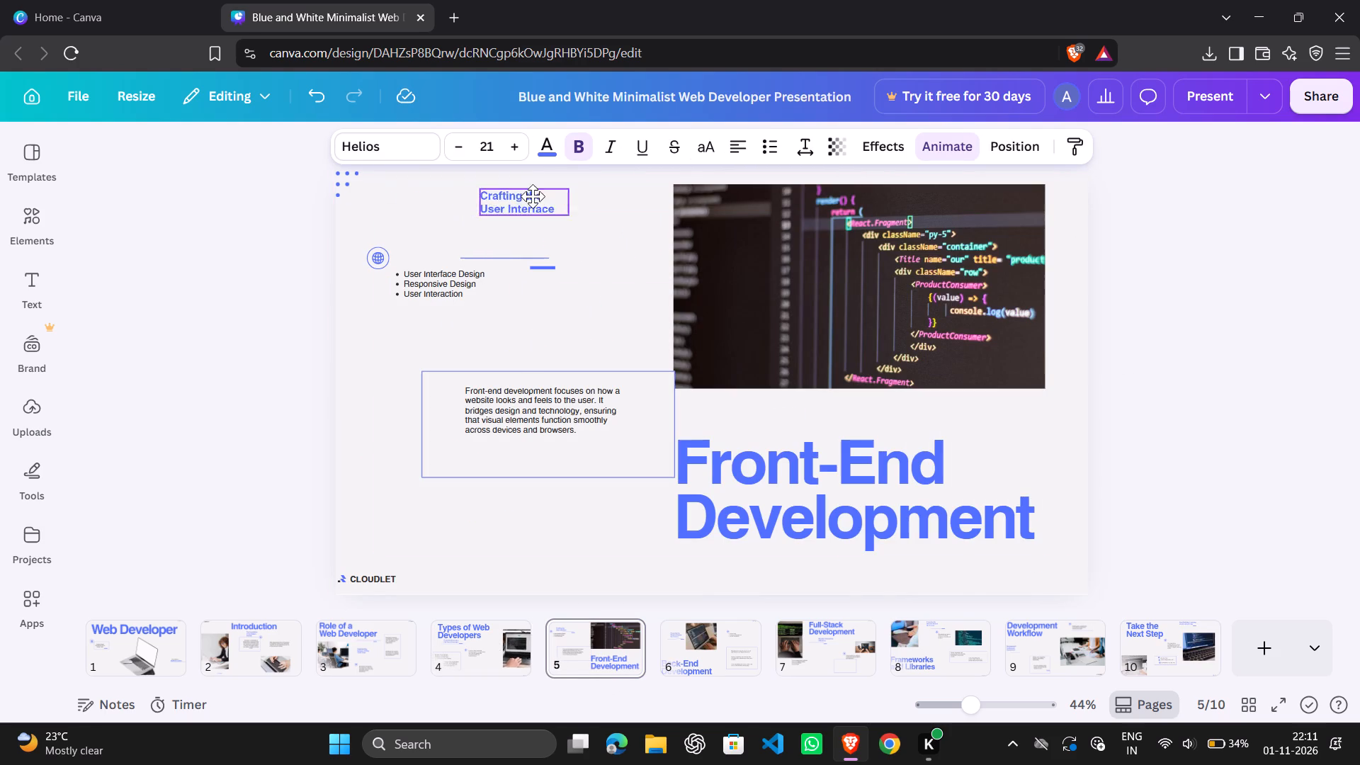
left_click_drag(533, 196, 546, 183)
Move the thin line and the short dash on page 5 to just below the "Crafting the User Interface" heading, dash at the line's right end.
left_click(508, 251)
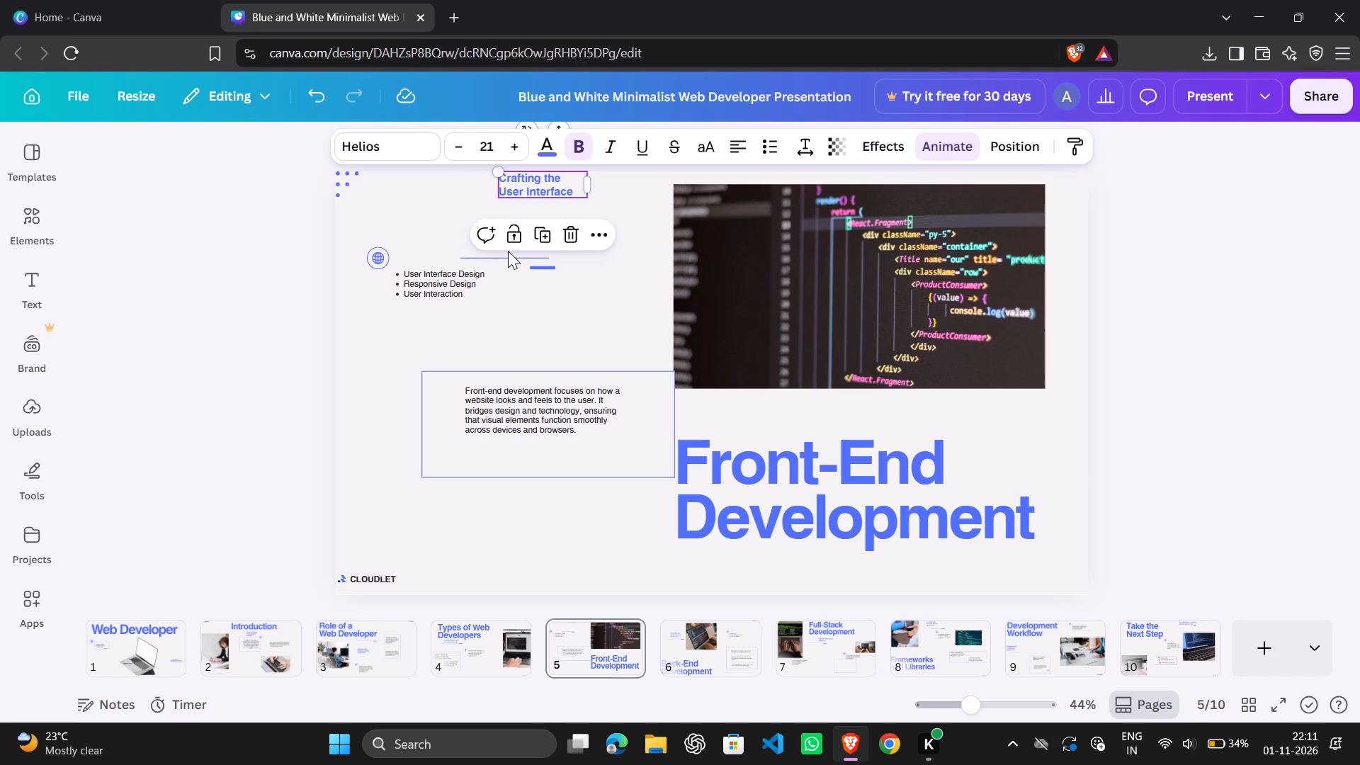
left_click_drag(512, 256, 550, 204)
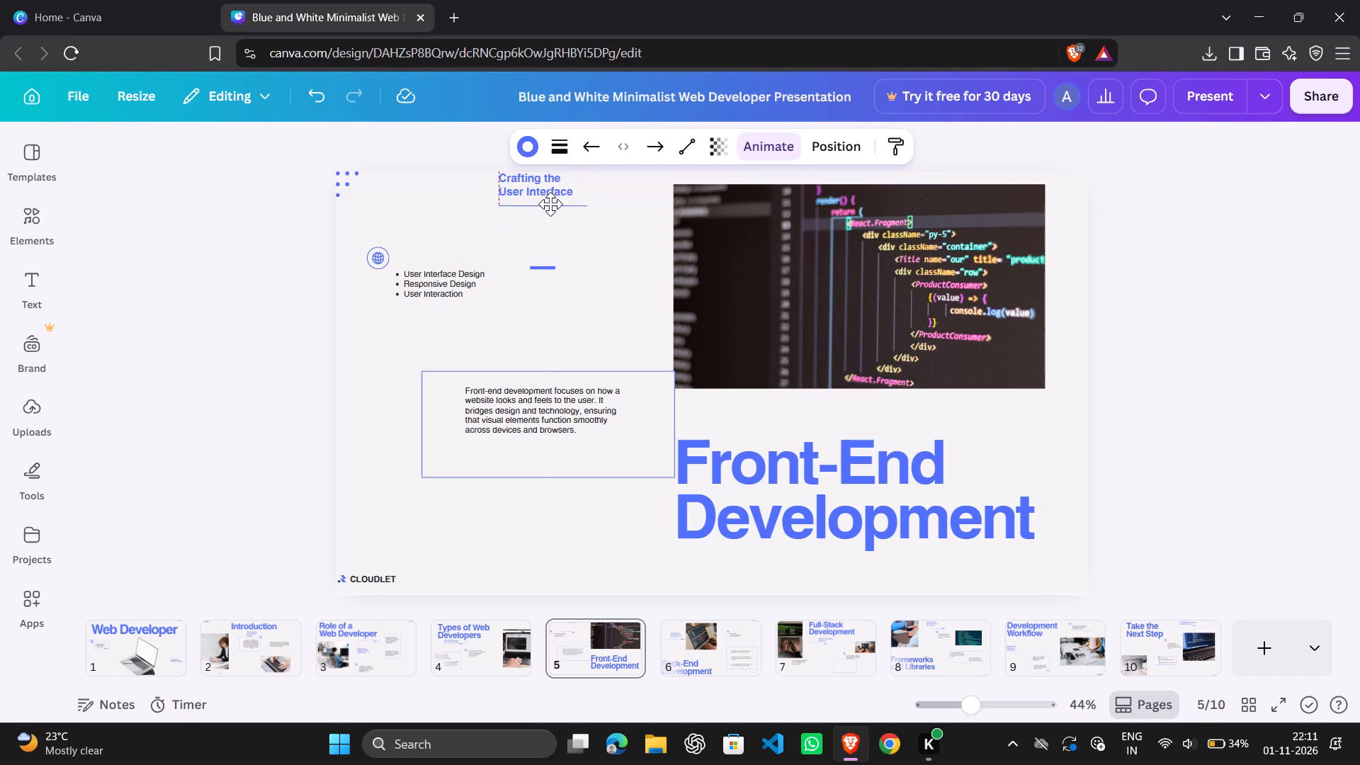
left_click_drag(550, 204, 536, 202)
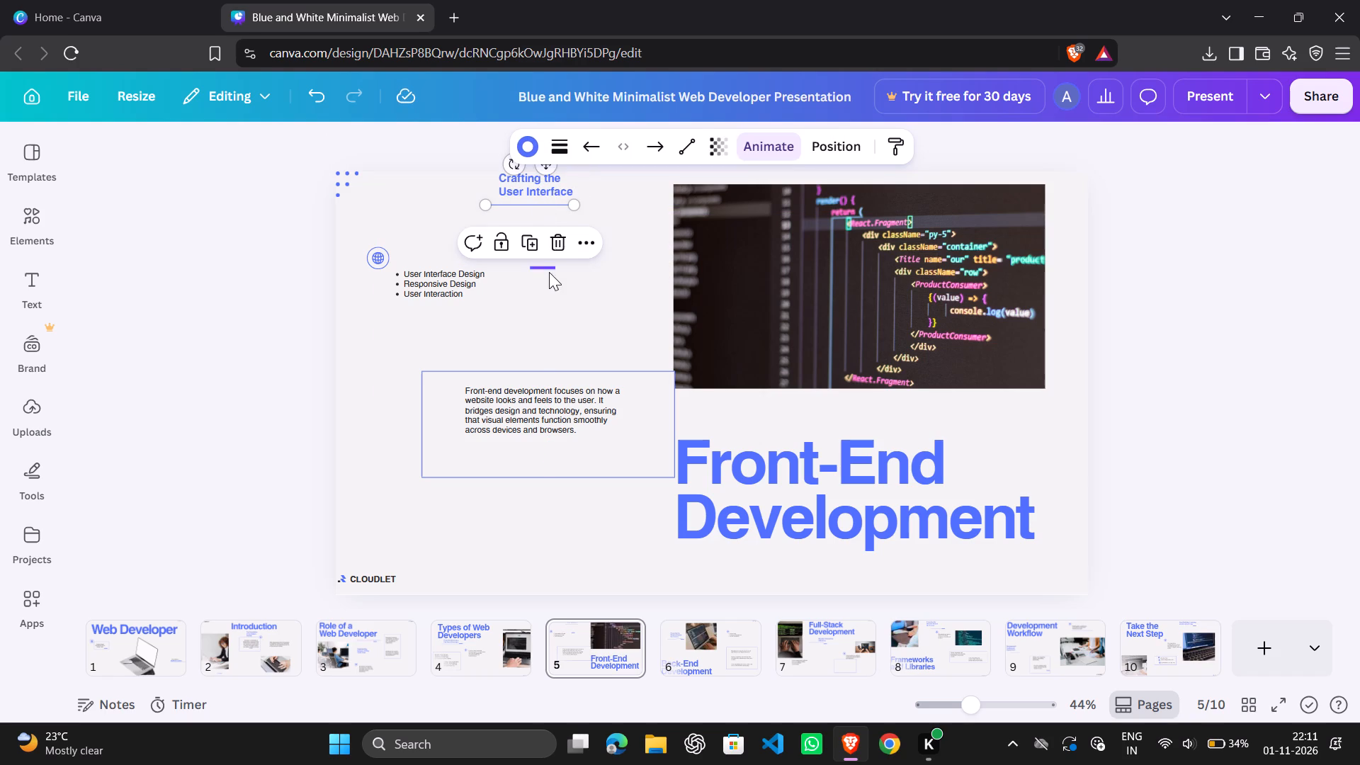
left_click_drag(547, 268, 579, 213)
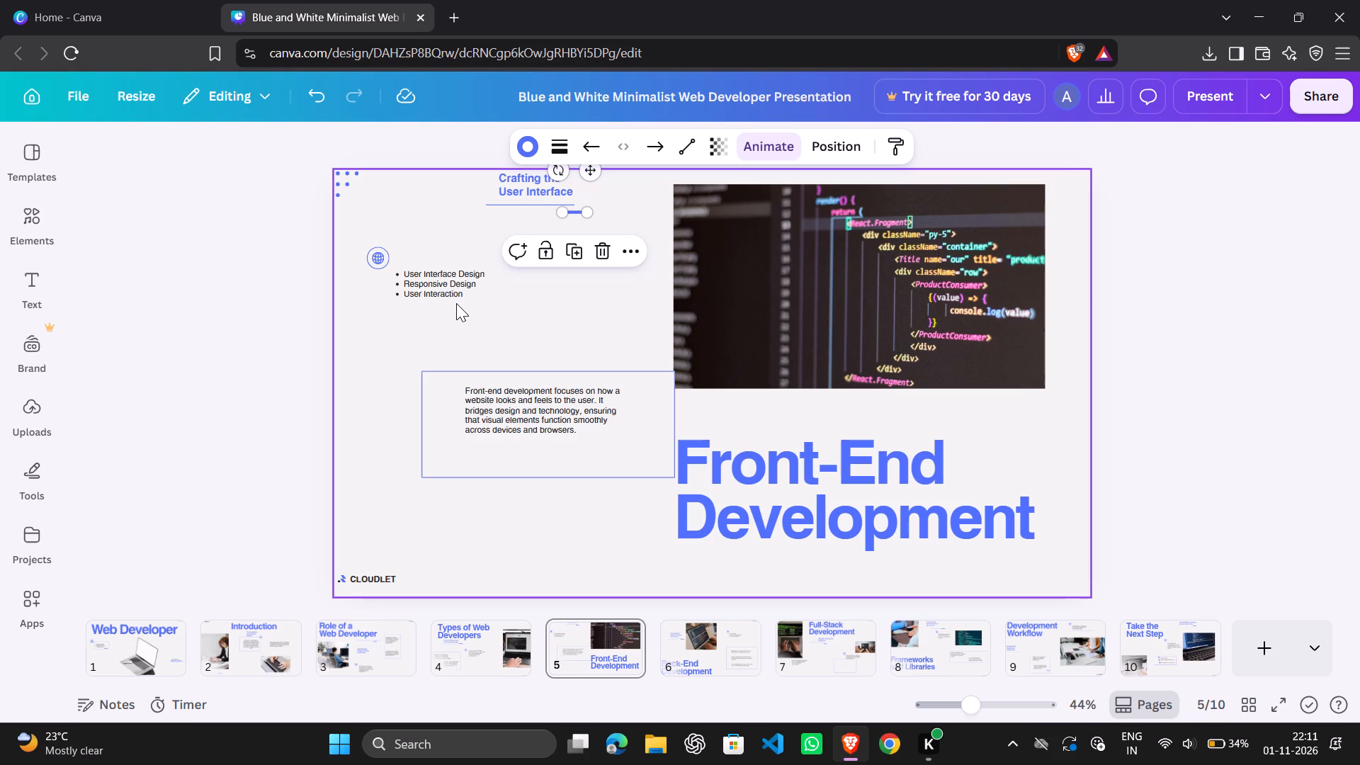
On page 5, move the outlined box and its "Front-end development focuses" paragraph left and down, paragraph in the box's lower half.
left_click_drag(535, 431, 510, 448)
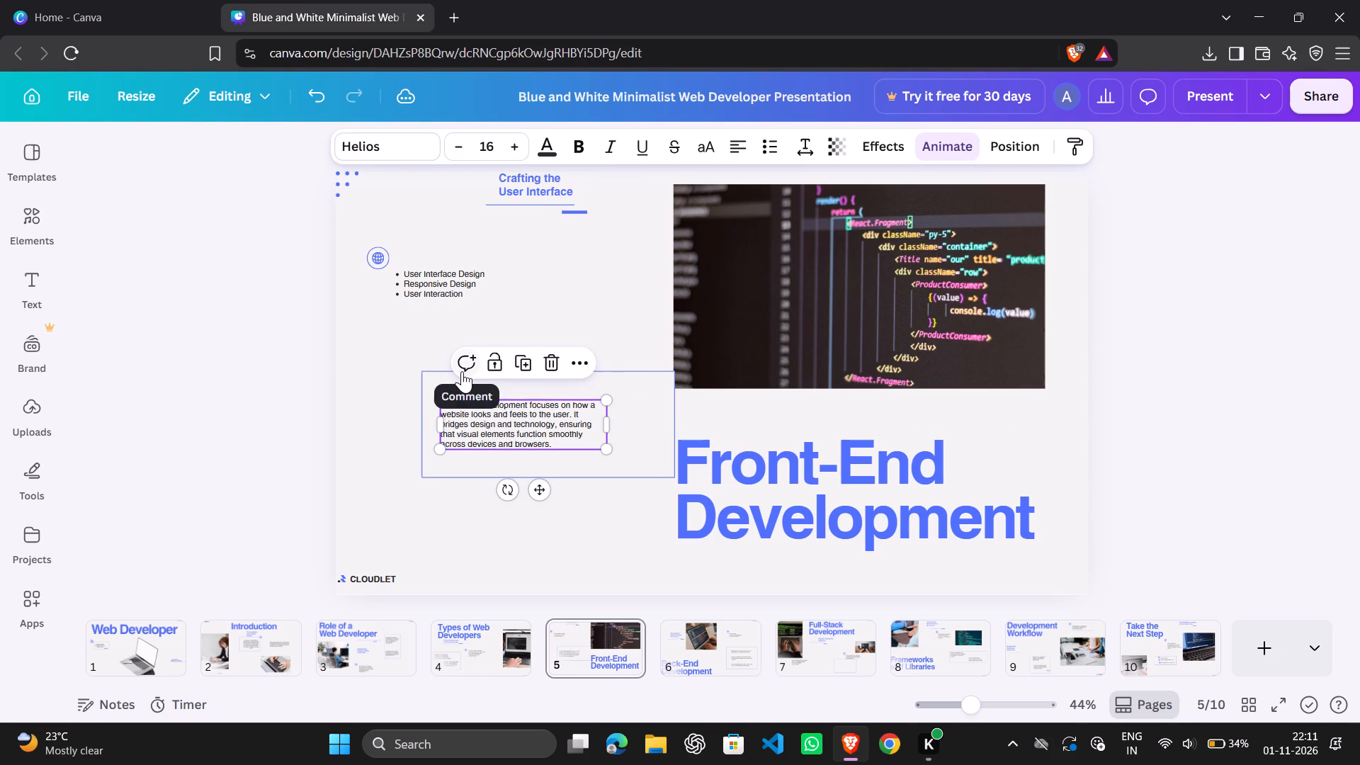
left_click_drag(436, 378, 378, 381)
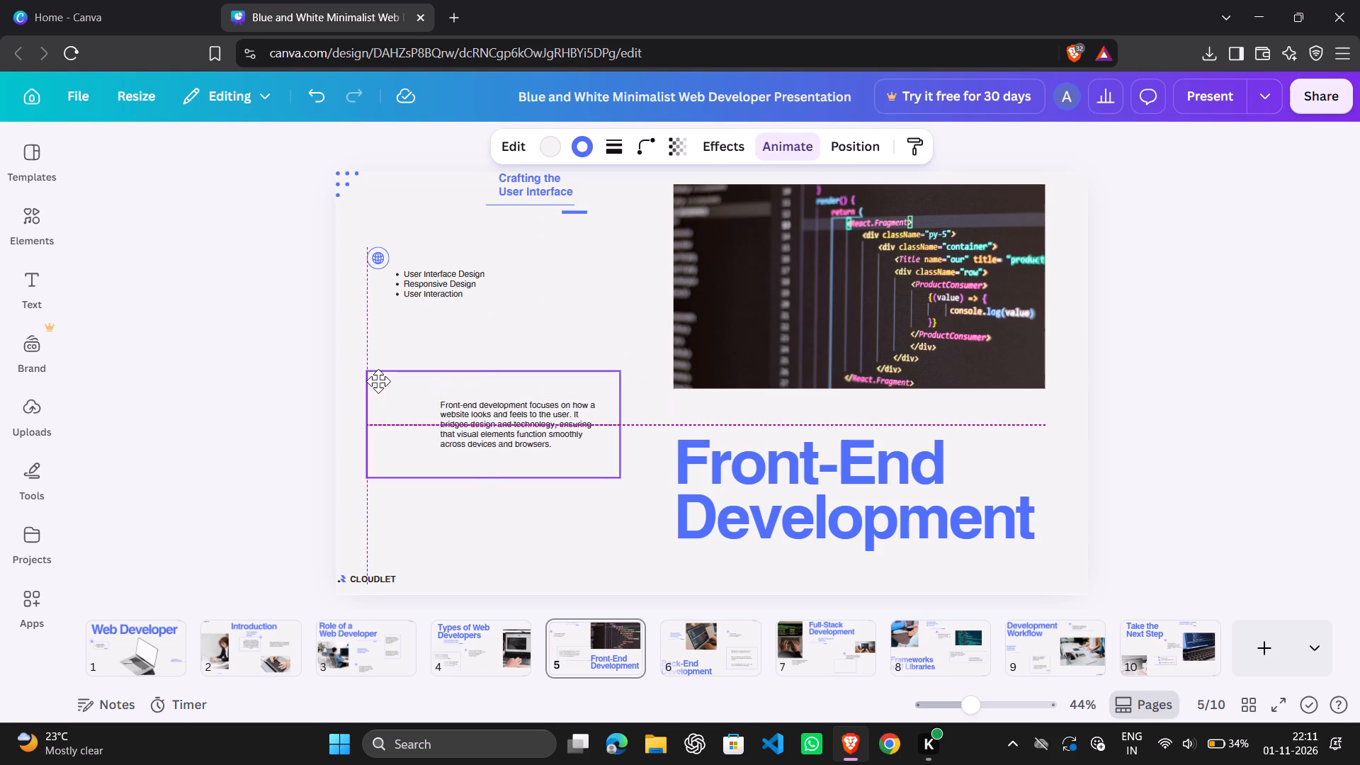
left_click_drag(378, 381, 376, 399)
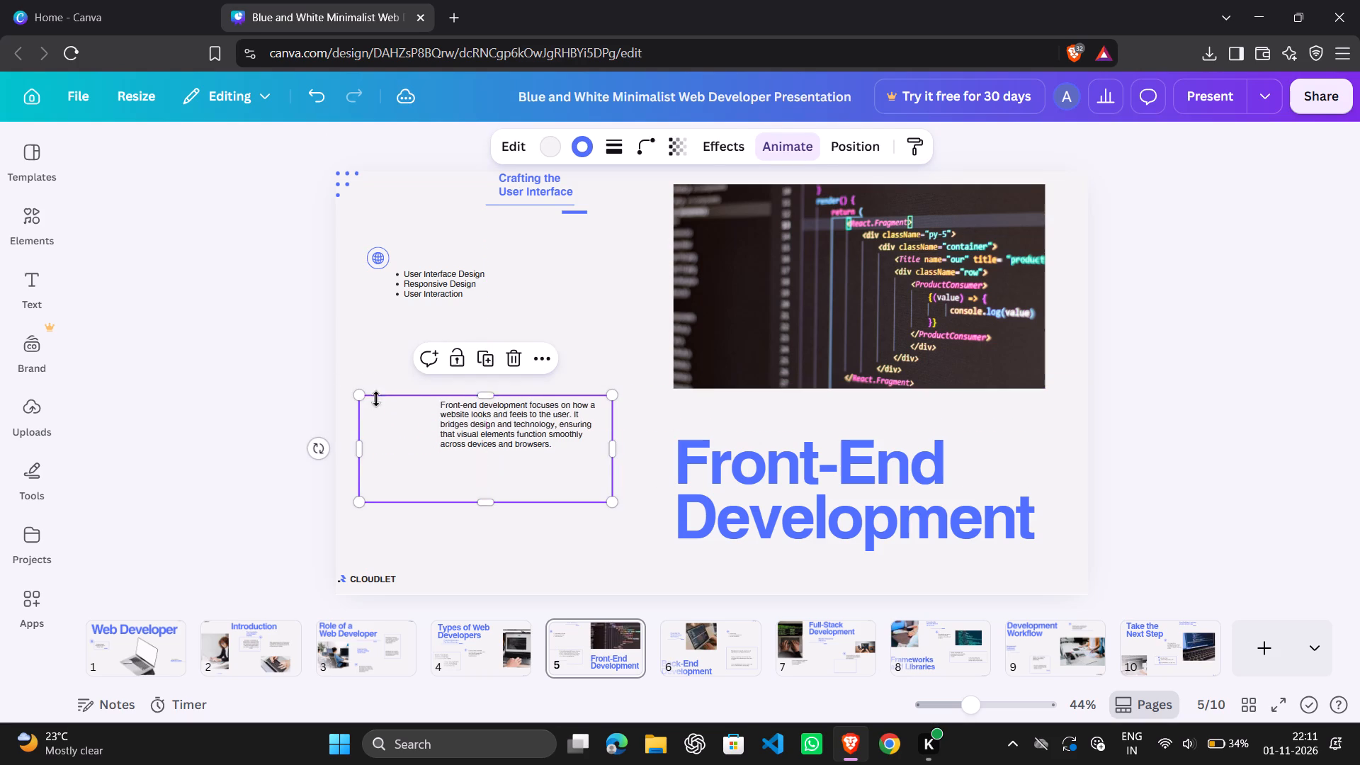
left_click_drag(483, 433, 446, 457)
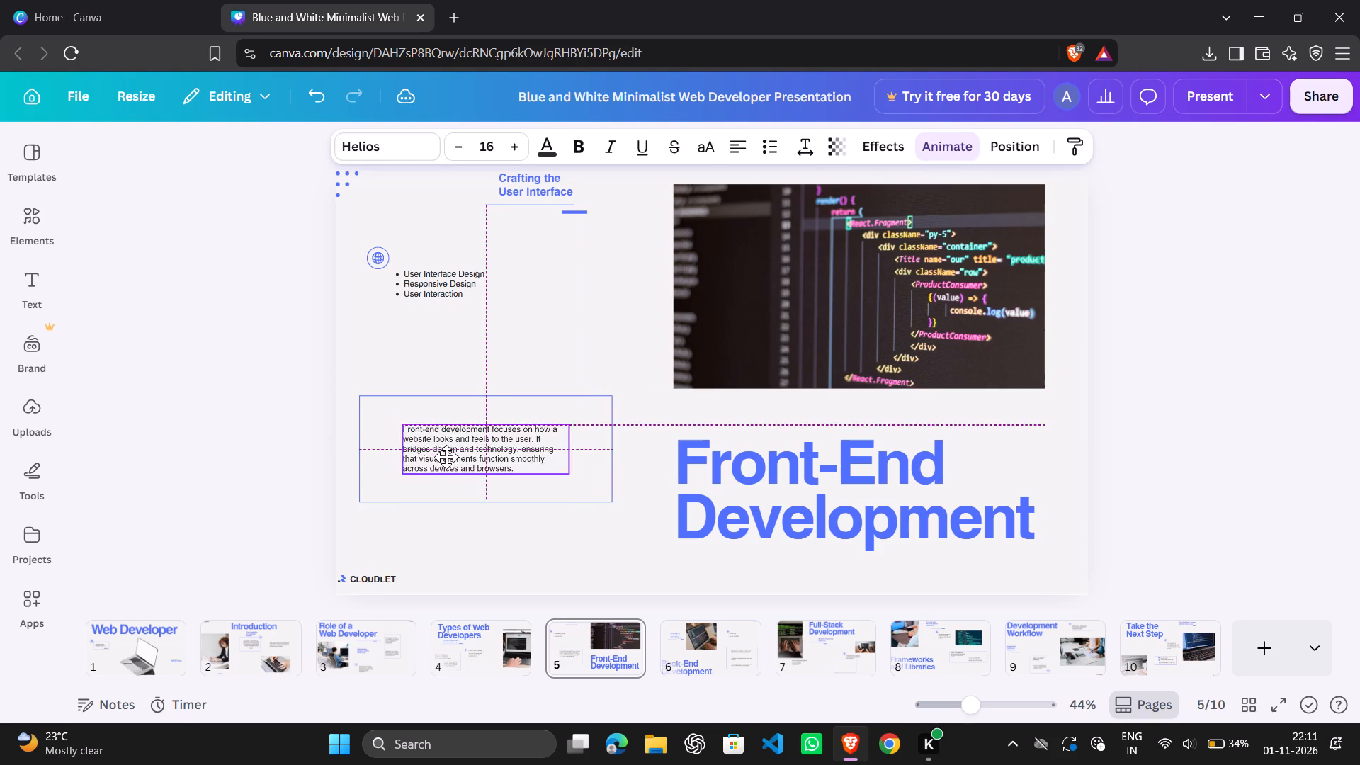
left_click_drag(446, 457, 440, 473)
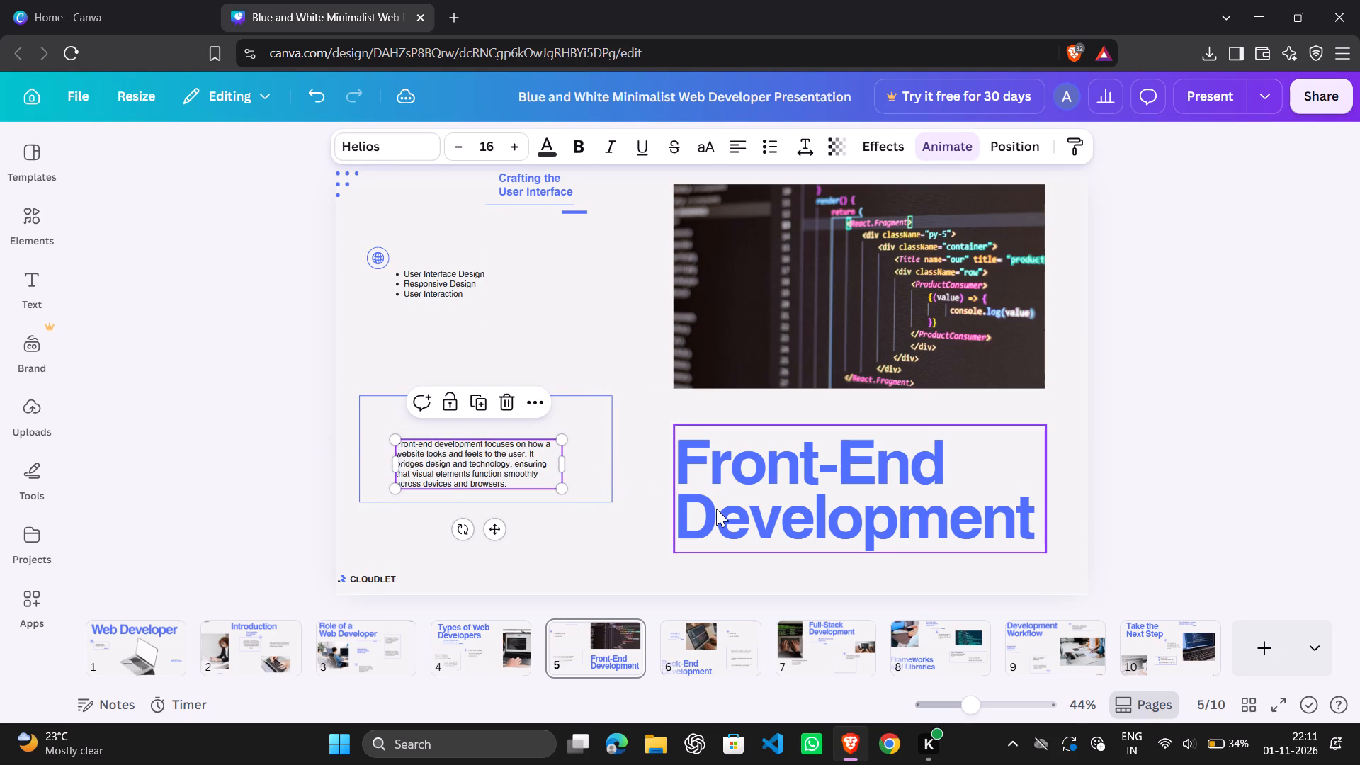
Move the "Front-End Development" title on page 5 right and down, near the slide's lower-right corner.
left_click_drag(716, 509, 747, 543)
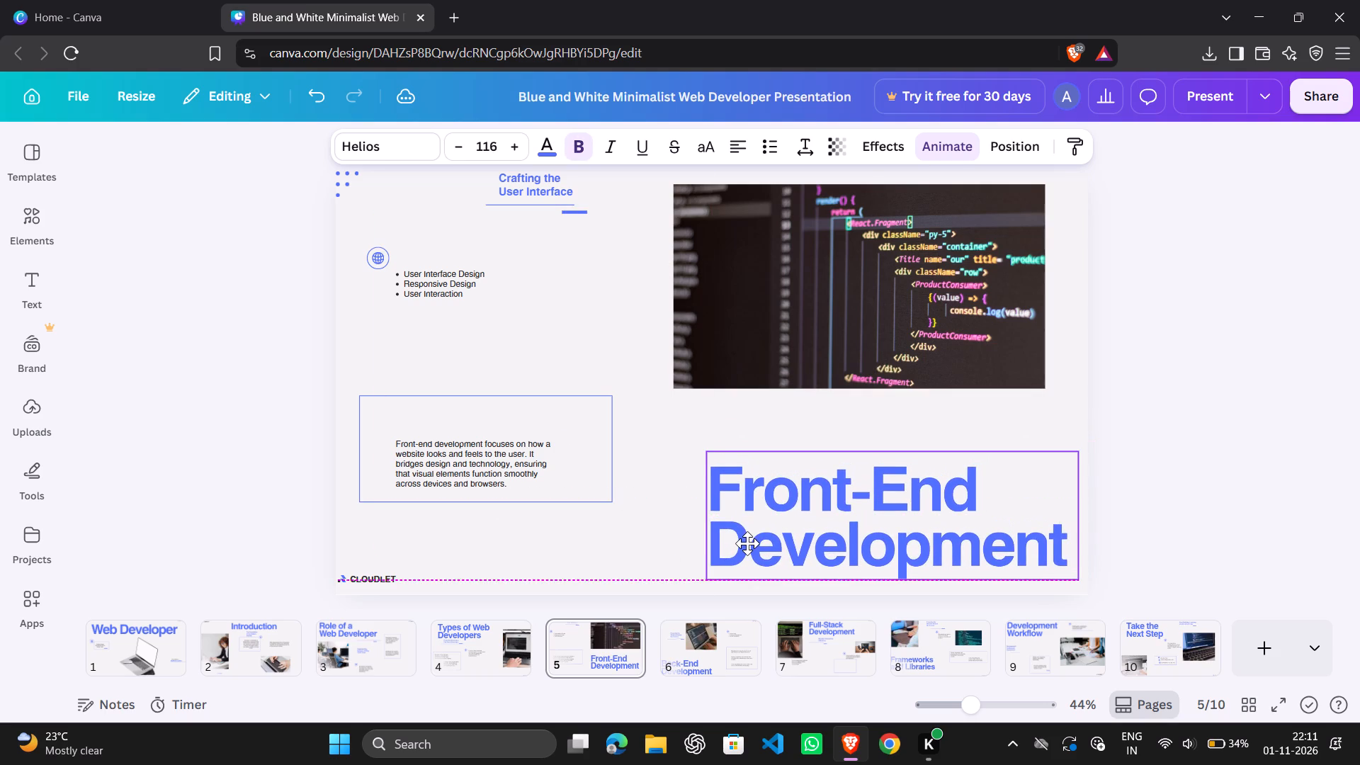
left_click_drag(747, 543, 747, 542)
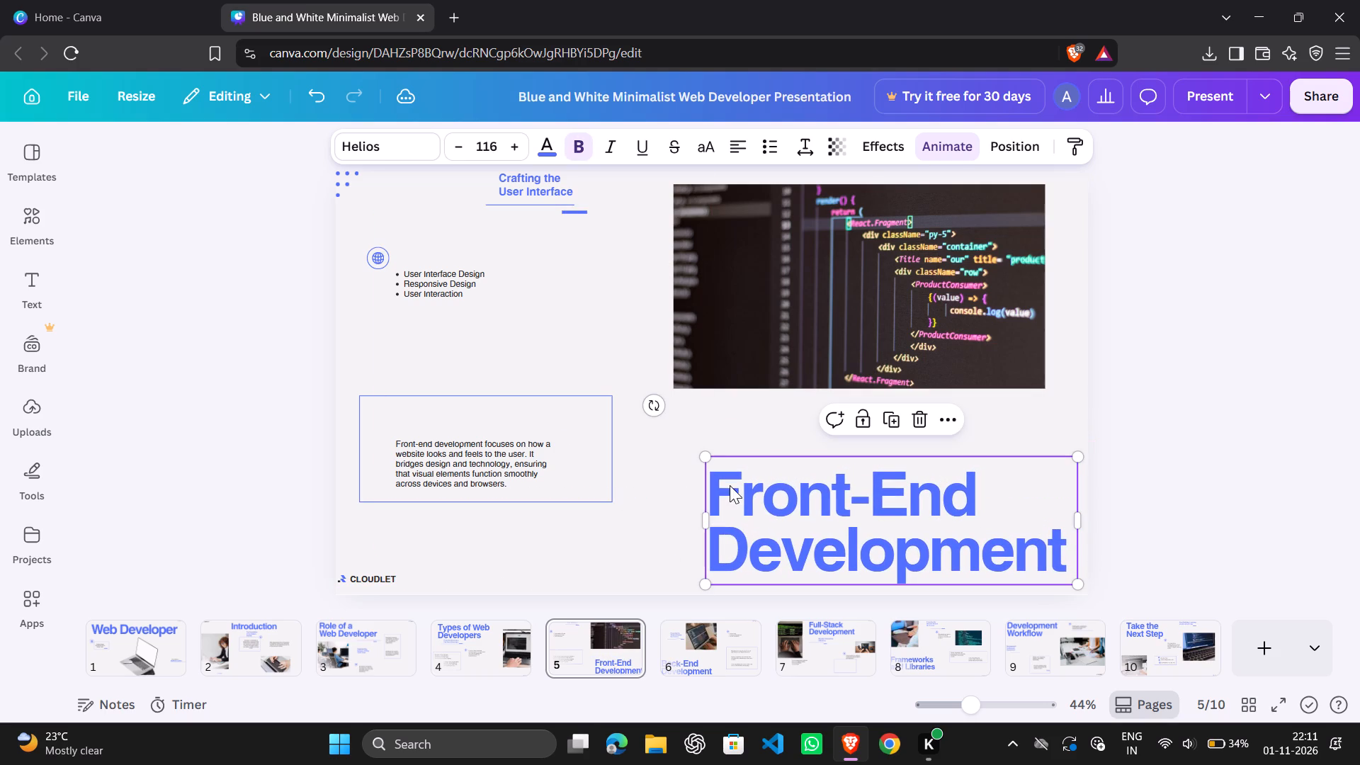
left_click(727, 481)
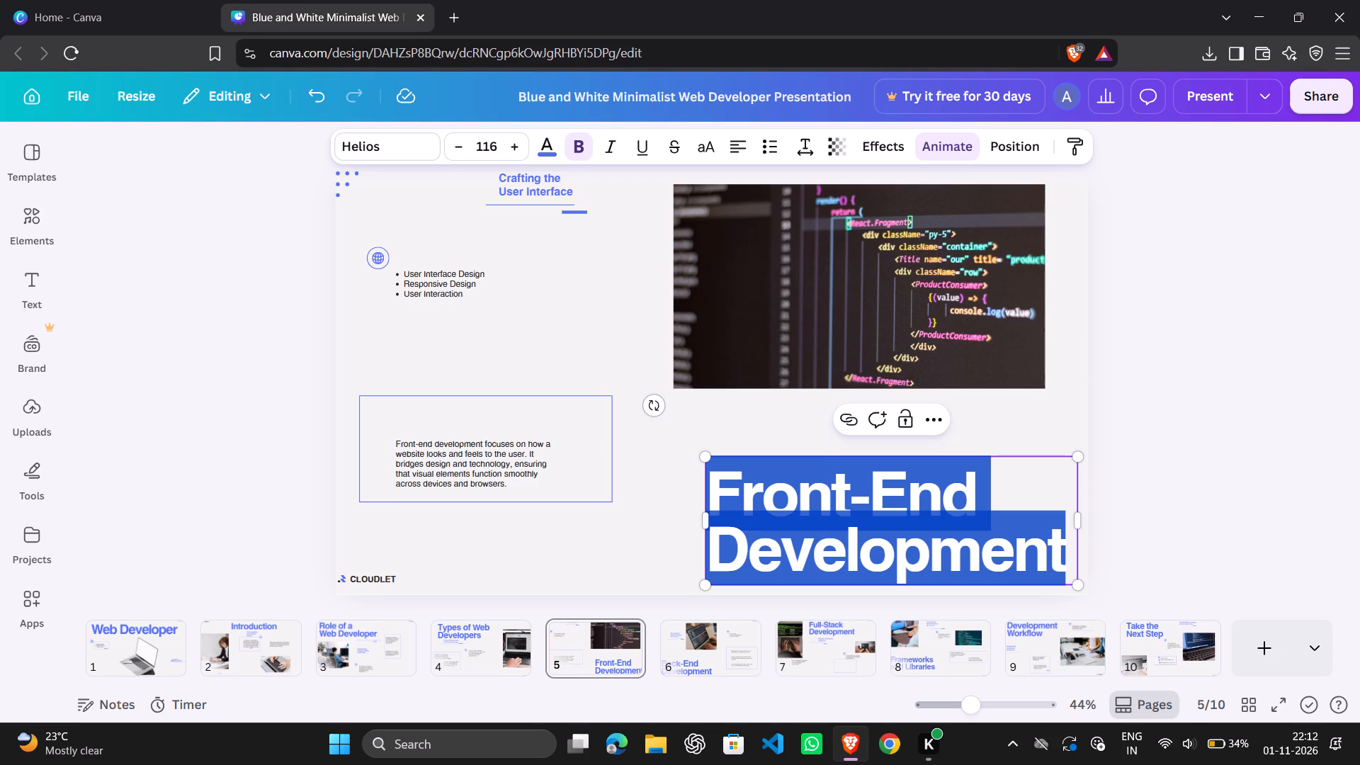
right_click(727, 481)
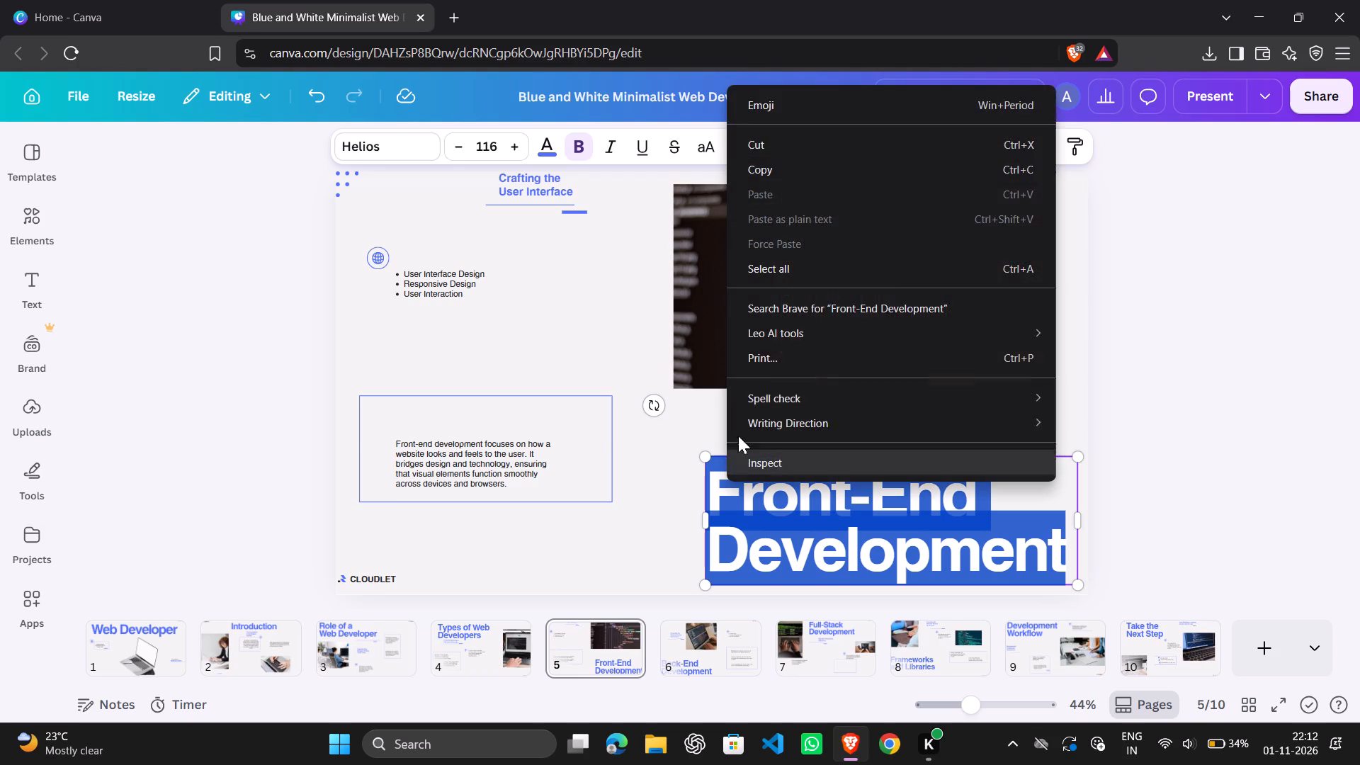
Move the code photo on page 5 slightly right and down, keeping it above the "Front-End Development" title.
left_click_drag(710, 335, 659, 337)
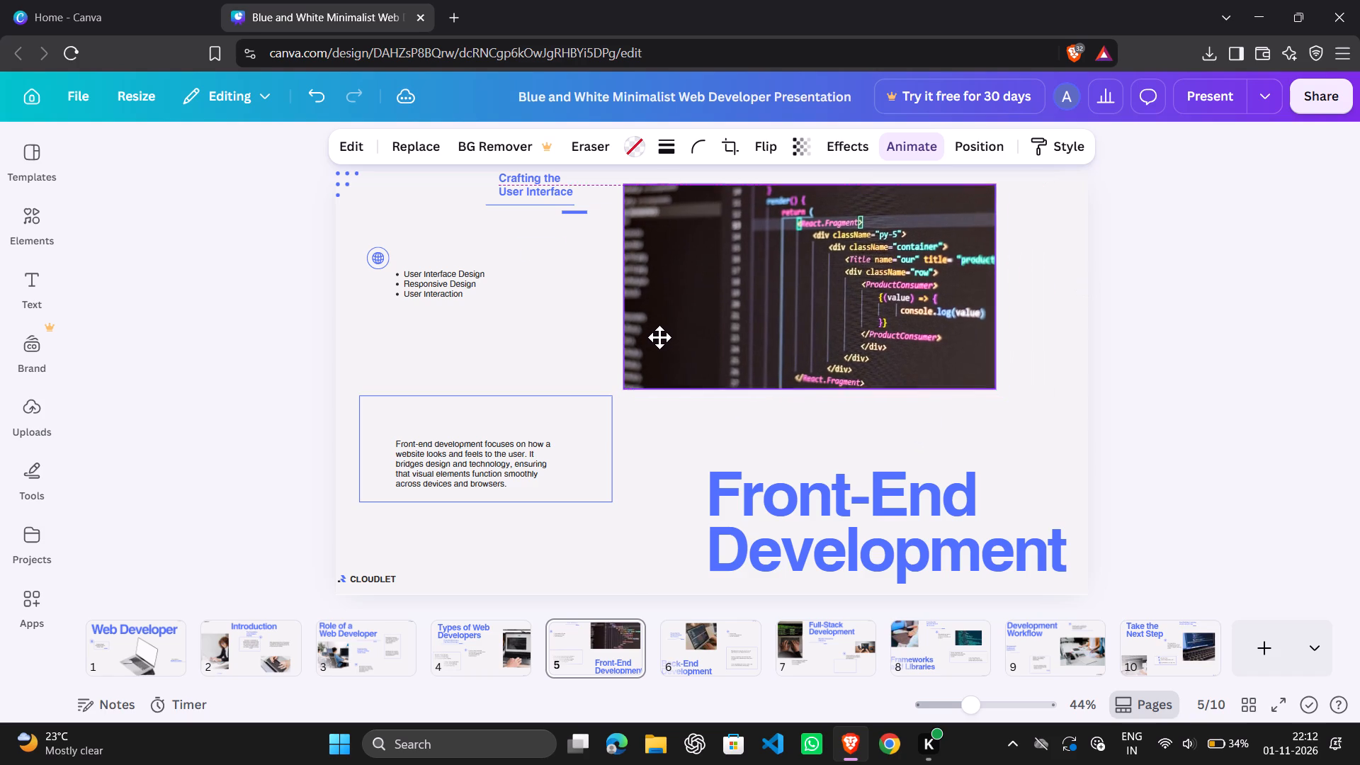
left_click_drag(659, 337, 720, 353)
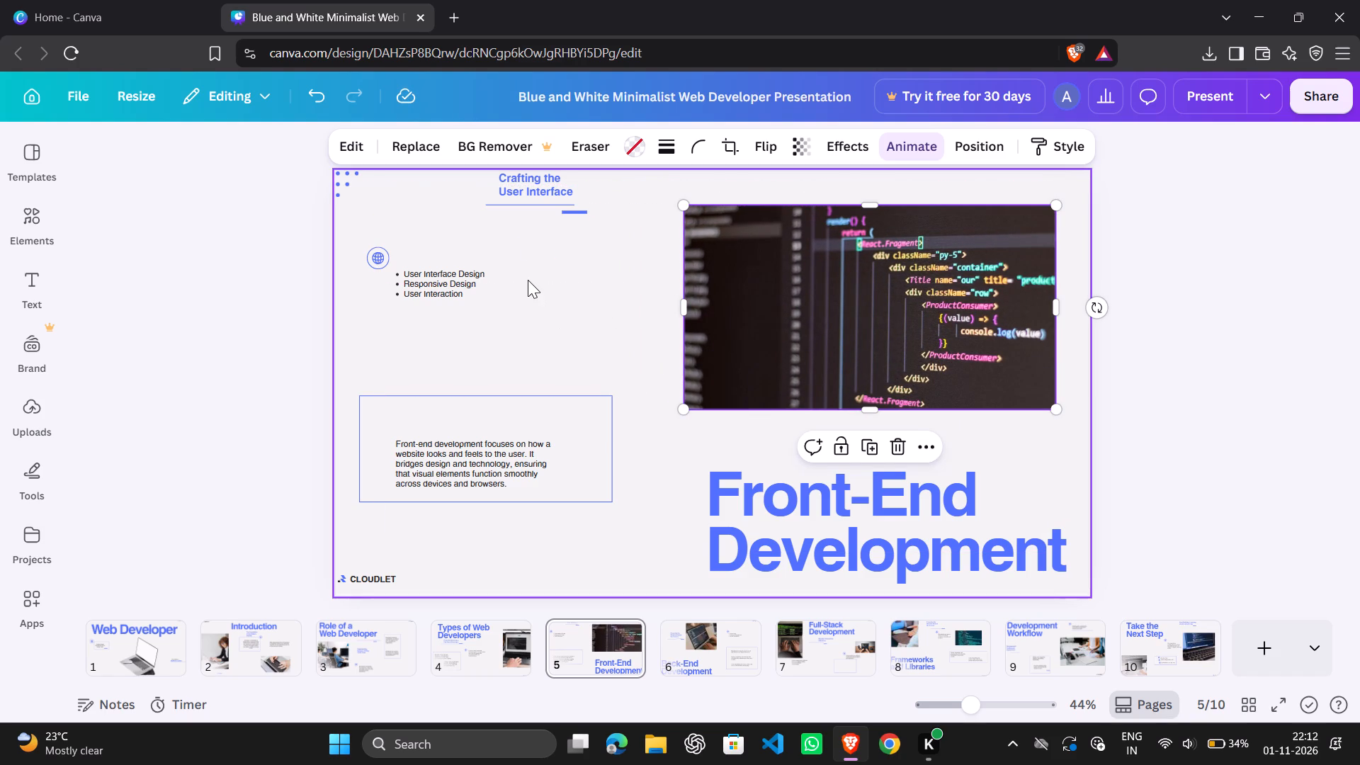
Move the CLOUDLET logo on page 5 slightly right and down onto the slide's bottom edge.
left_click_drag(363, 574, 367, 588)
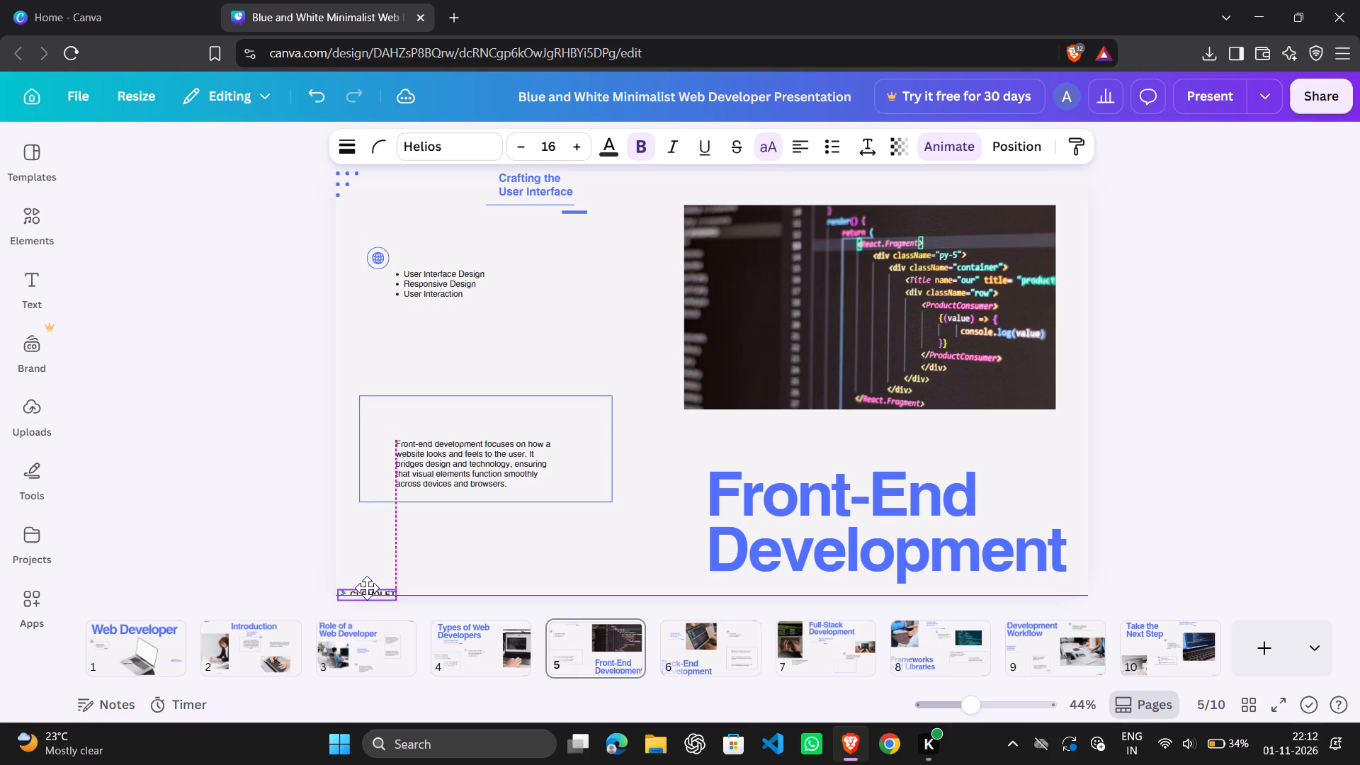
left_click_drag(367, 588, 368, 588)
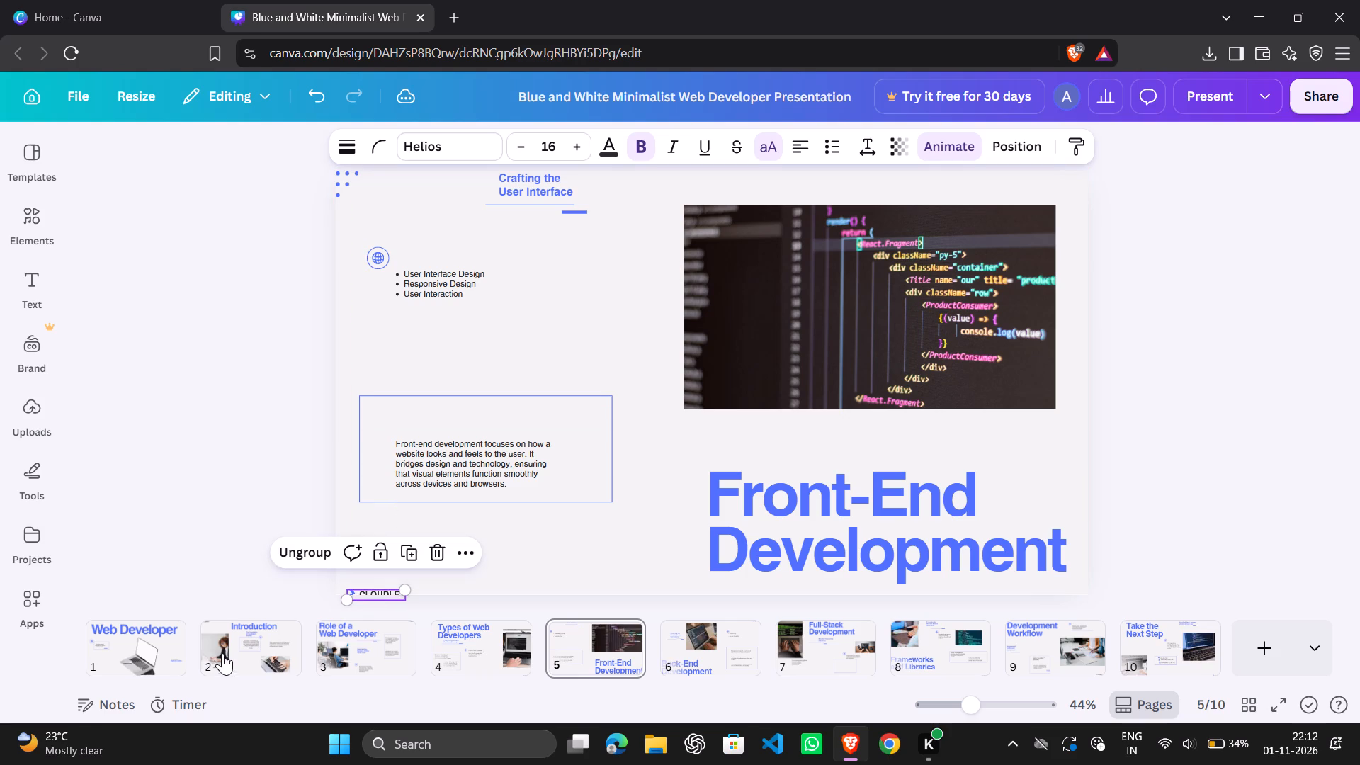
On page 2, move the "It involves a combination" paragraph and its outlined box down, between the woman photo and the keyboard photo.
left_click(242, 649)
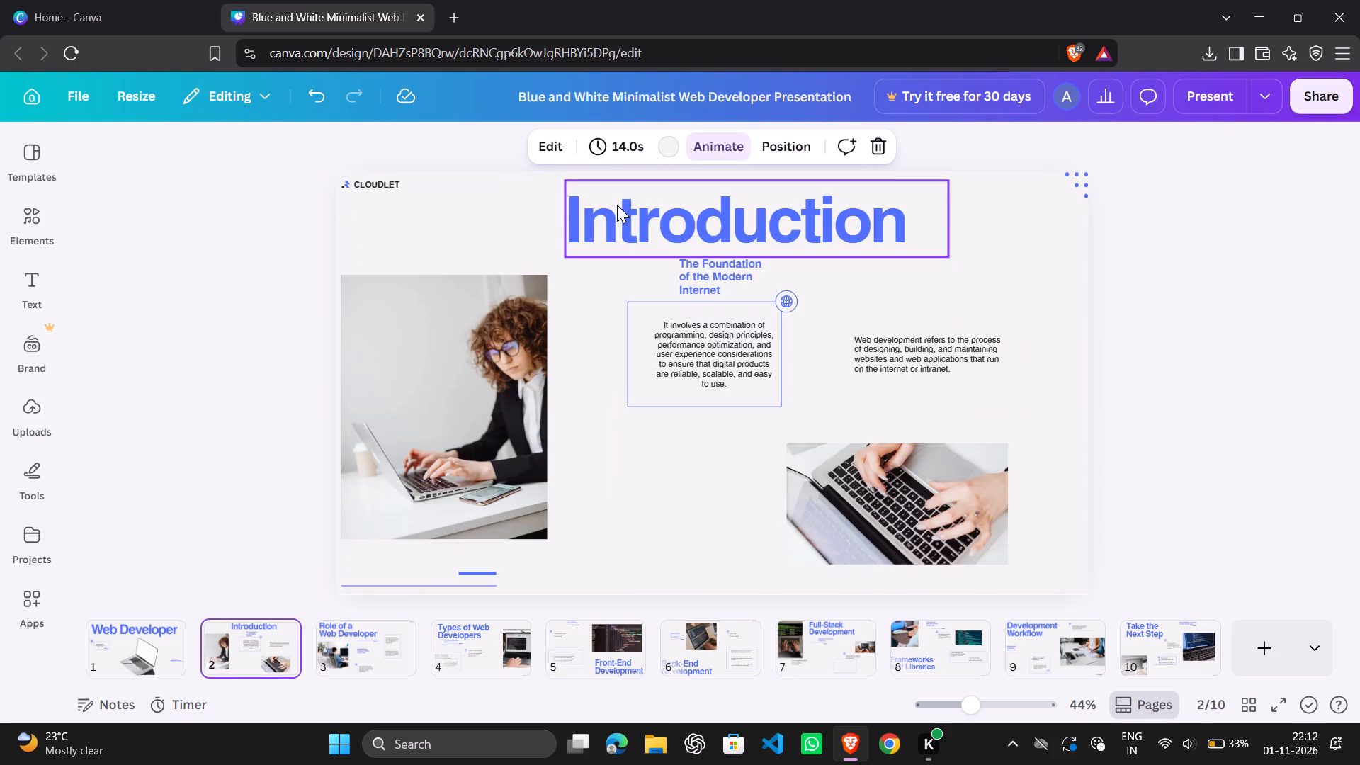
left_click(617, 206)
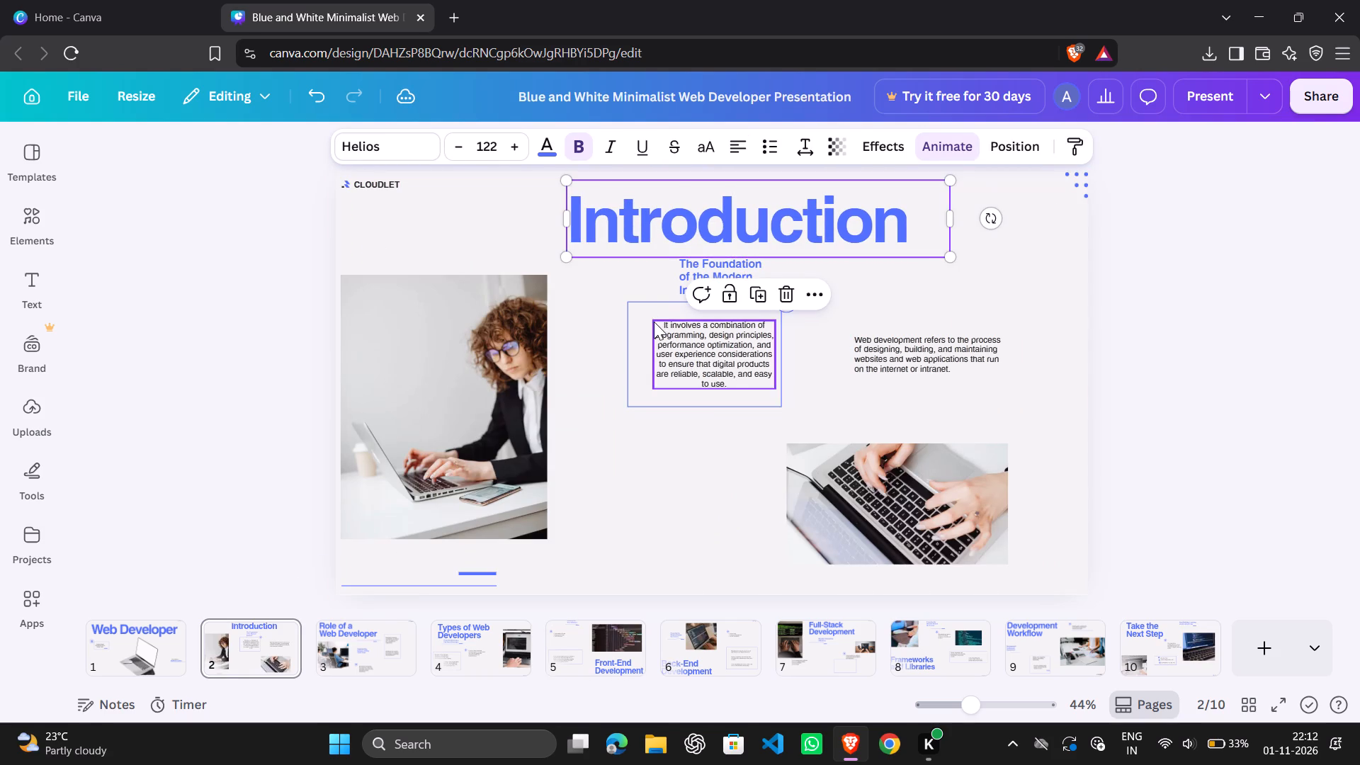
left_click_drag(654, 322, 640, 446)
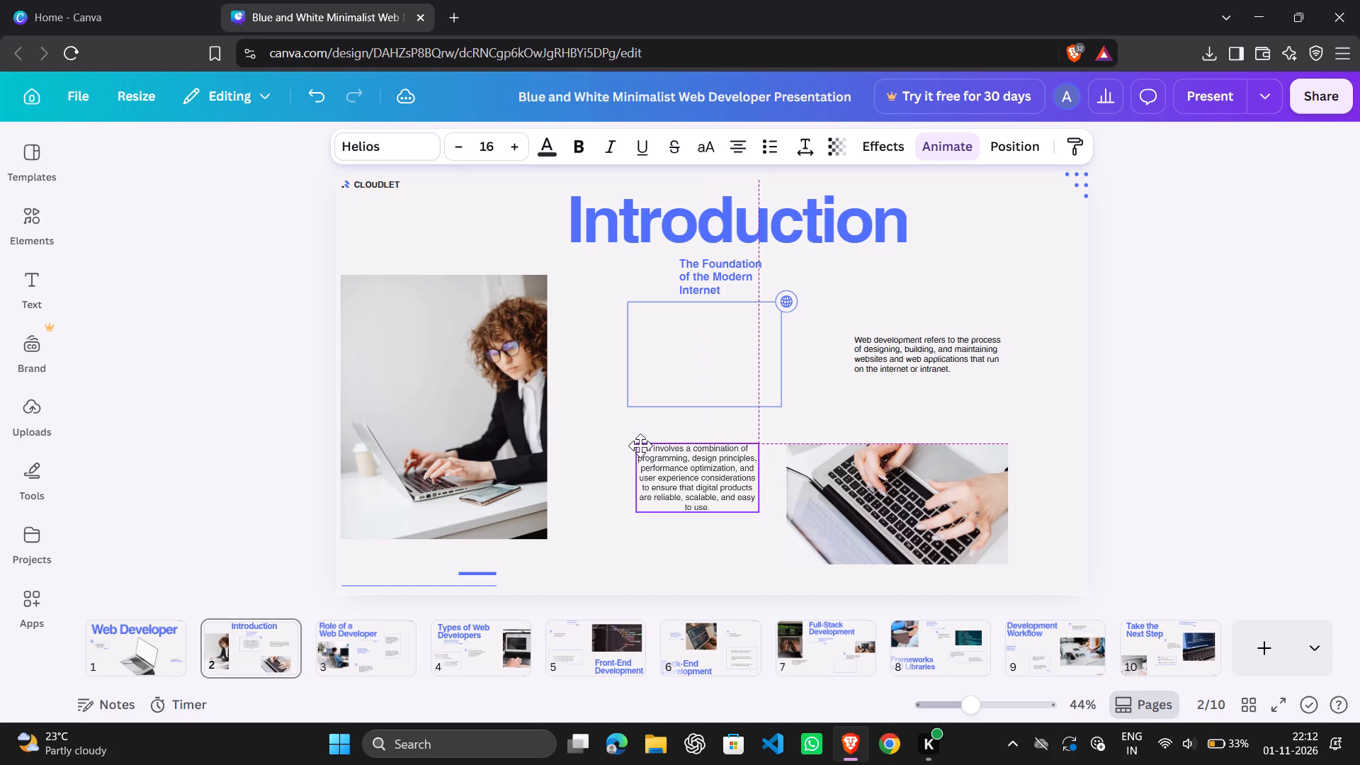
left_click_drag(640, 446, 623, 446)
left_click_drag(697, 350, 671, 470)
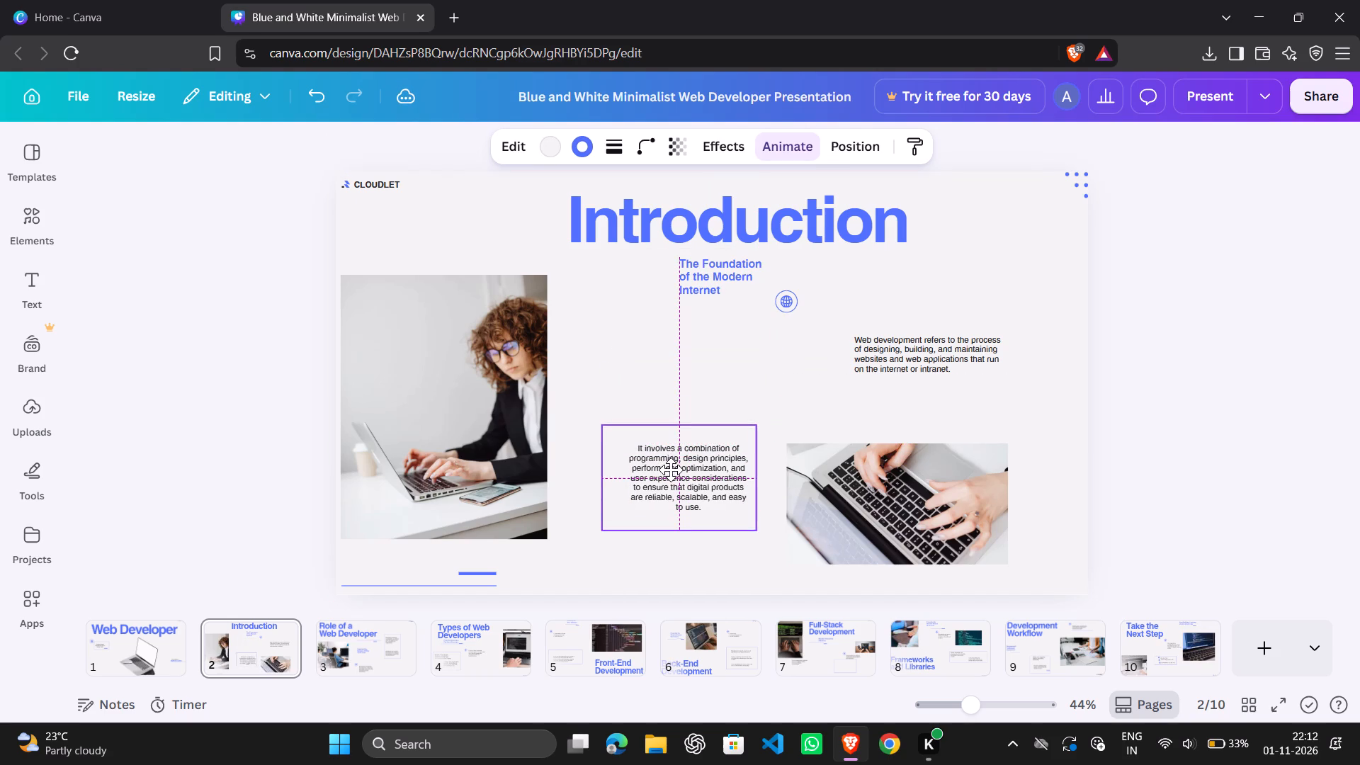
left_click_drag(671, 470, 671, 470)
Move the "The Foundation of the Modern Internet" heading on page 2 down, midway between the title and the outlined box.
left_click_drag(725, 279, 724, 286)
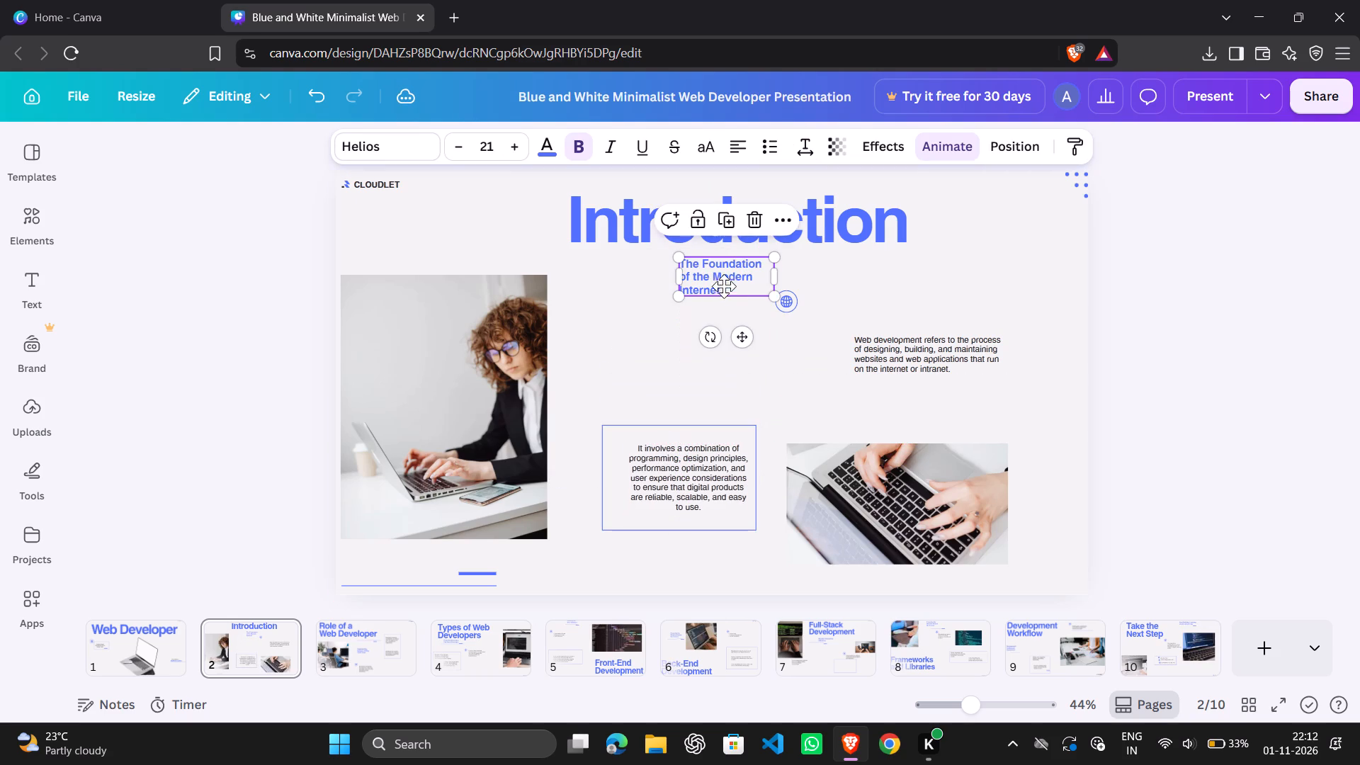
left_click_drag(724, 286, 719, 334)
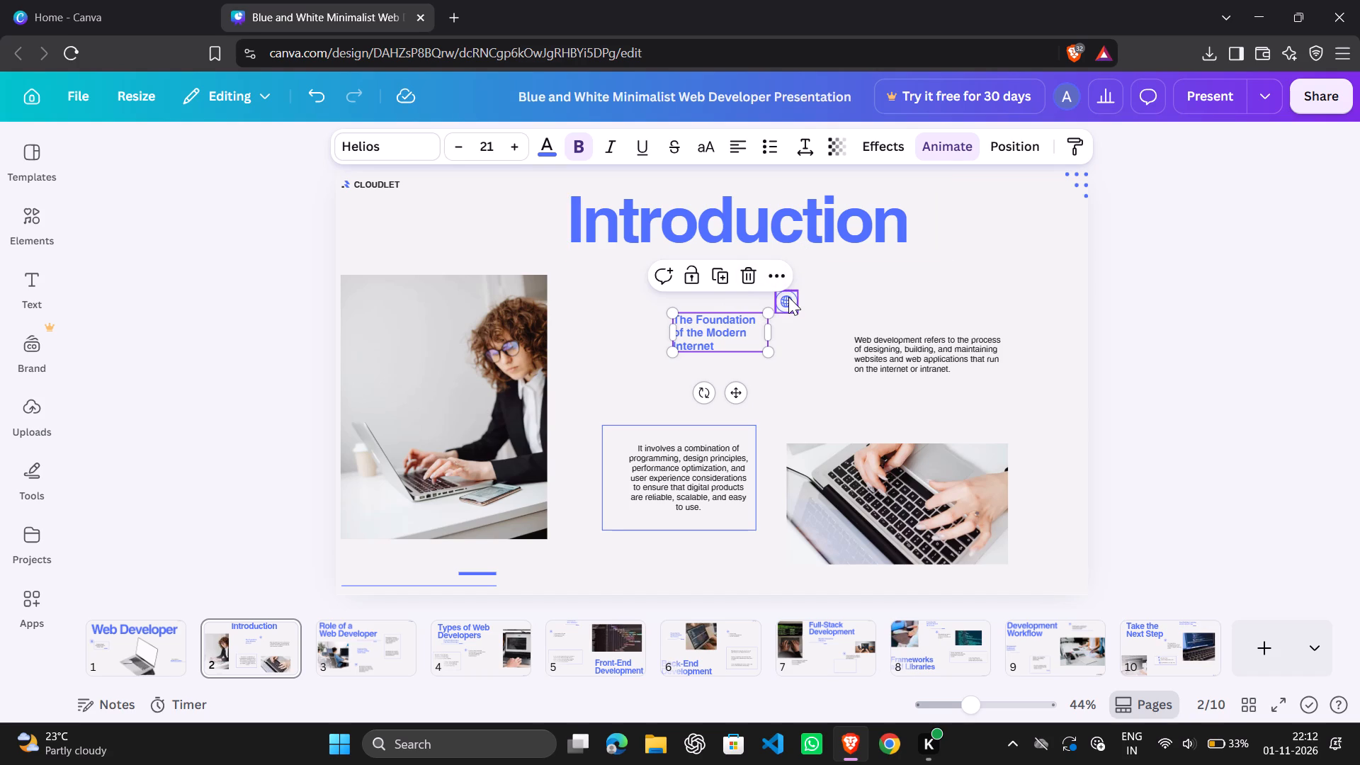
Move the globe icon on page 2 to the upper-left corner of the "Web development refers" paragraph.
left_click_drag(788, 297, 840, 322)
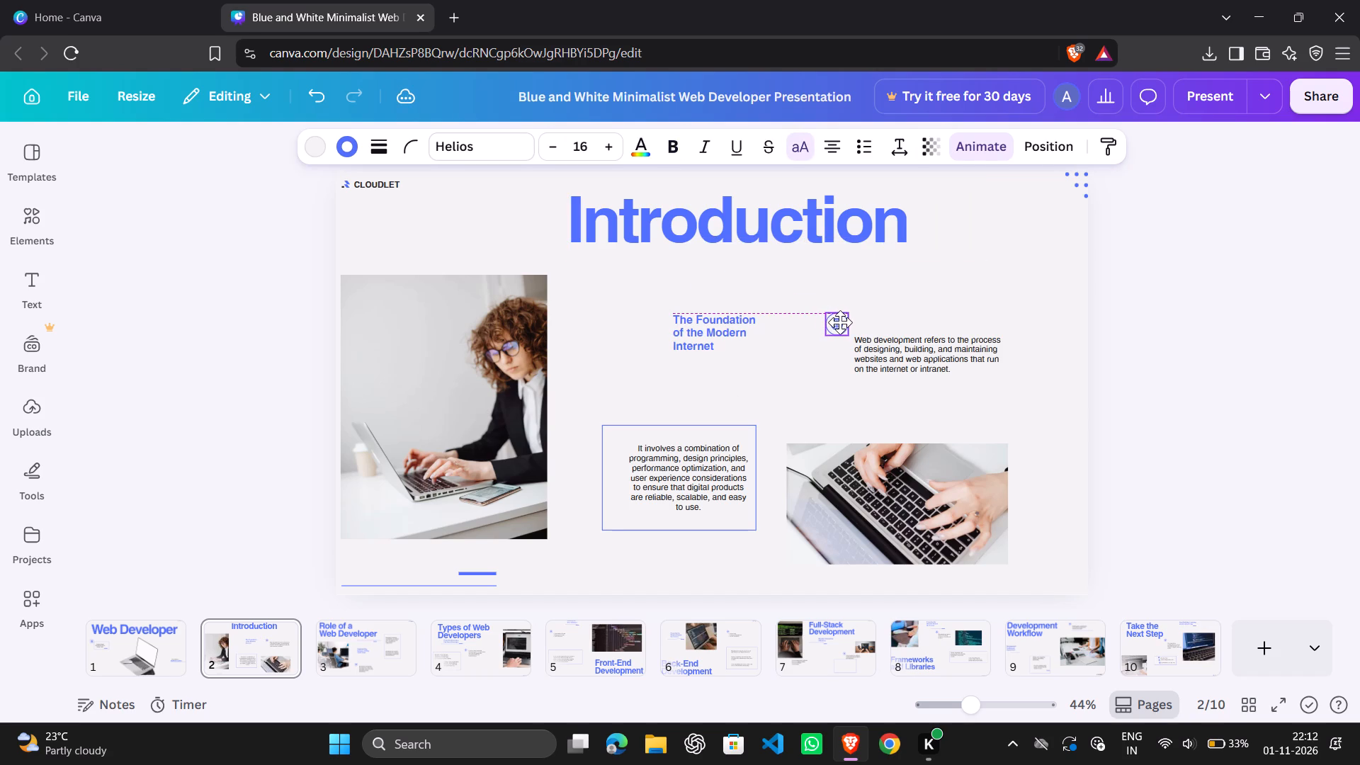
left_click_drag(840, 322, 842, 322)
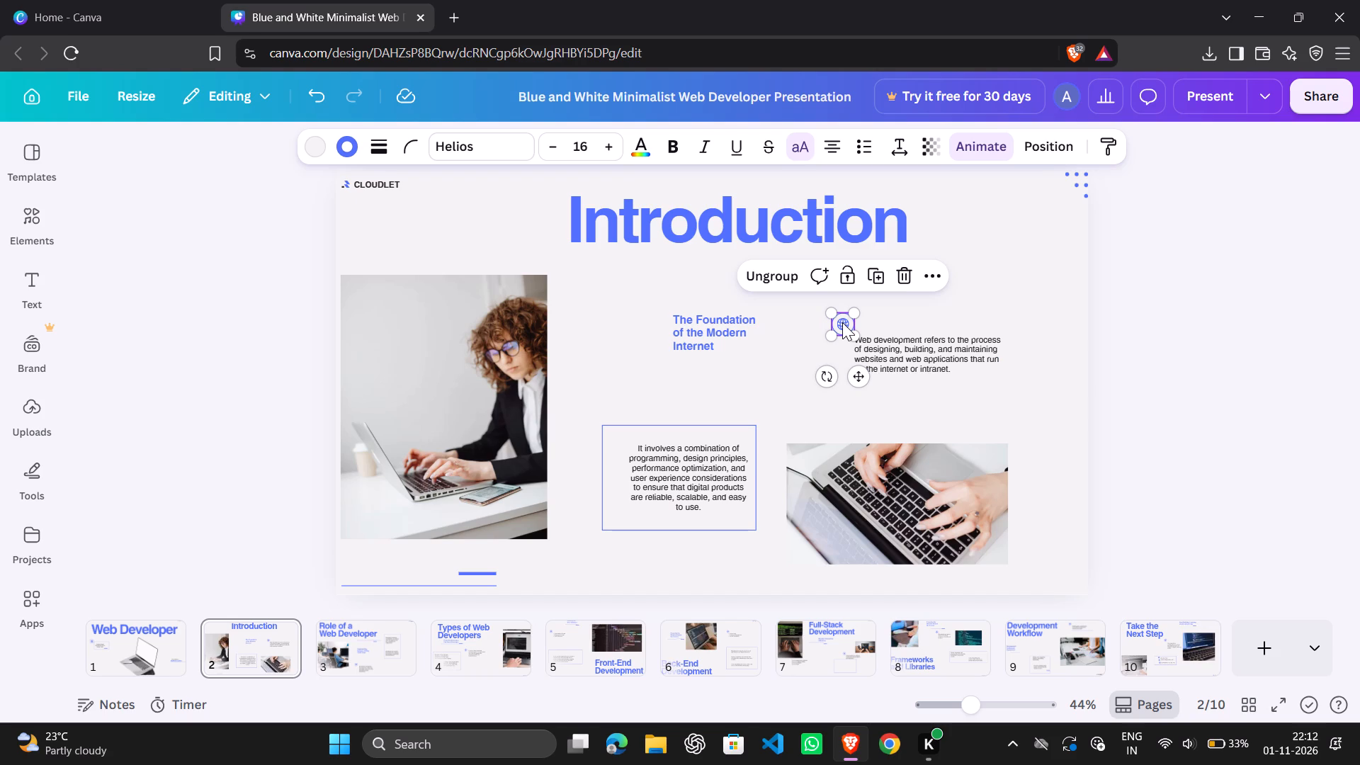
left_click(840, 323)
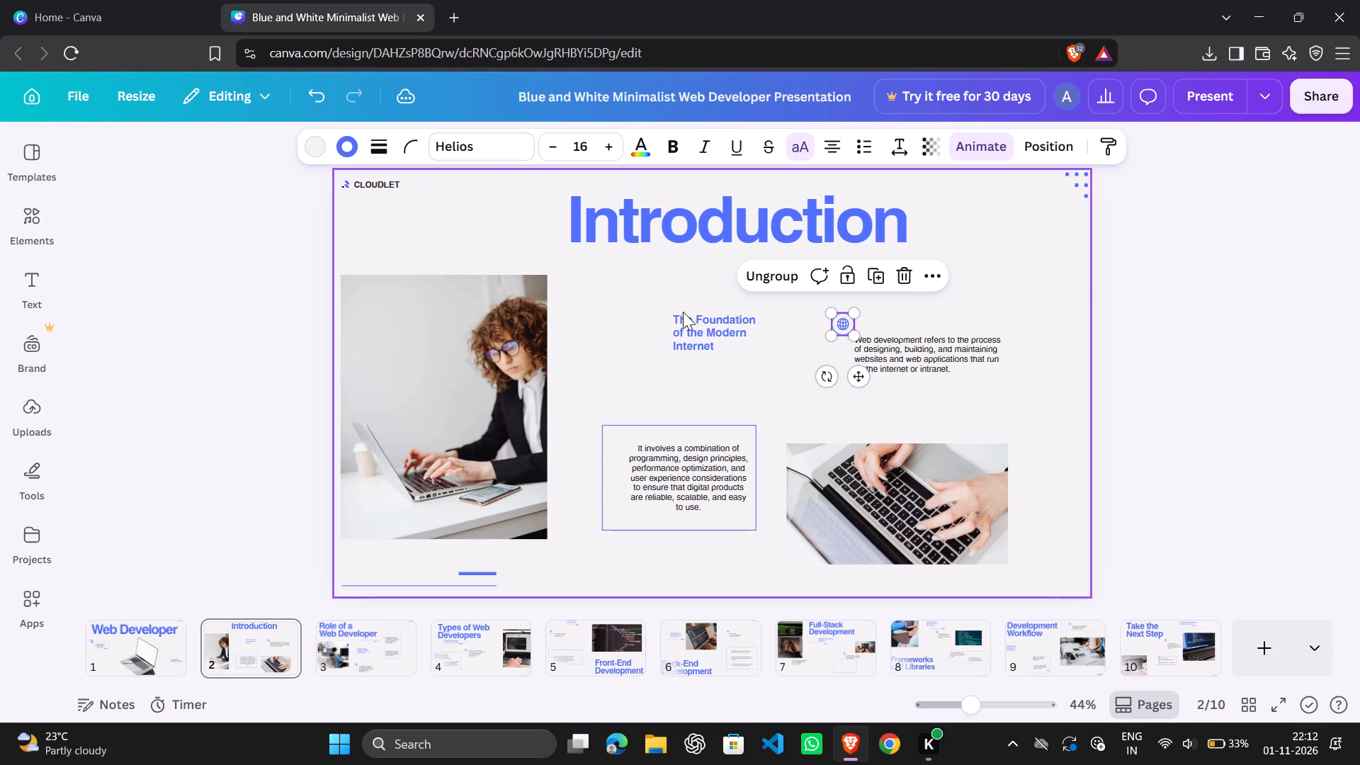
Move the "The Foundation of the Modern Internet" heading up and left, just below the "Introduction" title and centred above the outlined box.
left_click_drag(686, 320, 649, 280)
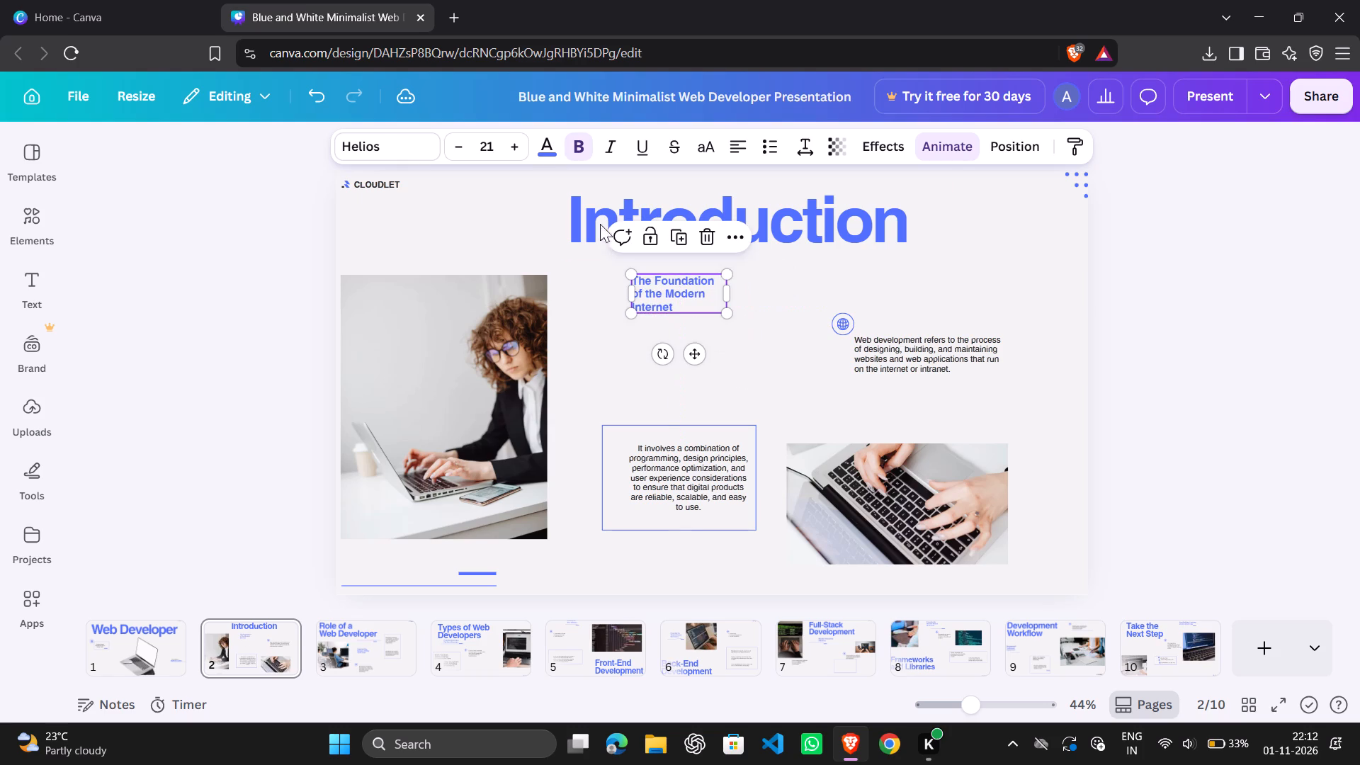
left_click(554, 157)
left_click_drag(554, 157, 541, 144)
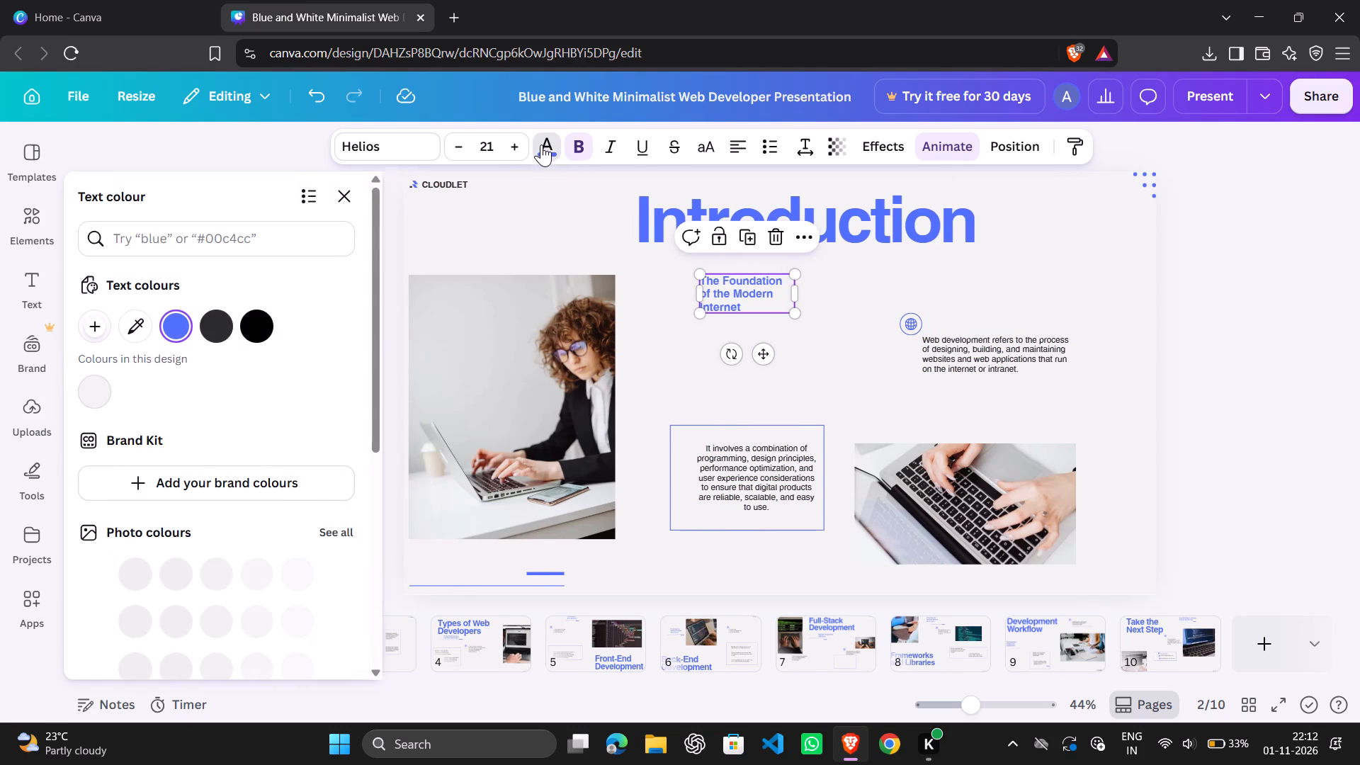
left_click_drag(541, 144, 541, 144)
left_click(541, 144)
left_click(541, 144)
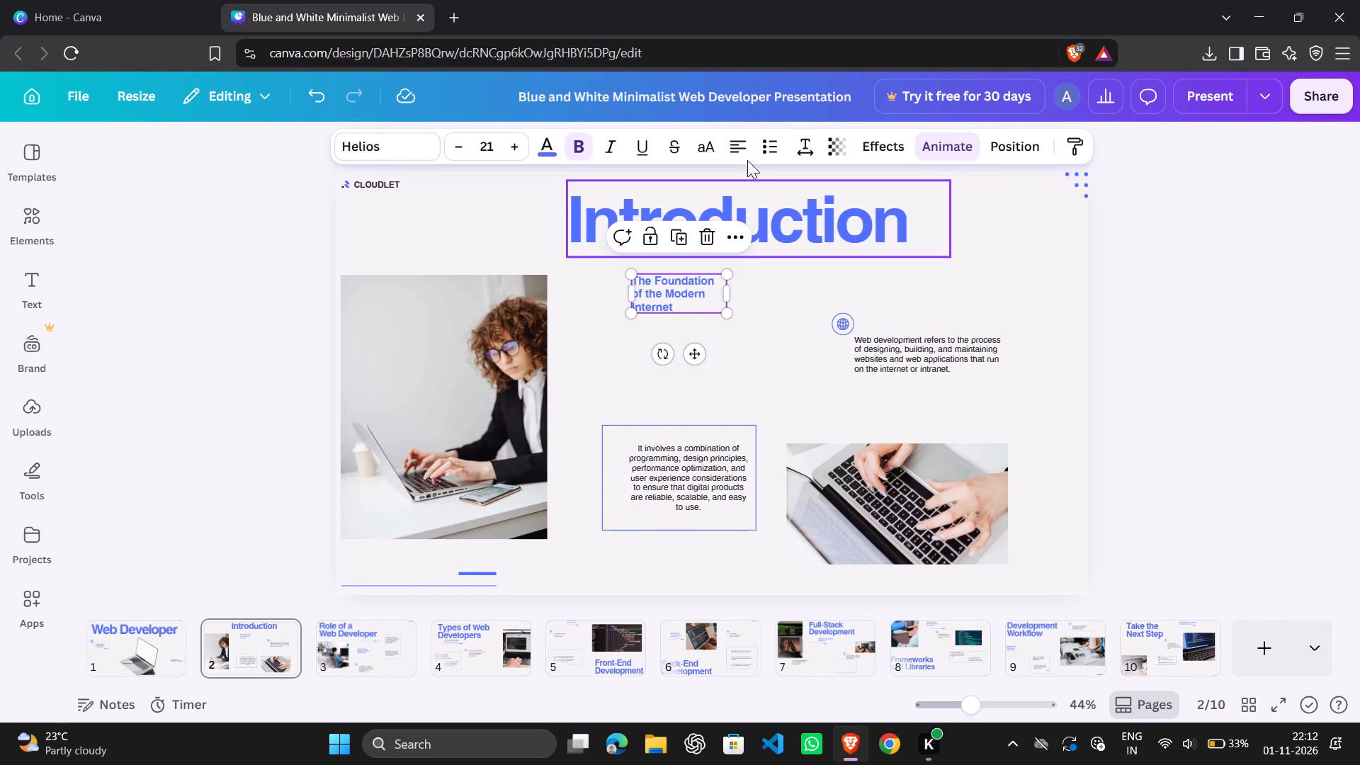
Centre-align the text of the "The Foundation of the Modern Internet" heading.
left_click(740, 137)
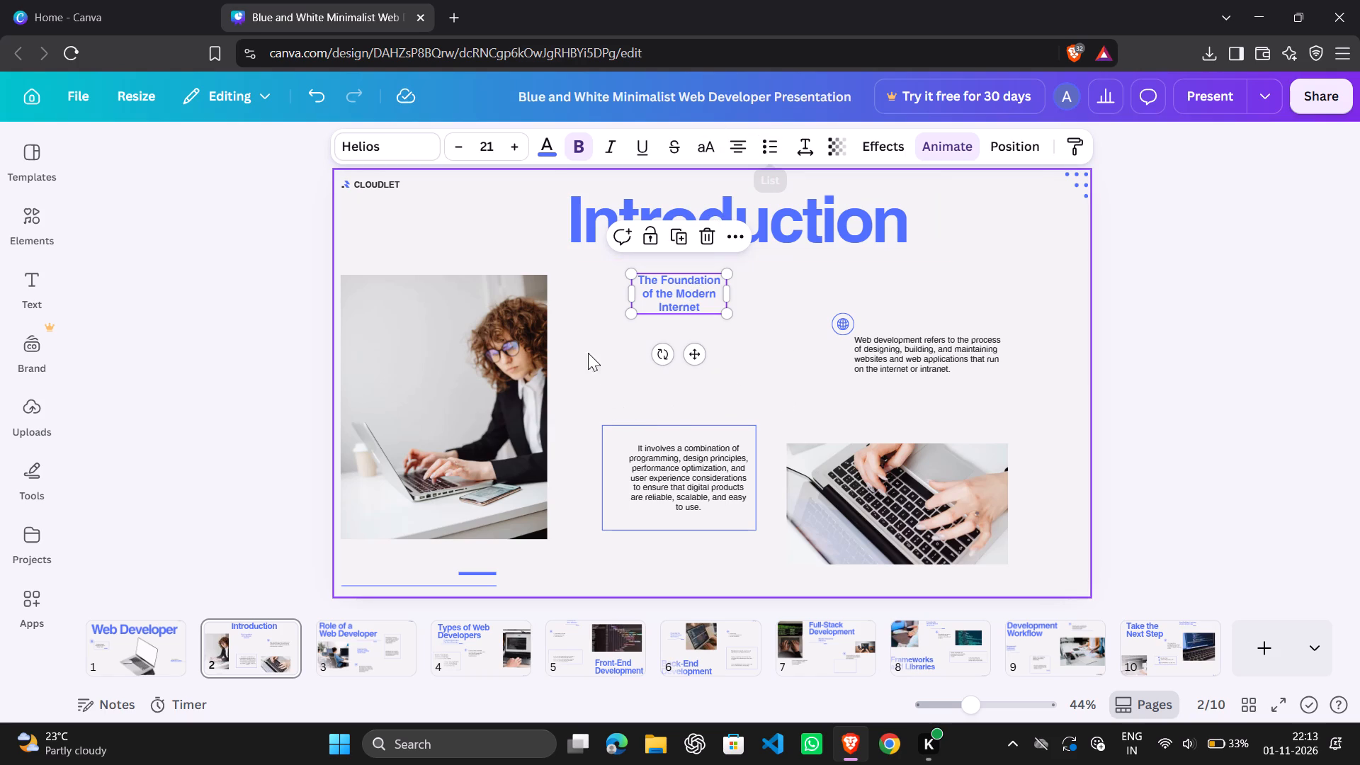
Enlarge the woman photo on page 2 to about 577 × 738, its right side aligned with the "Introduction" title's left side.
left_click(543, 273)
left_click(540, 276)
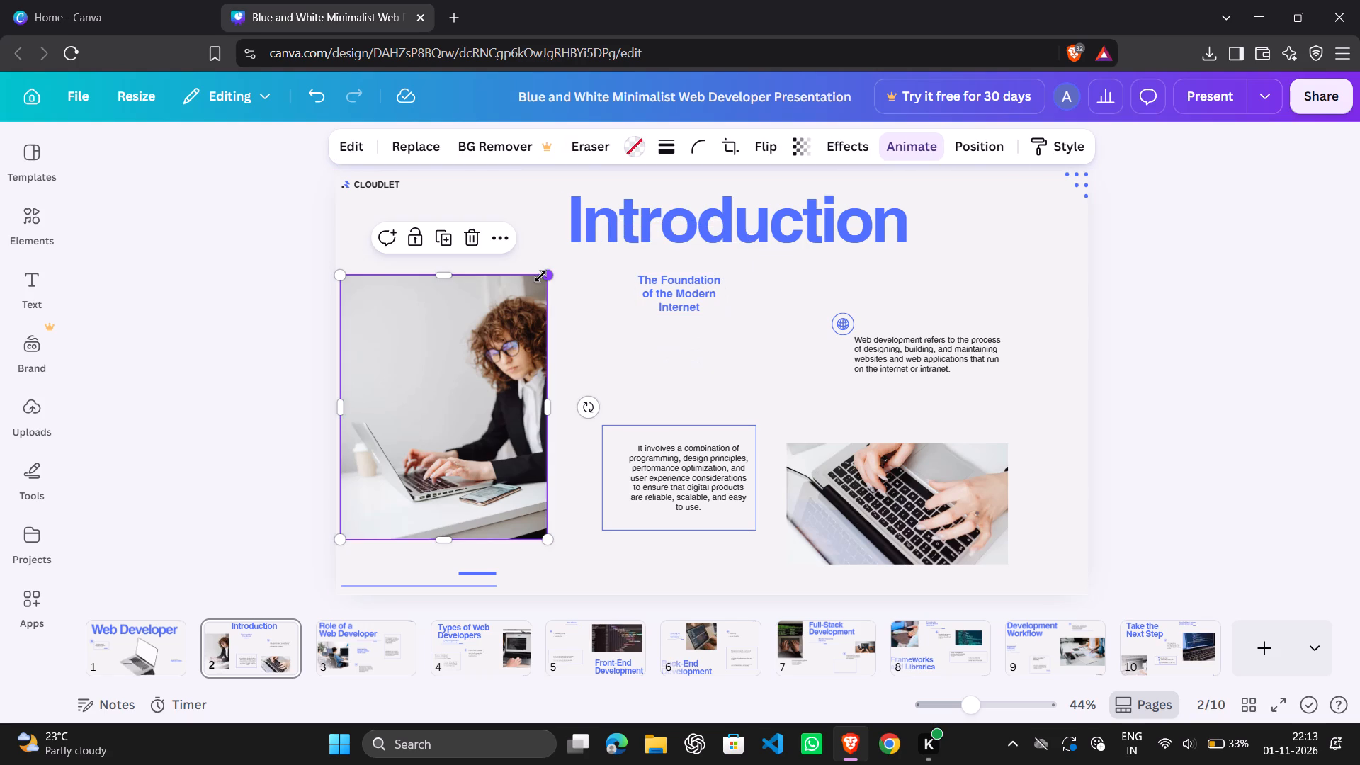
left_click_drag(544, 276, 562, 175)
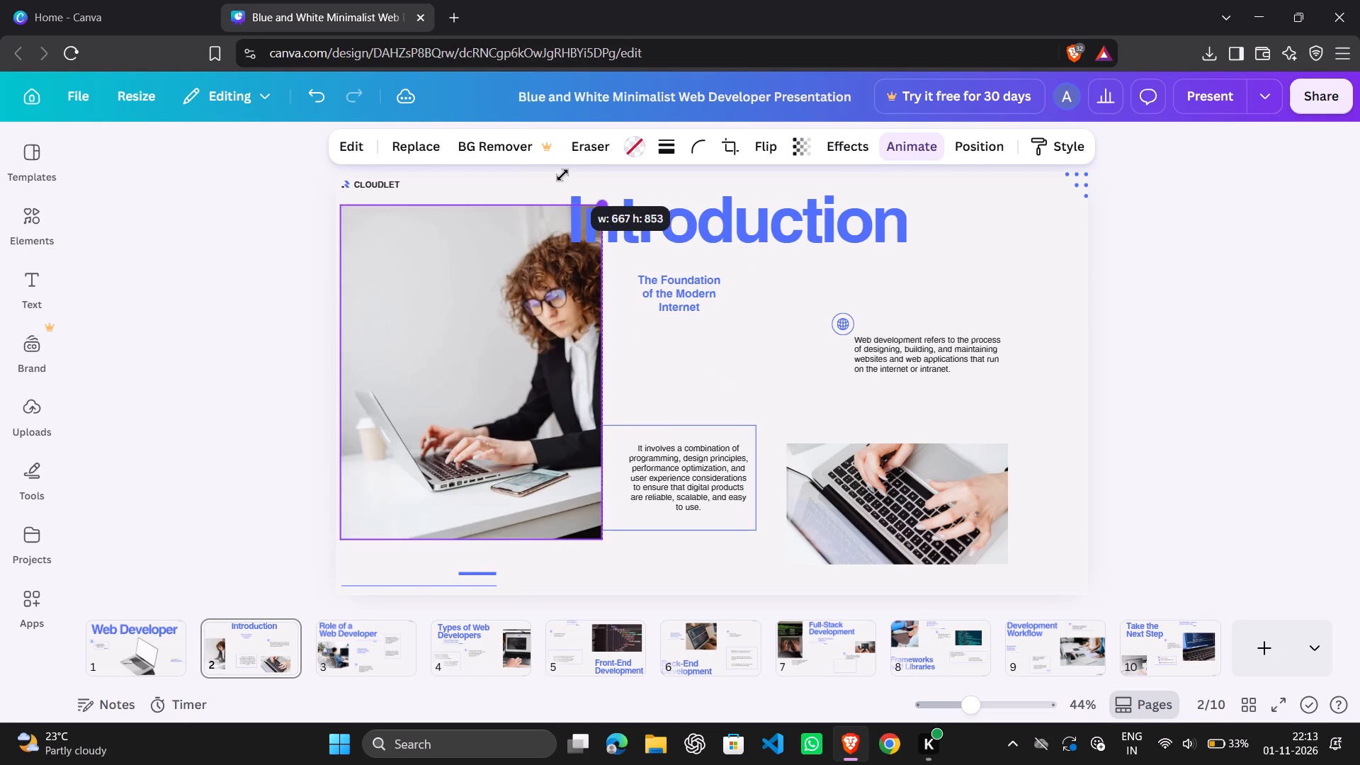
left_click_drag(562, 175, 526, 218)
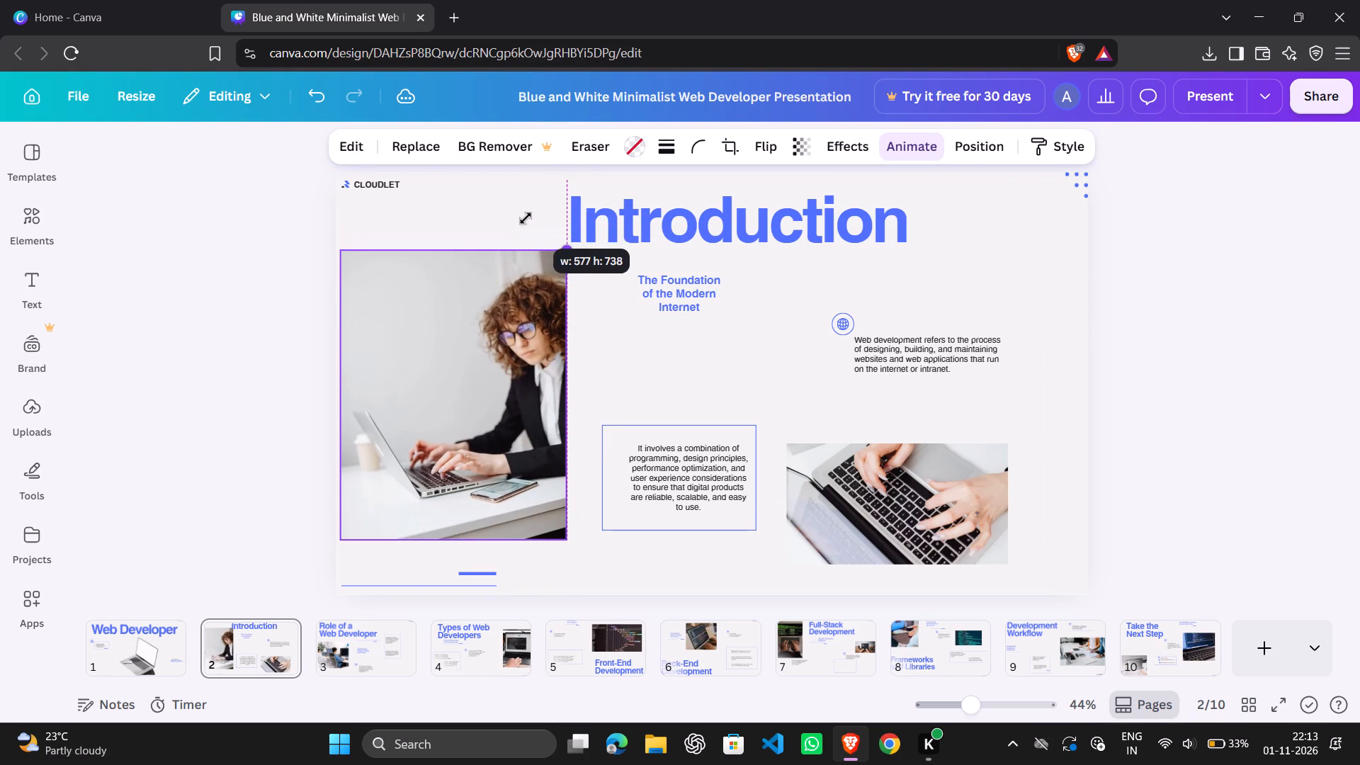
left_click_drag(526, 218, 525, 218)
left_click(613, 309)
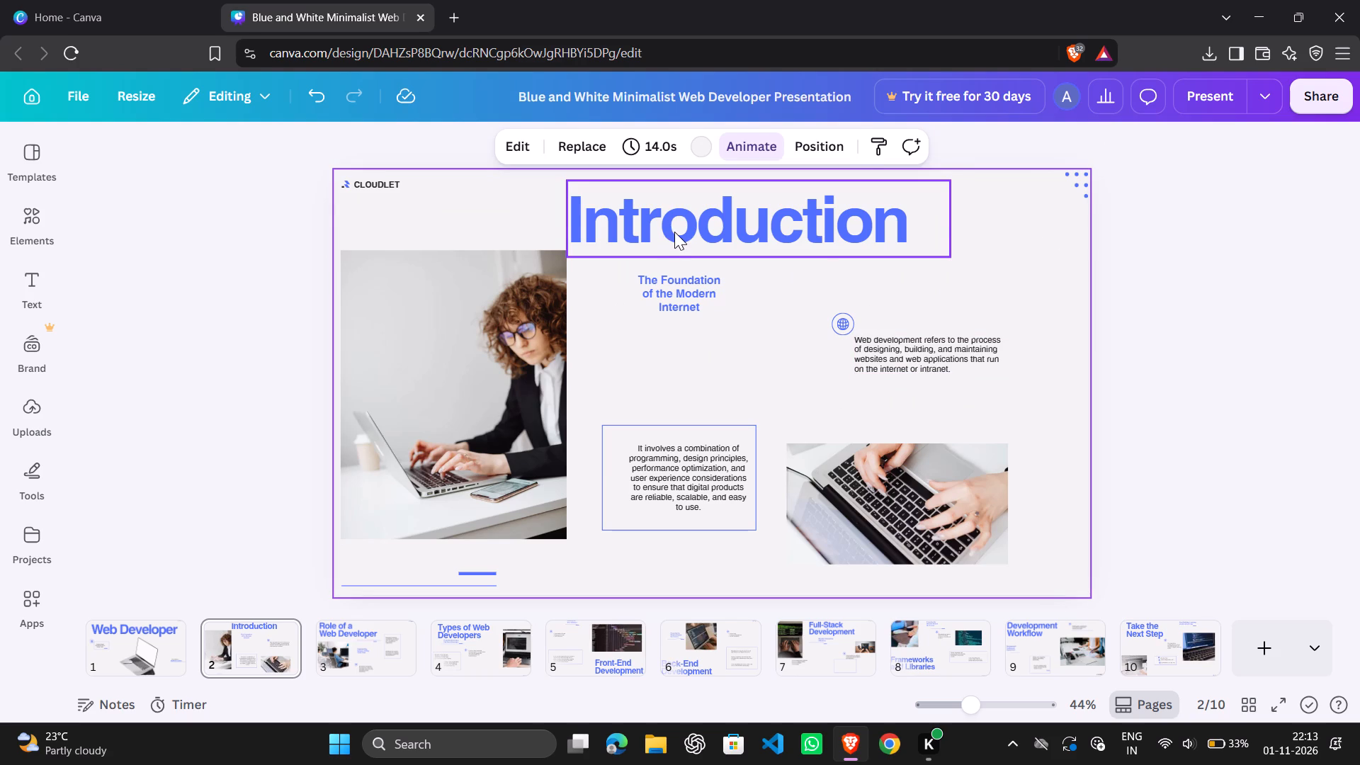
Move the "Introduction" title on page 2 slightly right and up, close to the slide's top edge.
left_click_drag(674, 232, 681, 225)
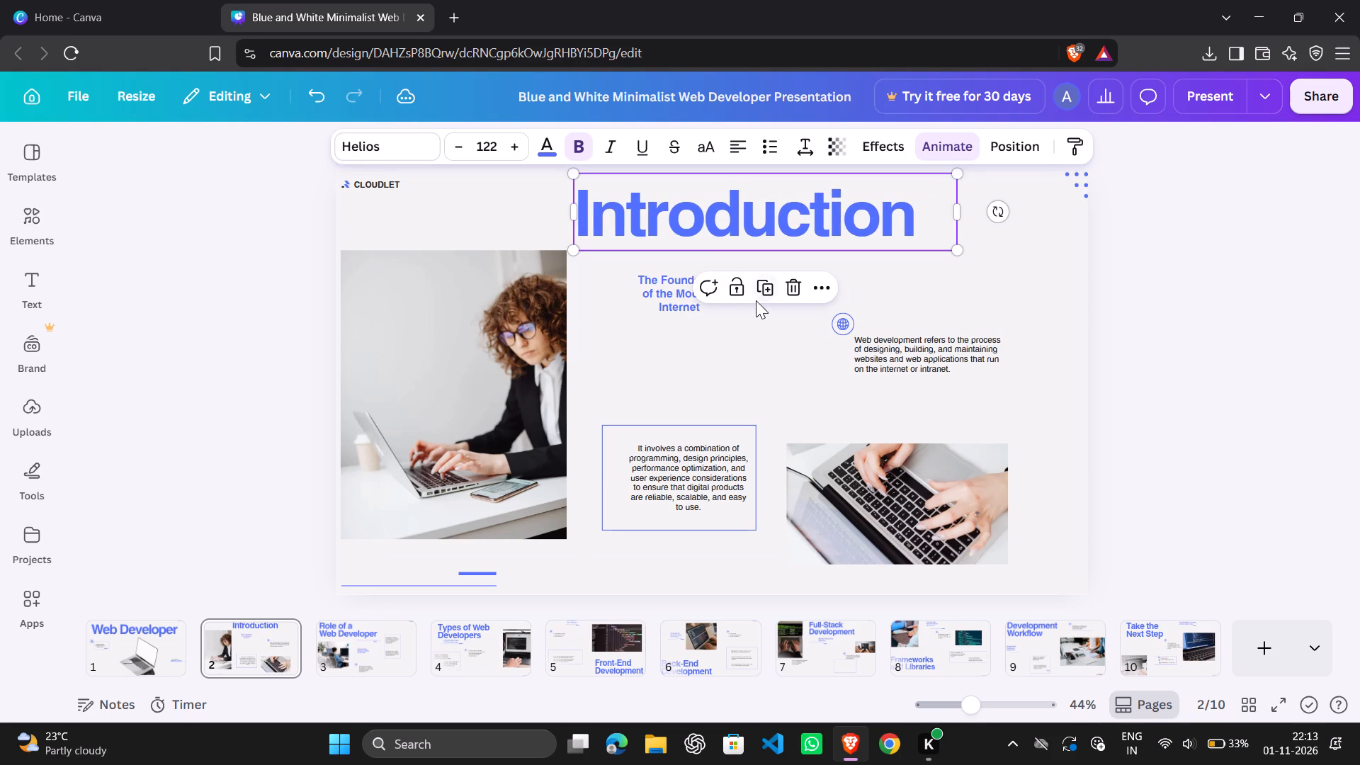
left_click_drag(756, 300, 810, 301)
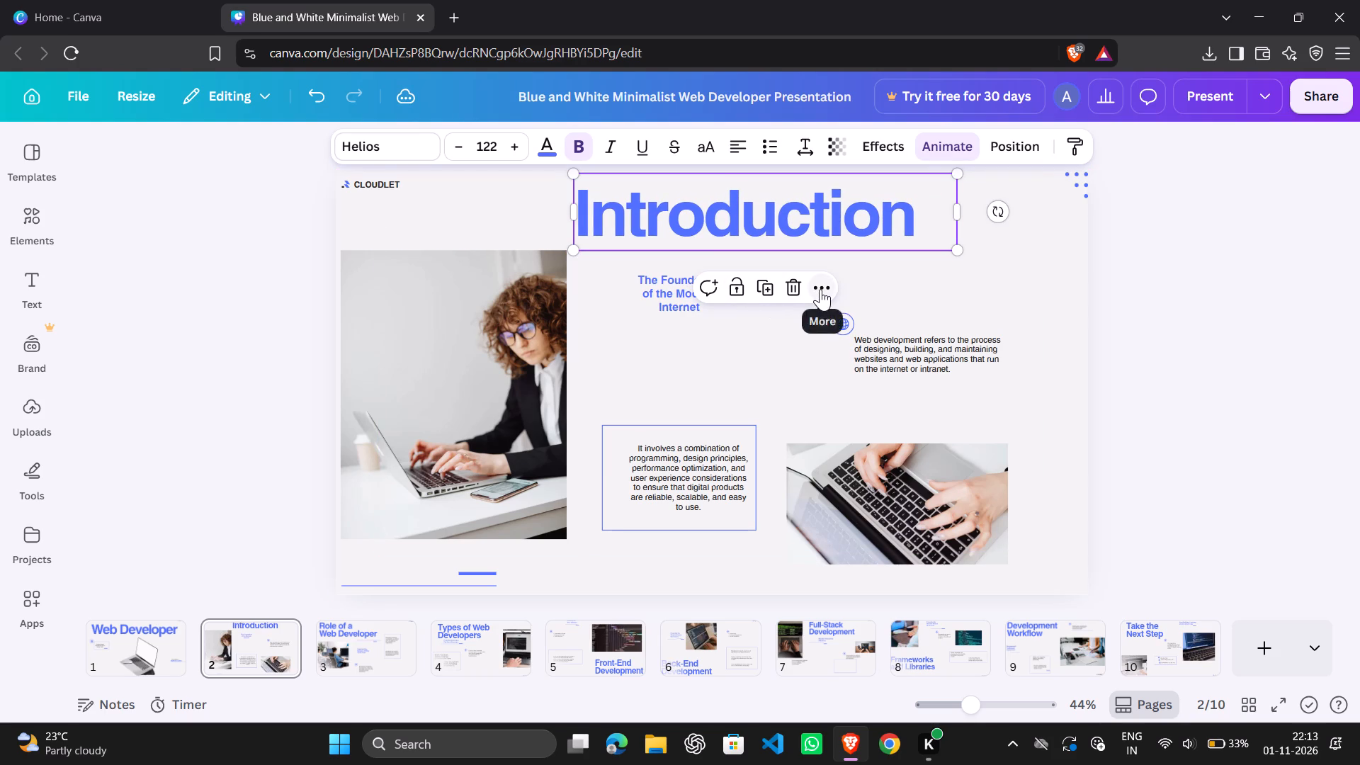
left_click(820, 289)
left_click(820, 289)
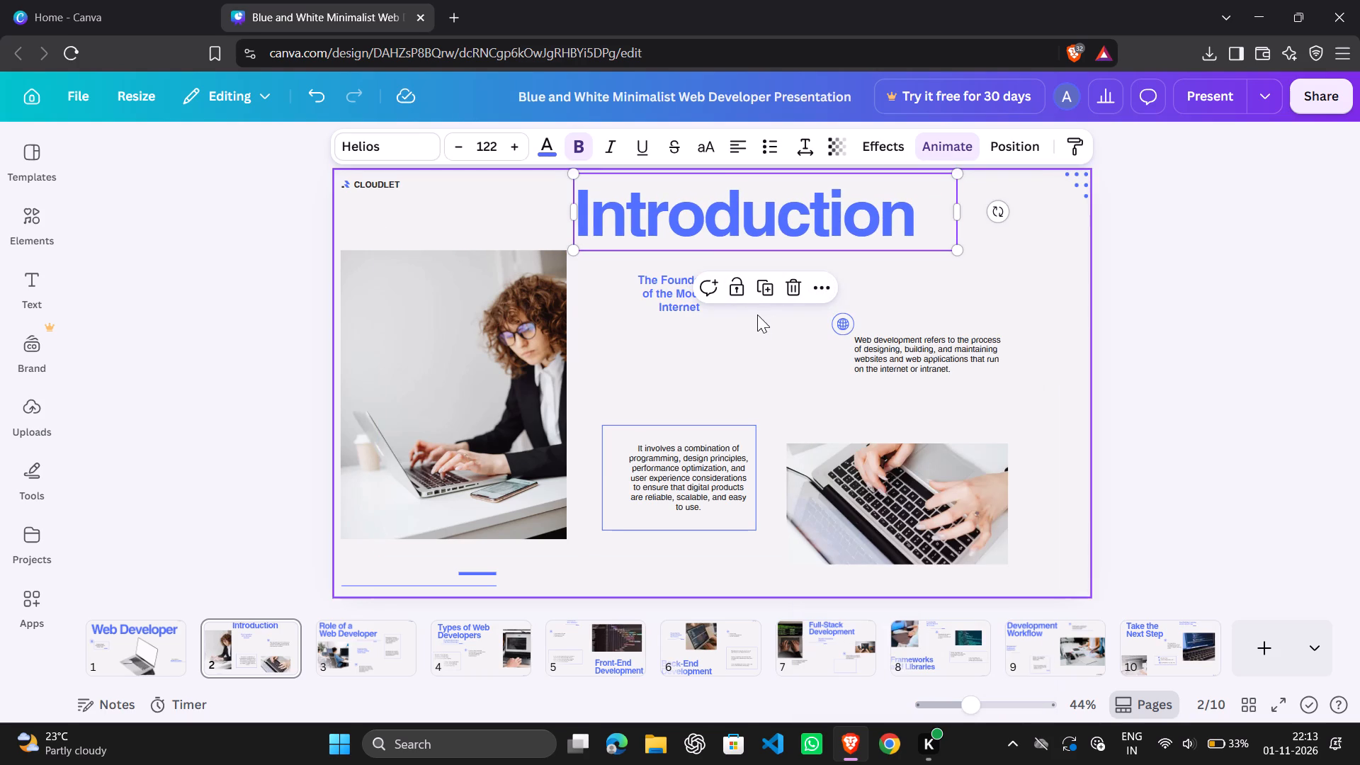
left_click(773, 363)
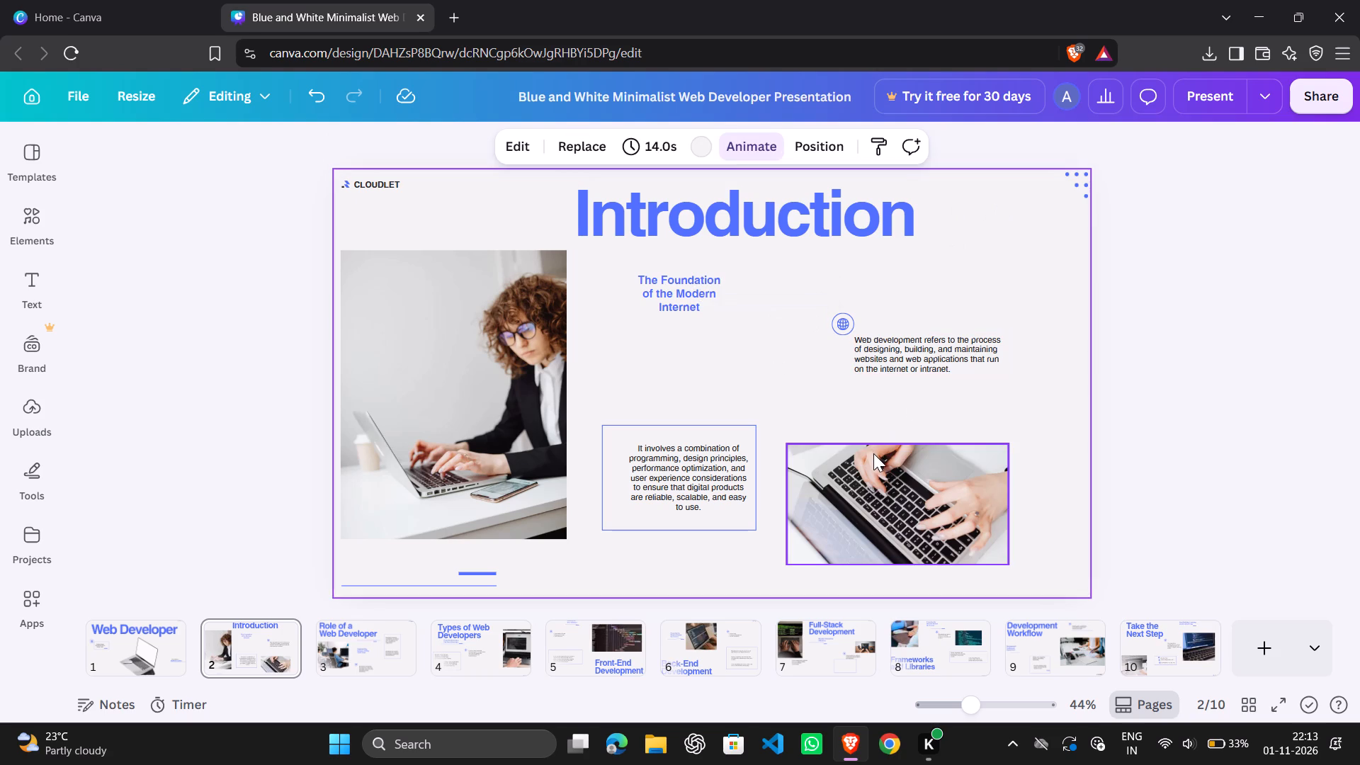
Enlarge the keyboard photo on page 2 to about 705 × 385 and place it in the slide's bottom-right corner.
left_click_drag(873, 453, 937, 468)
left_click_drag(848, 456, 805, 403)
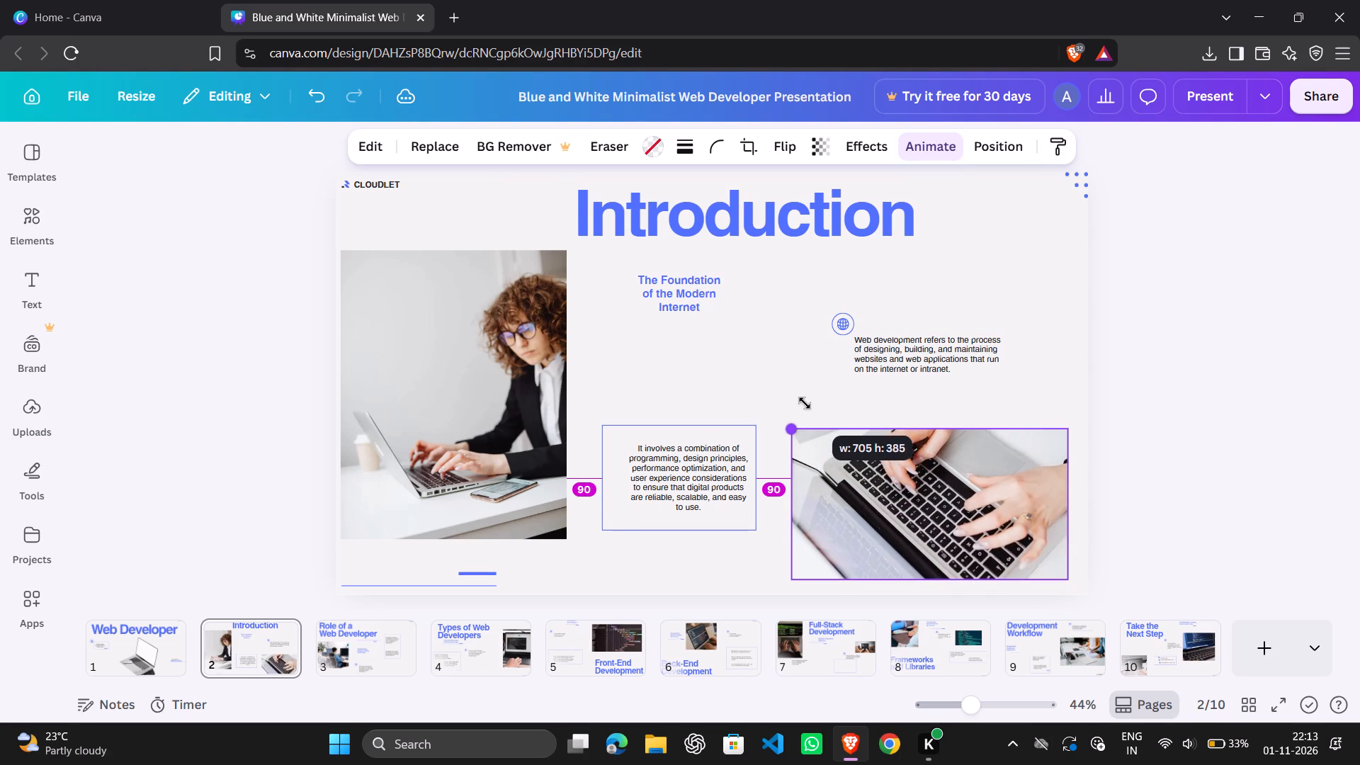
left_click_drag(805, 403, 804, 402)
left_click_drag(900, 470, 909, 474)
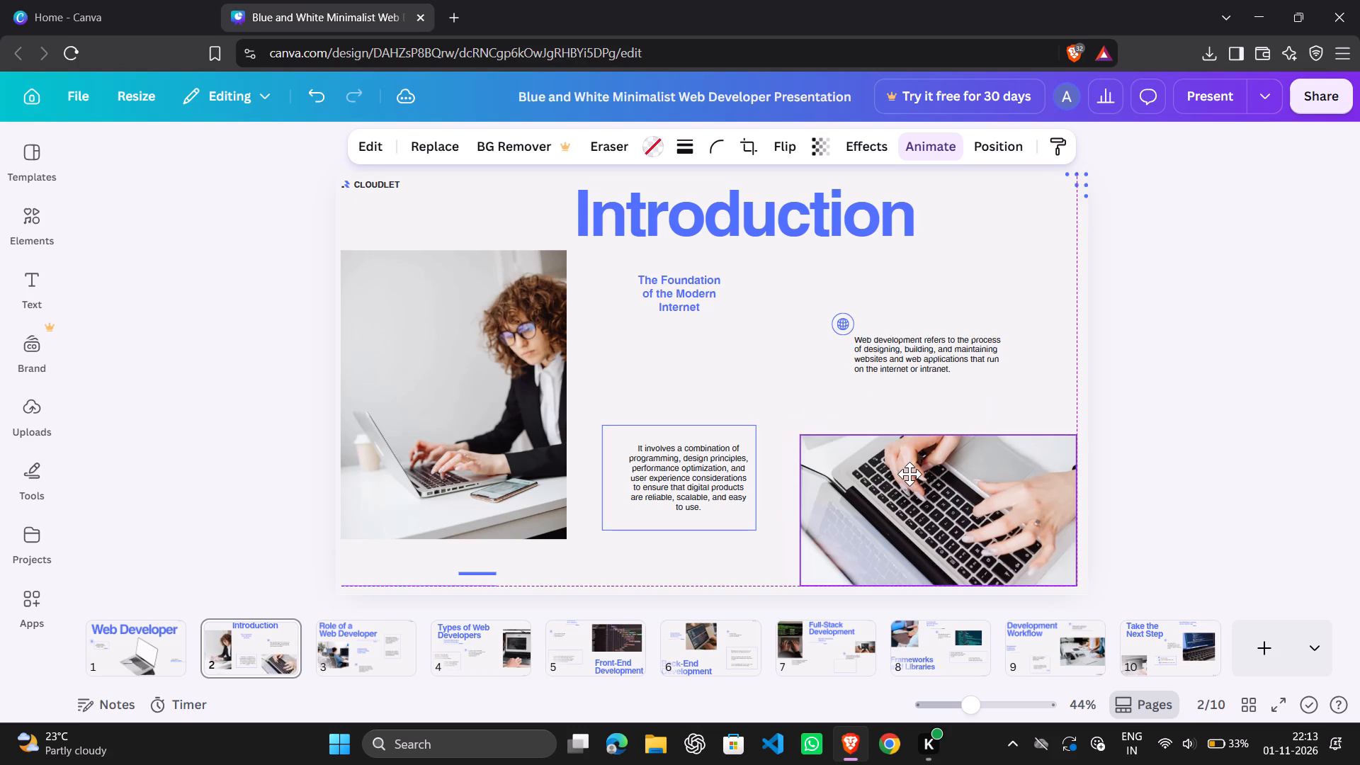
left_click_drag(909, 474, 916, 482)
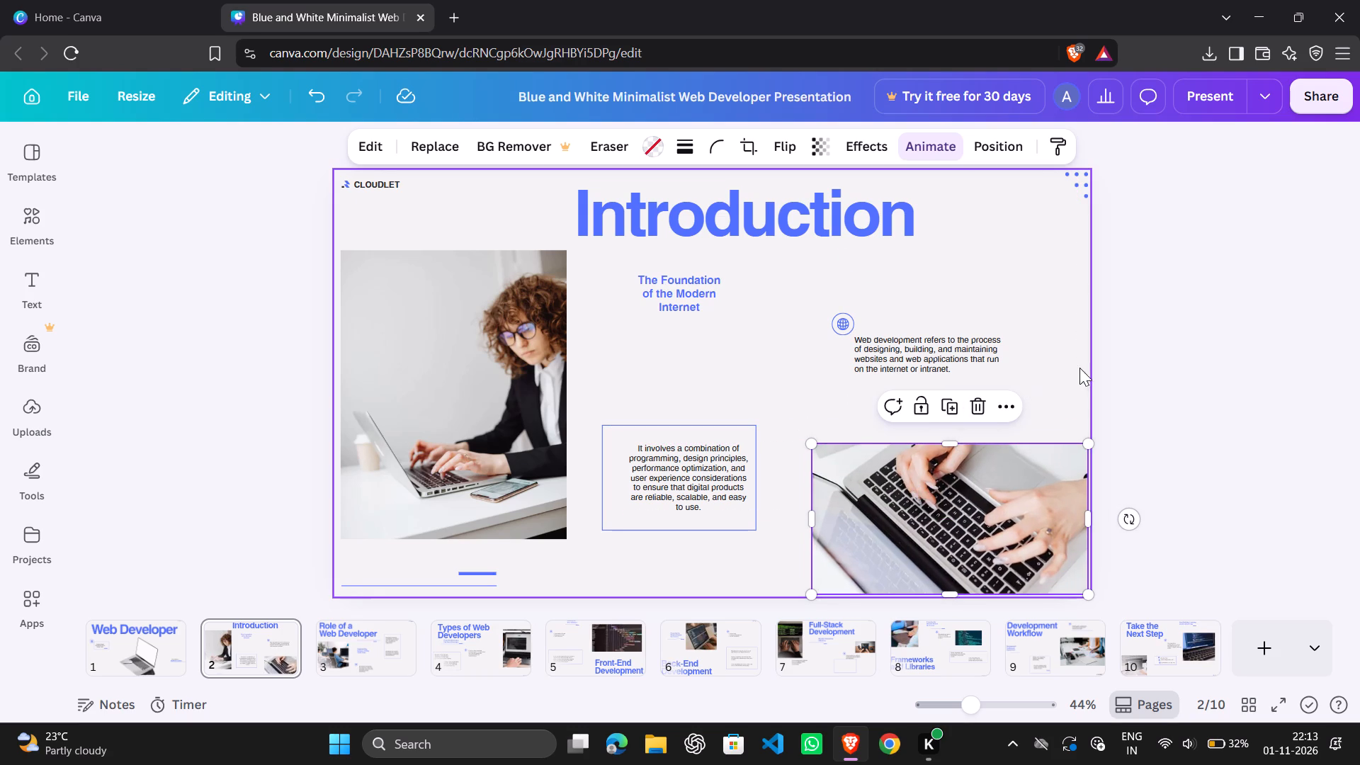
left_click(1035, 309)
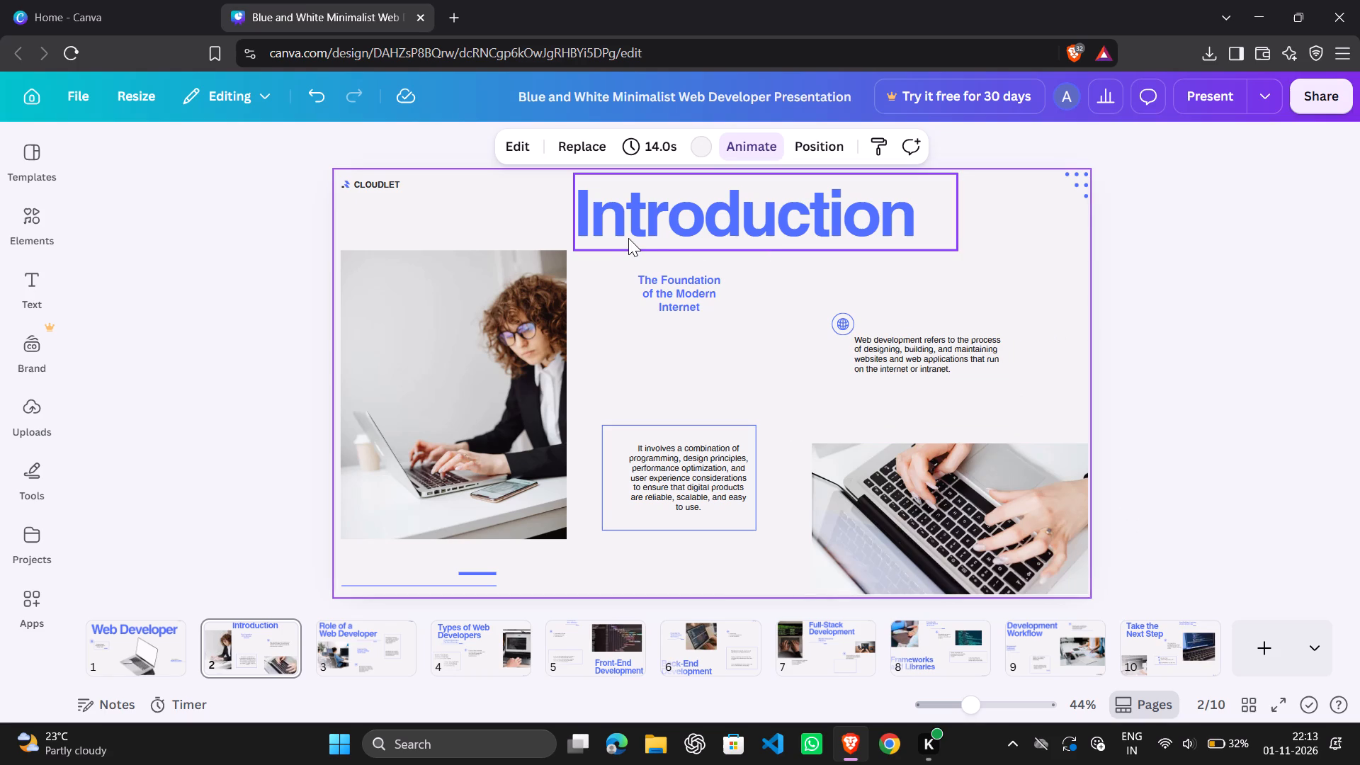
Move the CLOUDLET logo on page 2 slightly up, closer to the slide's top edge.
left_click(376, 180)
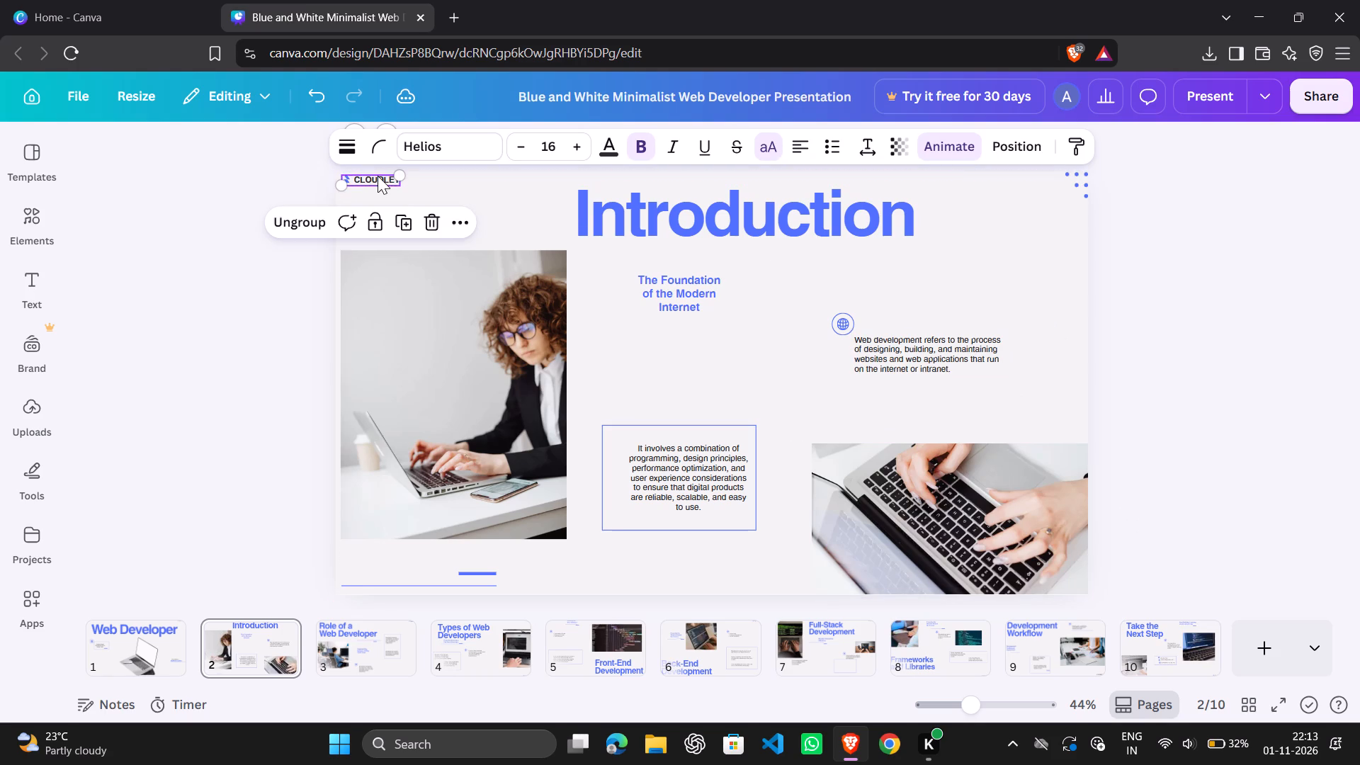
left_click(486, 195)
scroll(439, 193, "right", 1)
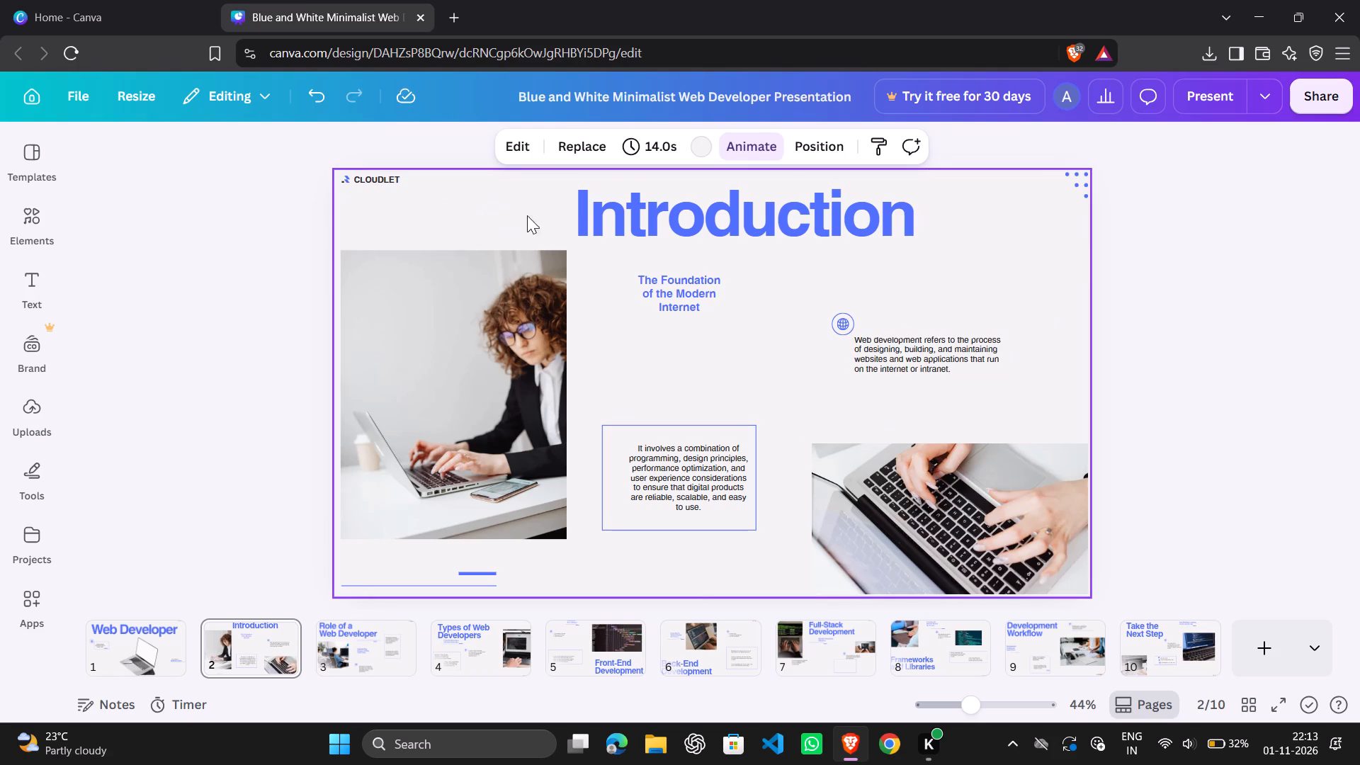
Move the "The Foundation of the Modern Internet" heading slightly down and to the left.
left_click_drag(668, 299, 652, 325)
Move the thin blue line beneath the "The Foundation of the Modern Internet" heading, with the short thick line just above its right end.
left_click_drag(389, 586, 642, 348)
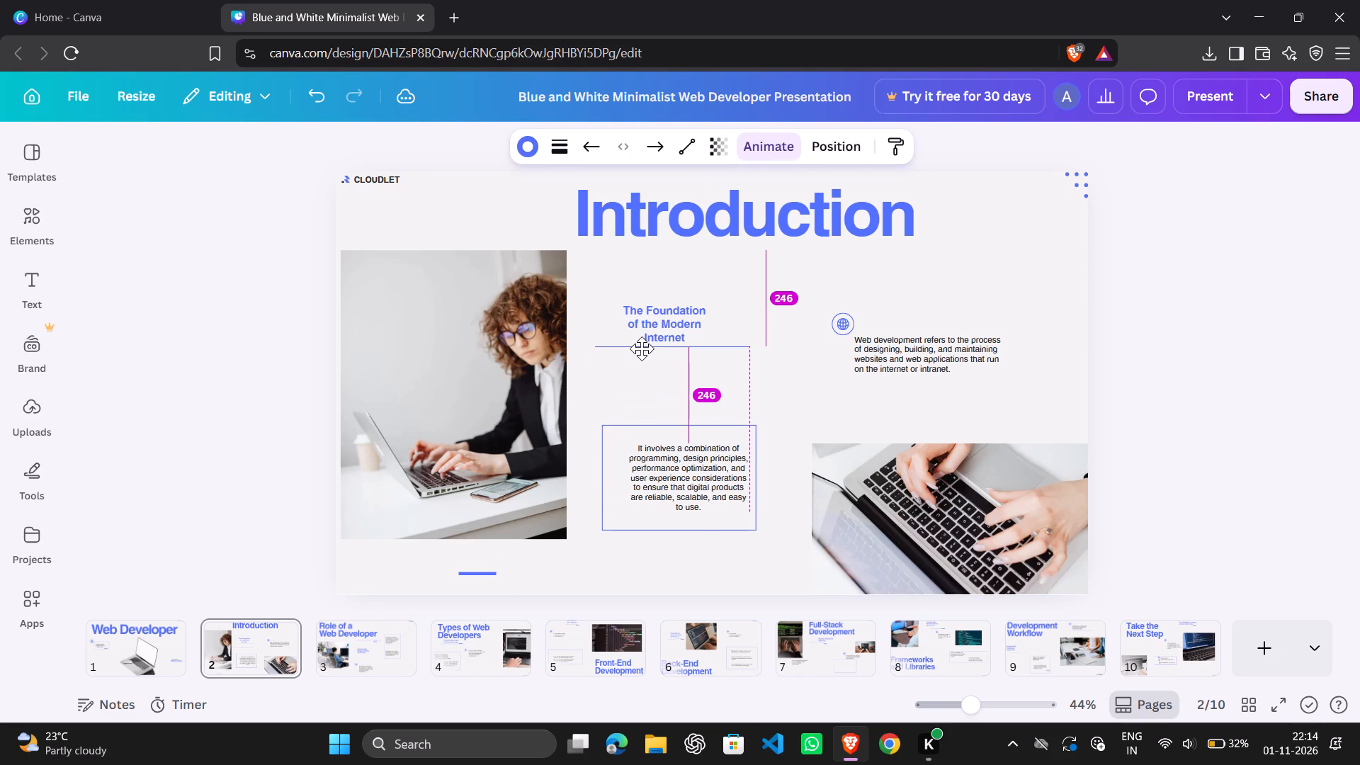
left_click_drag(642, 348, 641, 353)
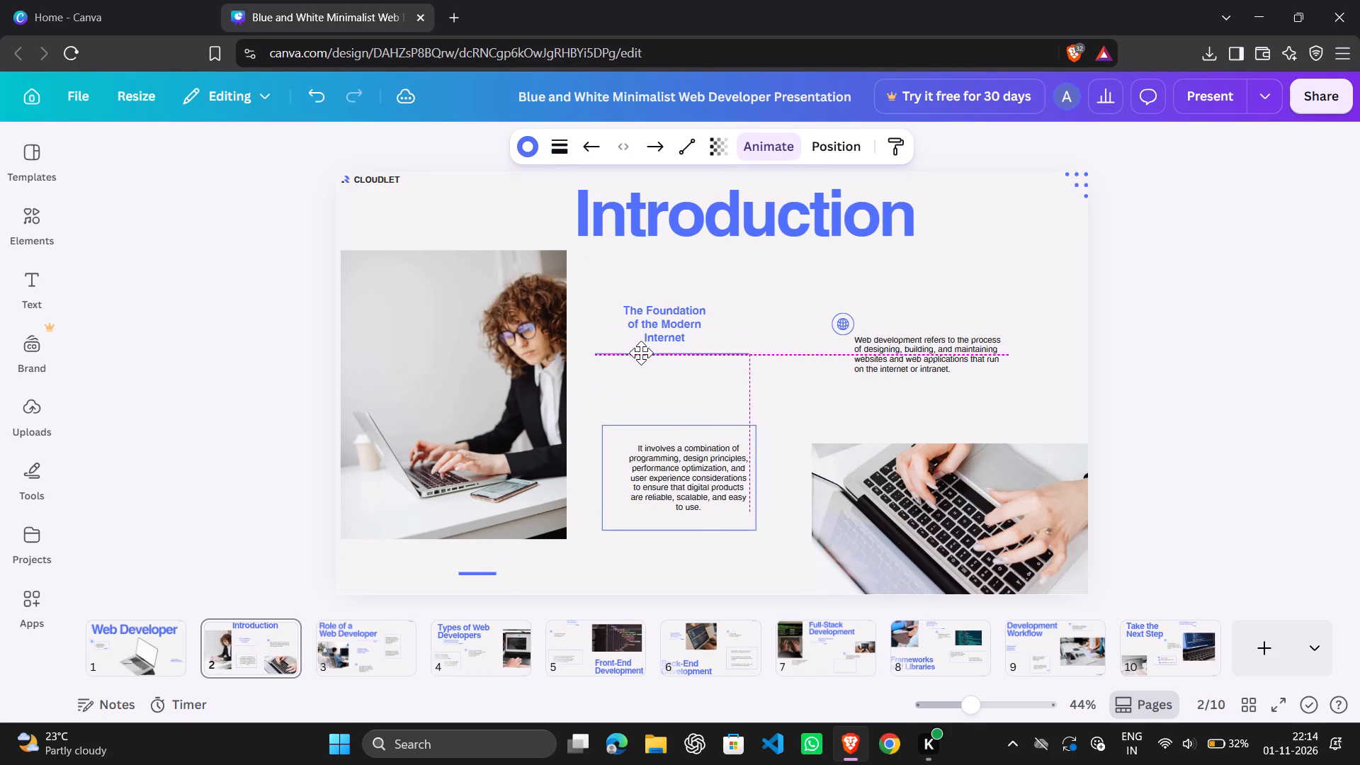
left_click_drag(641, 353, 641, 351)
left_click_drag(494, 572, 749, 333)
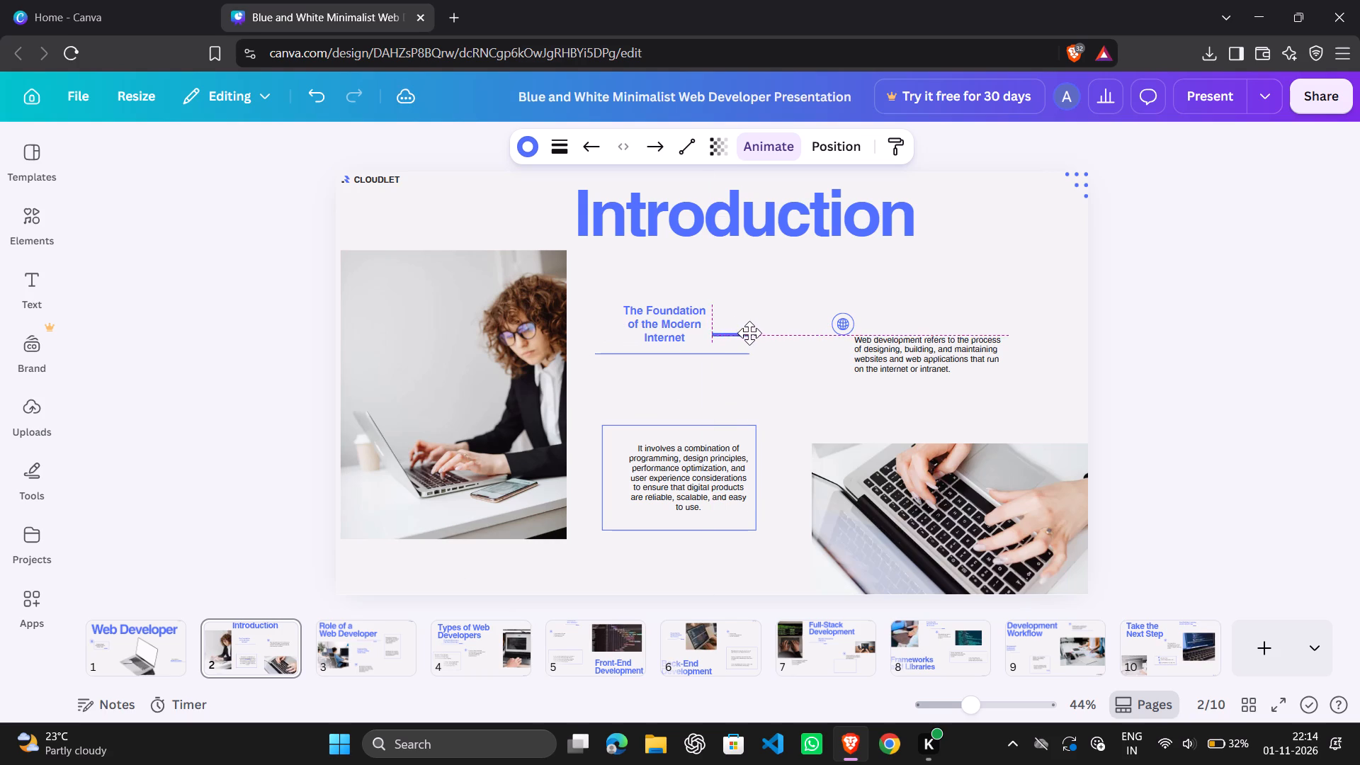
left_click_drag(749, 333, 750, 344)
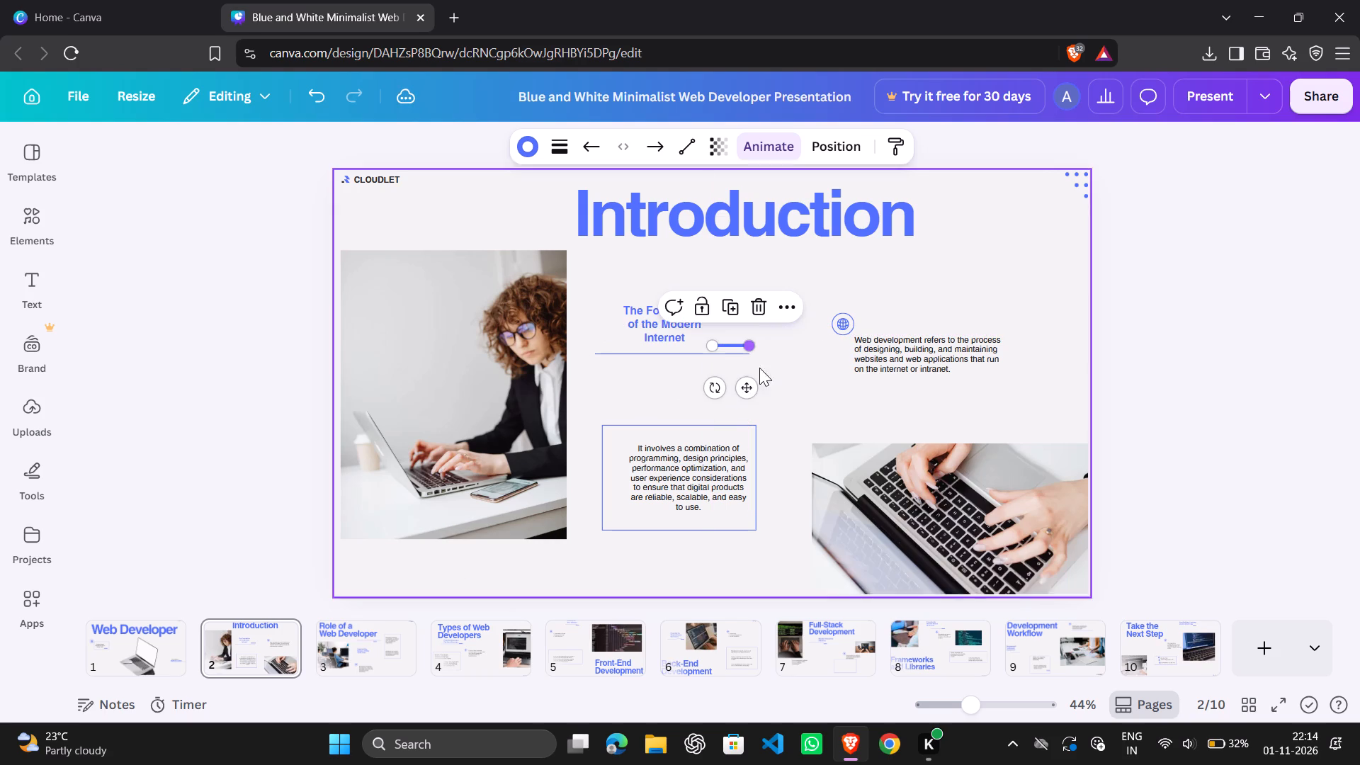
left_click(836, 366)
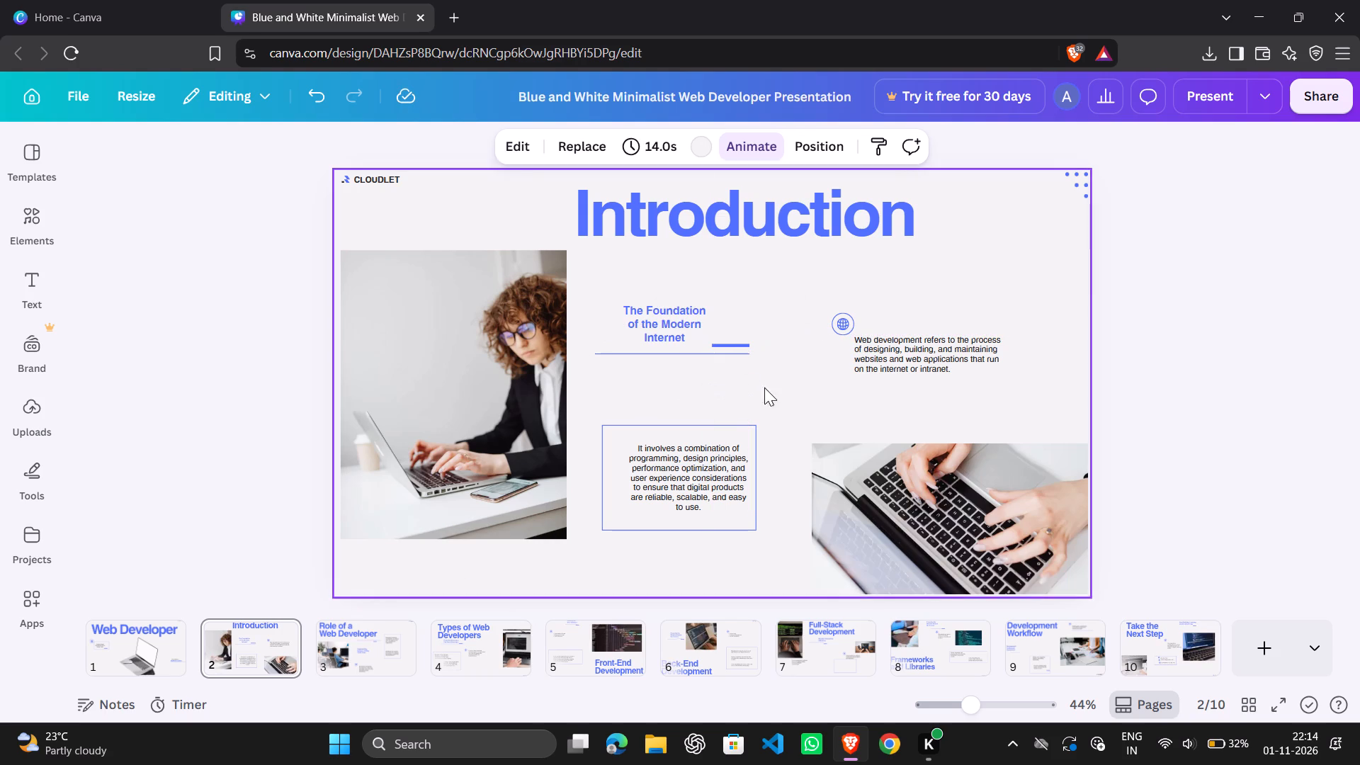
On page 1, move the "Web Developer" title up so its text box meets the slide's top edge.
left_click(113, 652)
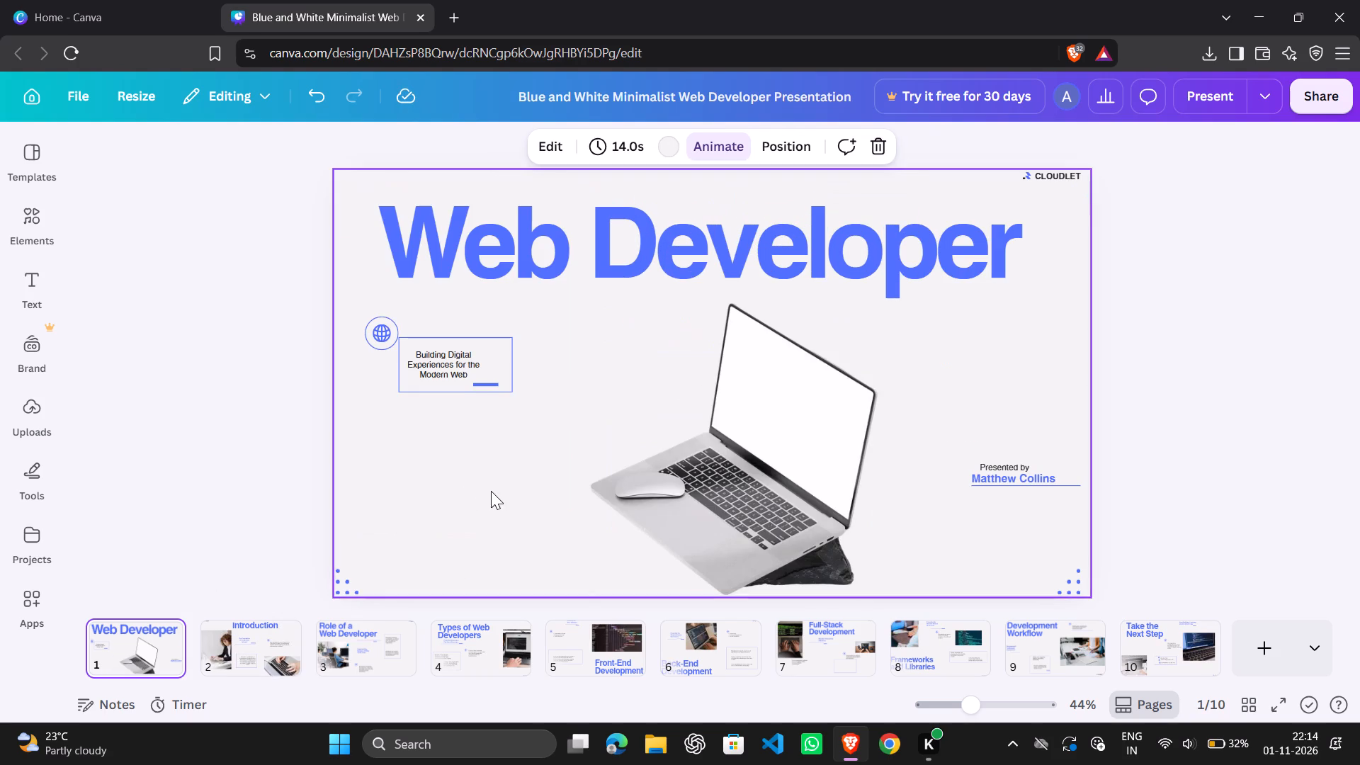
left_click_drag(551, 254, 549, 245)
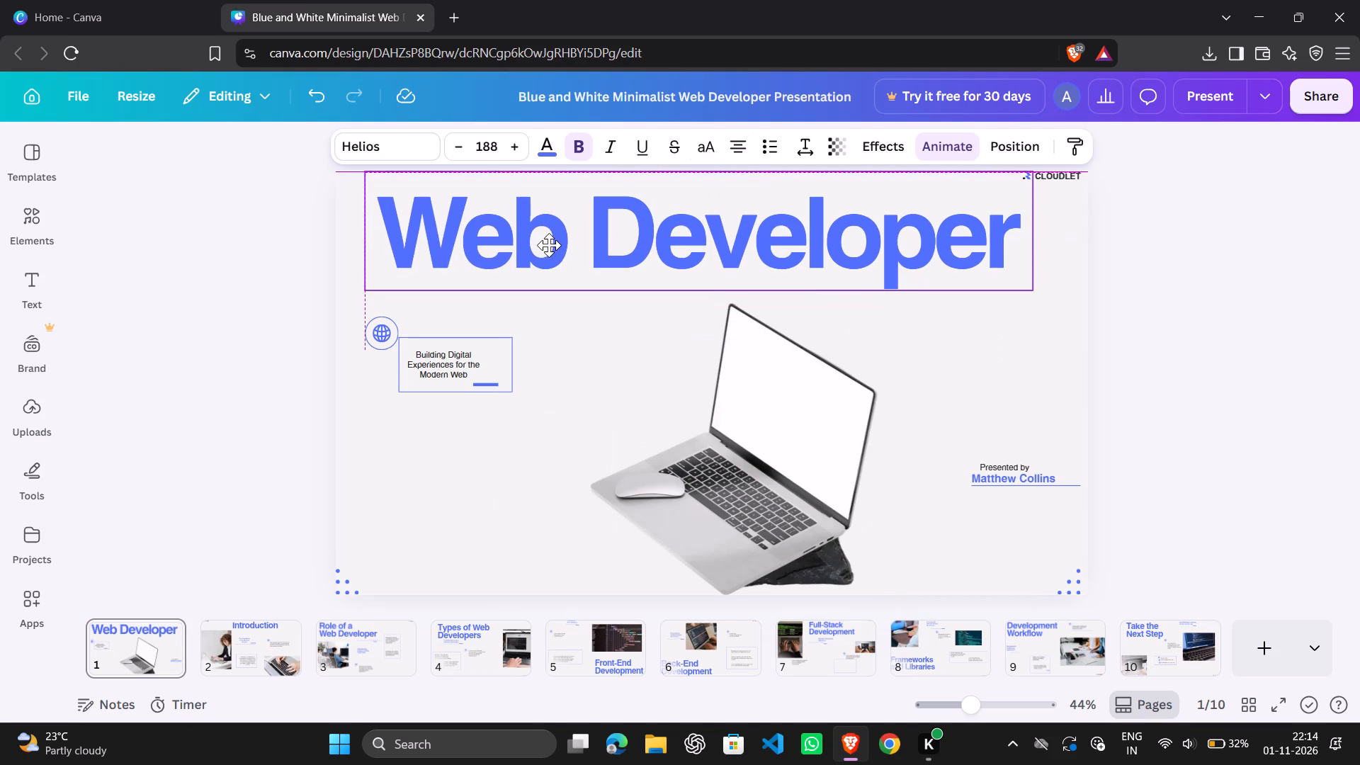
left_click_drag(549, 245, 549, 243)
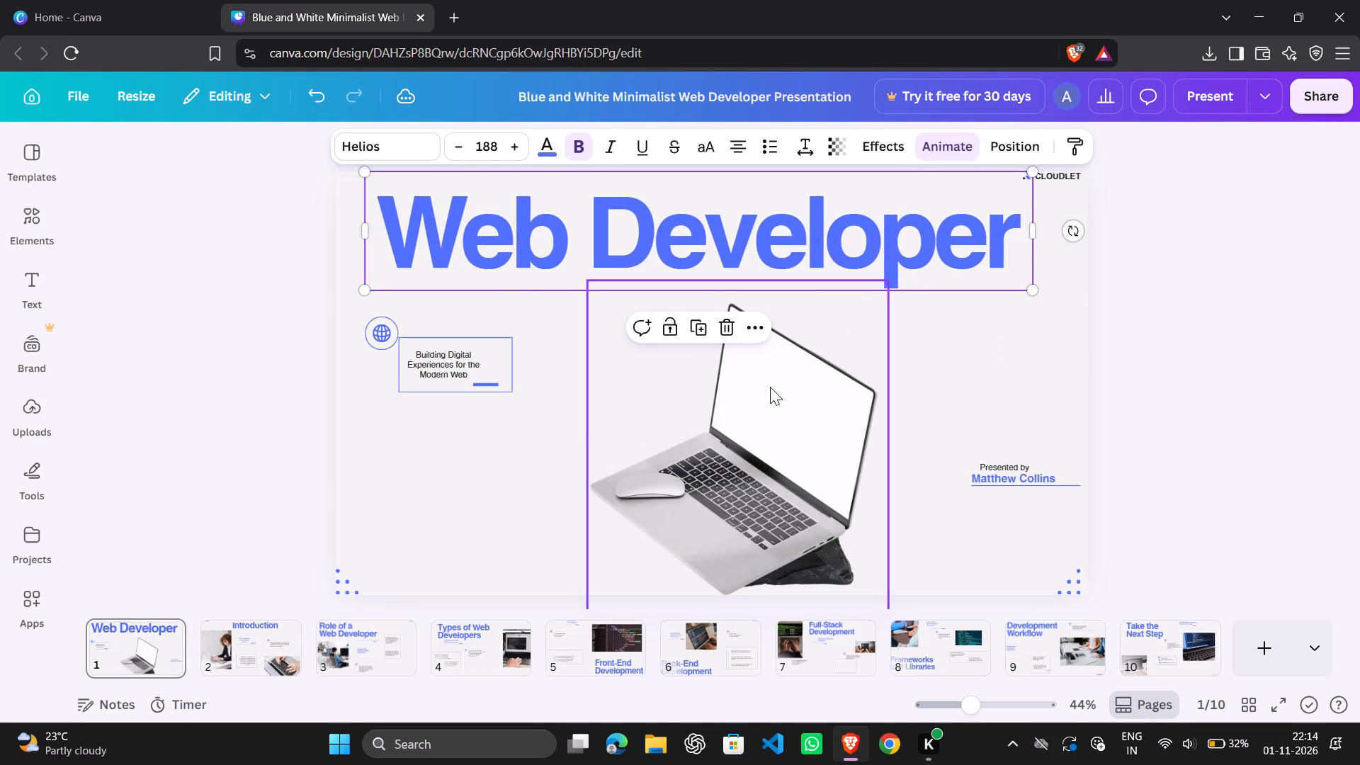
Move the laptop image on page 1 up and left, closer beneath the "Web Developer" title.
left_click_drag(770, 387, 737, 365)
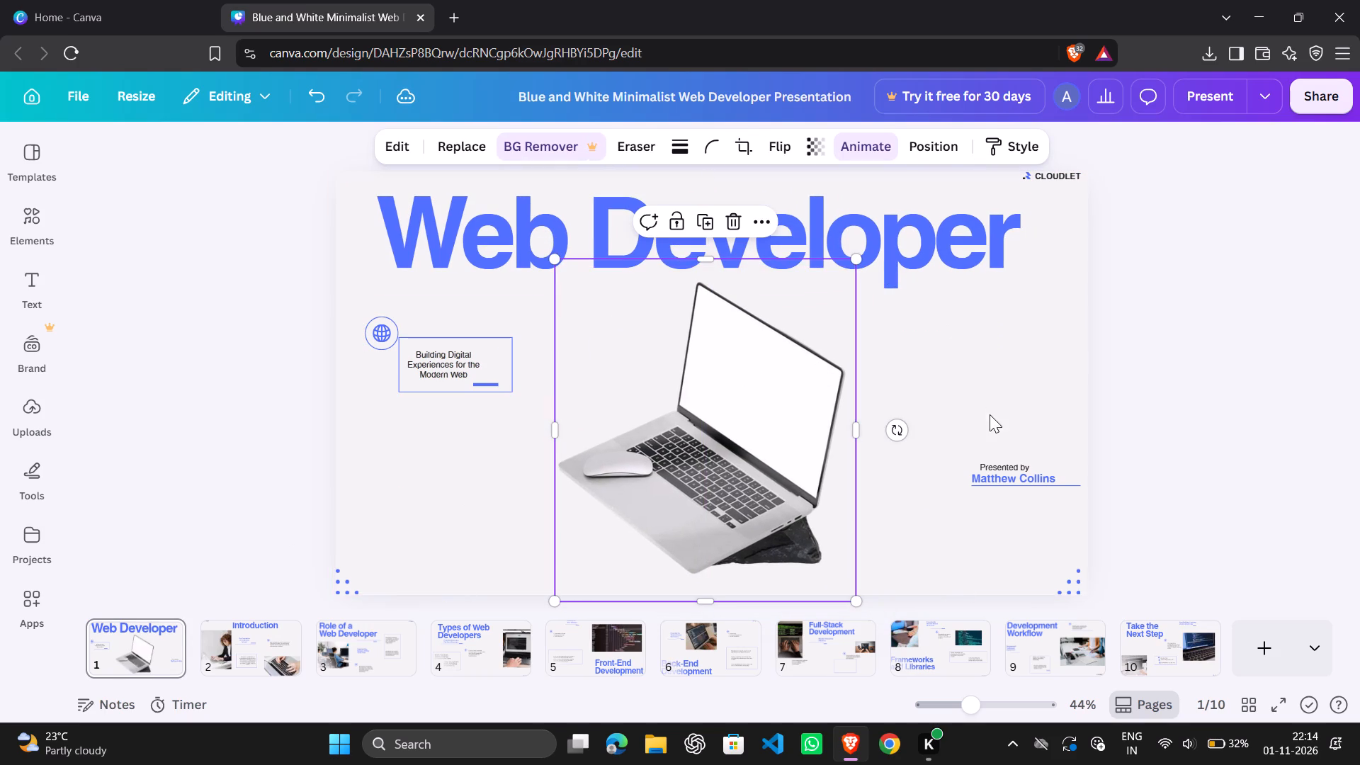
Move the "Presented by" text and the presenter's name up and left, widening the name's box and centring the name directly below.
left_click_drag(1011, 465, 997, 442)
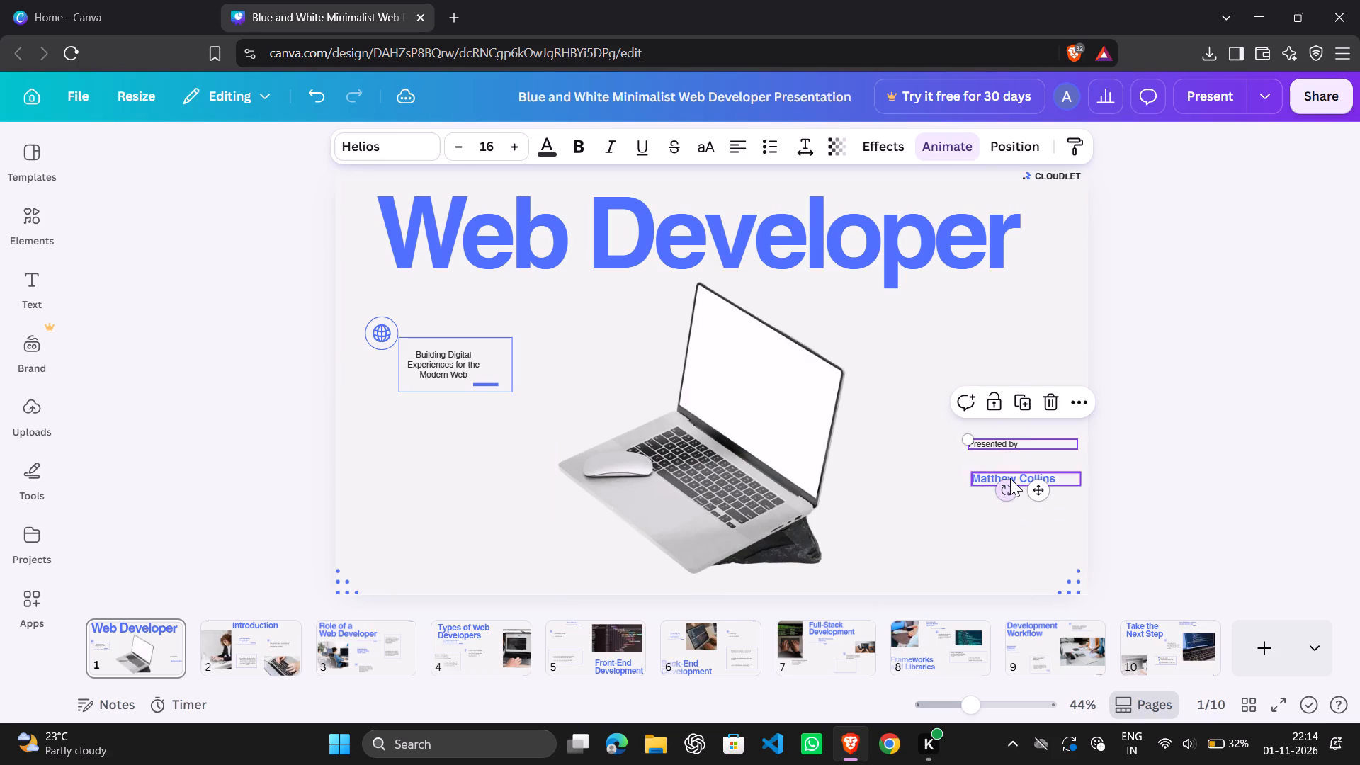
left_click_drag(989, 477, 980, 465)
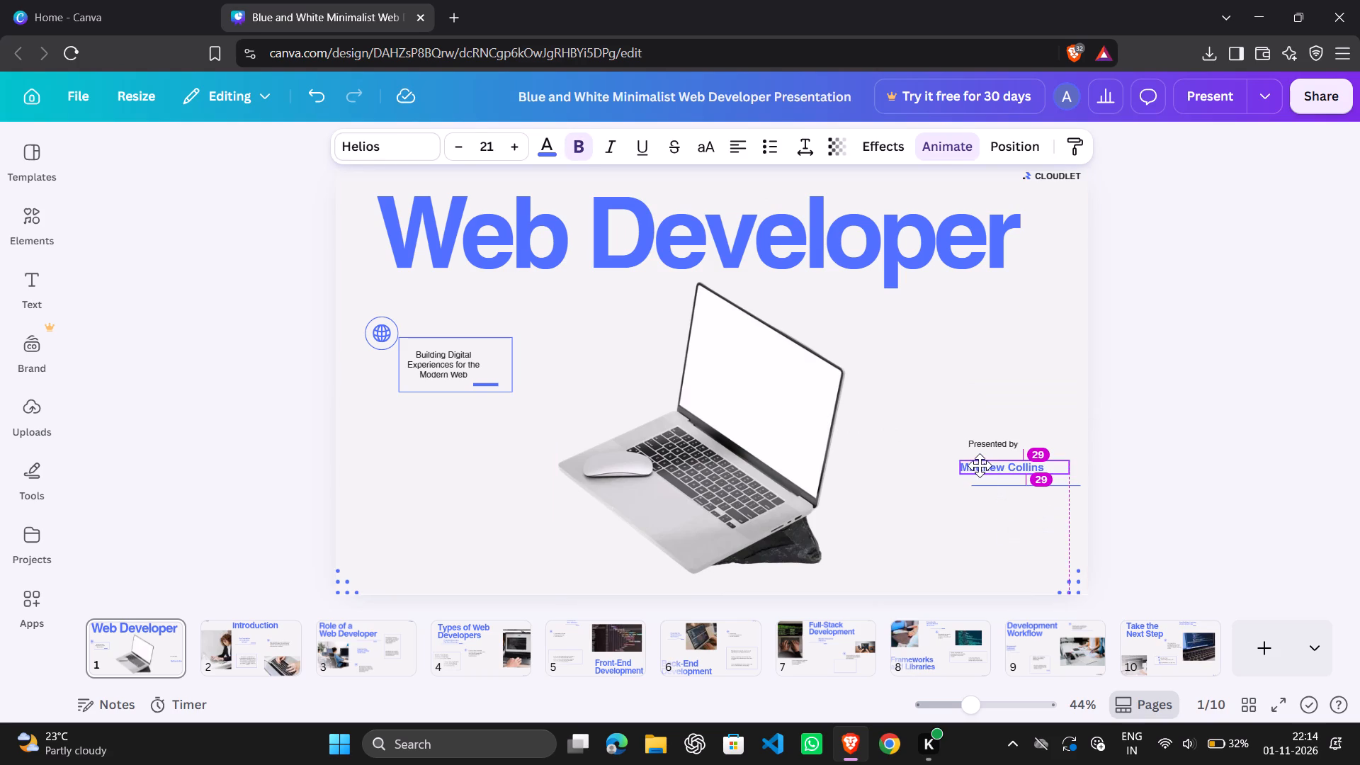
left_click_drag(980, 465, 972, 455)
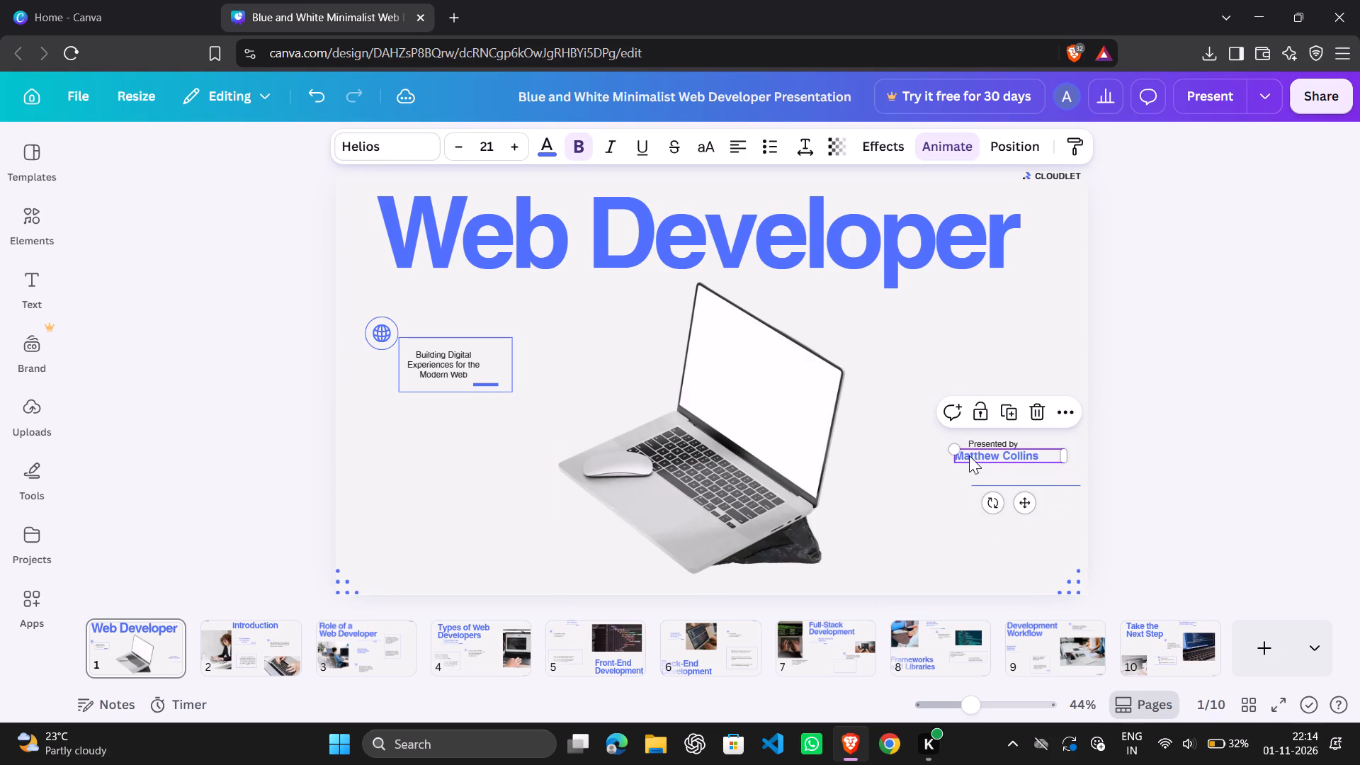
left_click_drag(953, 458, 914, 466)
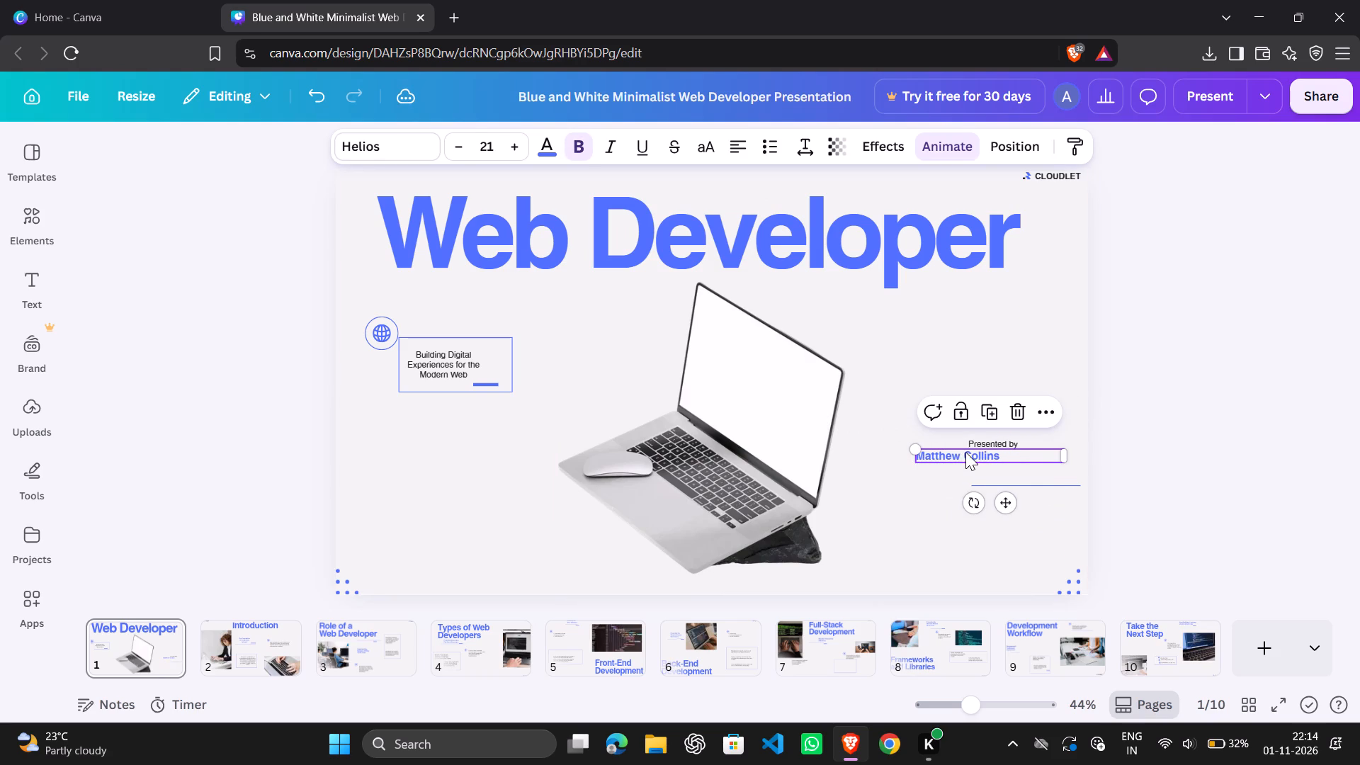
left_click_drag(966, 452, 1000, 453)
Move the thin blue line on page 1 up and left, centred directly beneath the presenter's name.
double_click(990, 497)
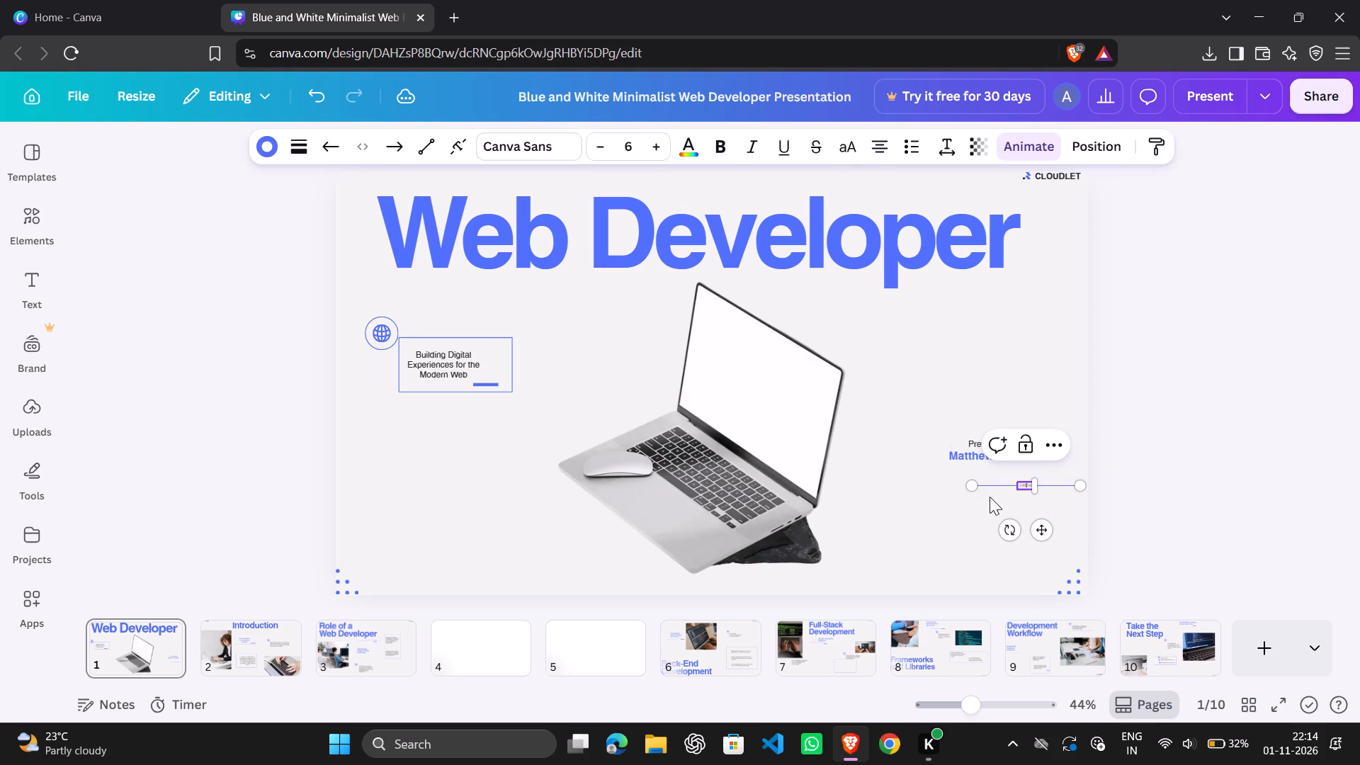
left_click_drag(984, 485, 974, 481)
left_click_drag(974, 481, 945, 448)
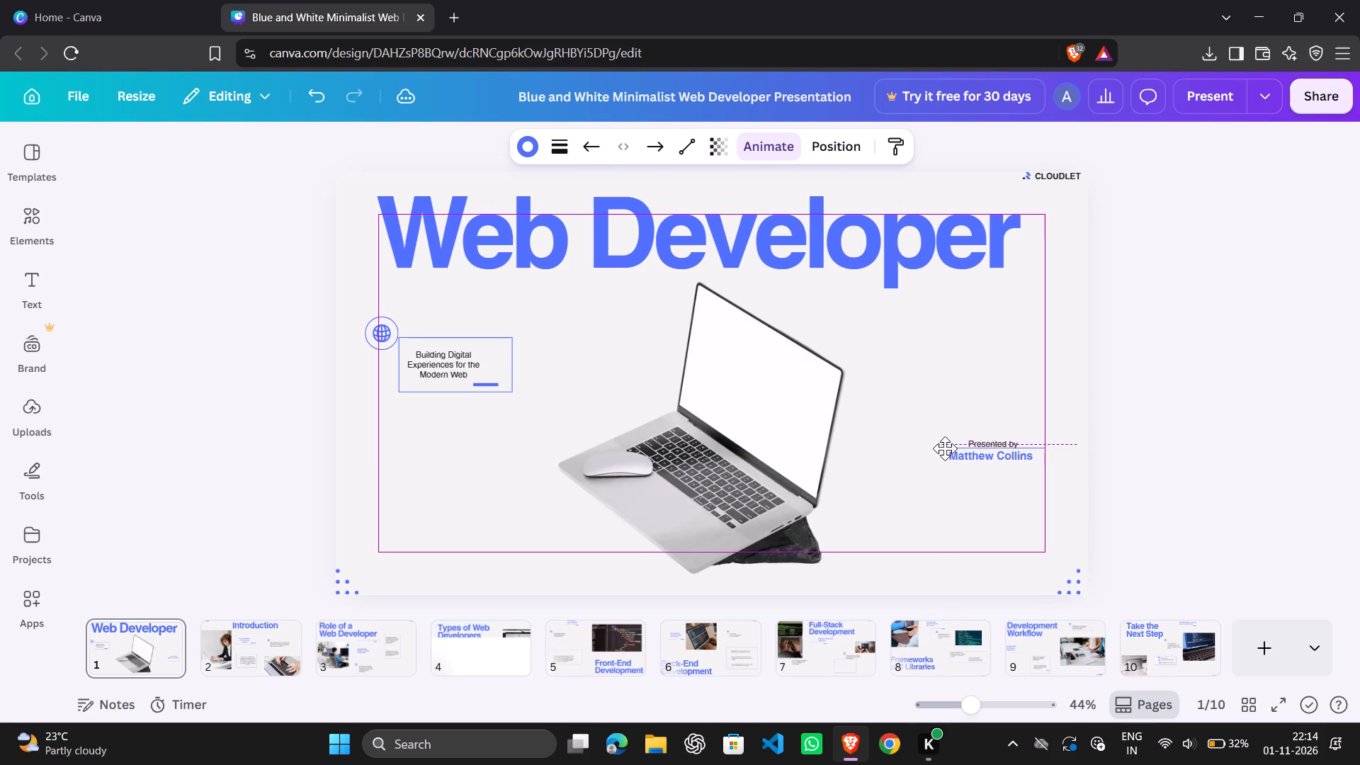
left_click_drag(945, 448, 943, 467)
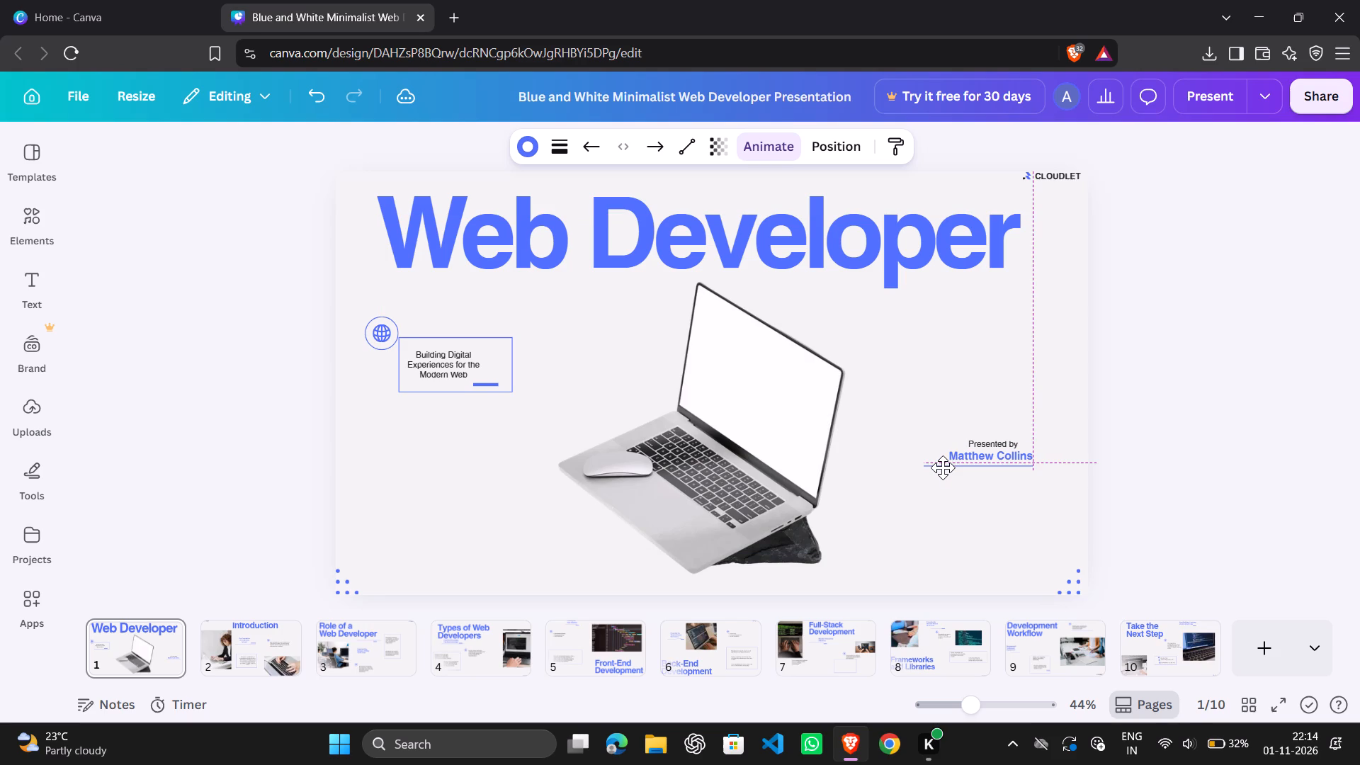
left_click_drag(943, 467, 949, 466)
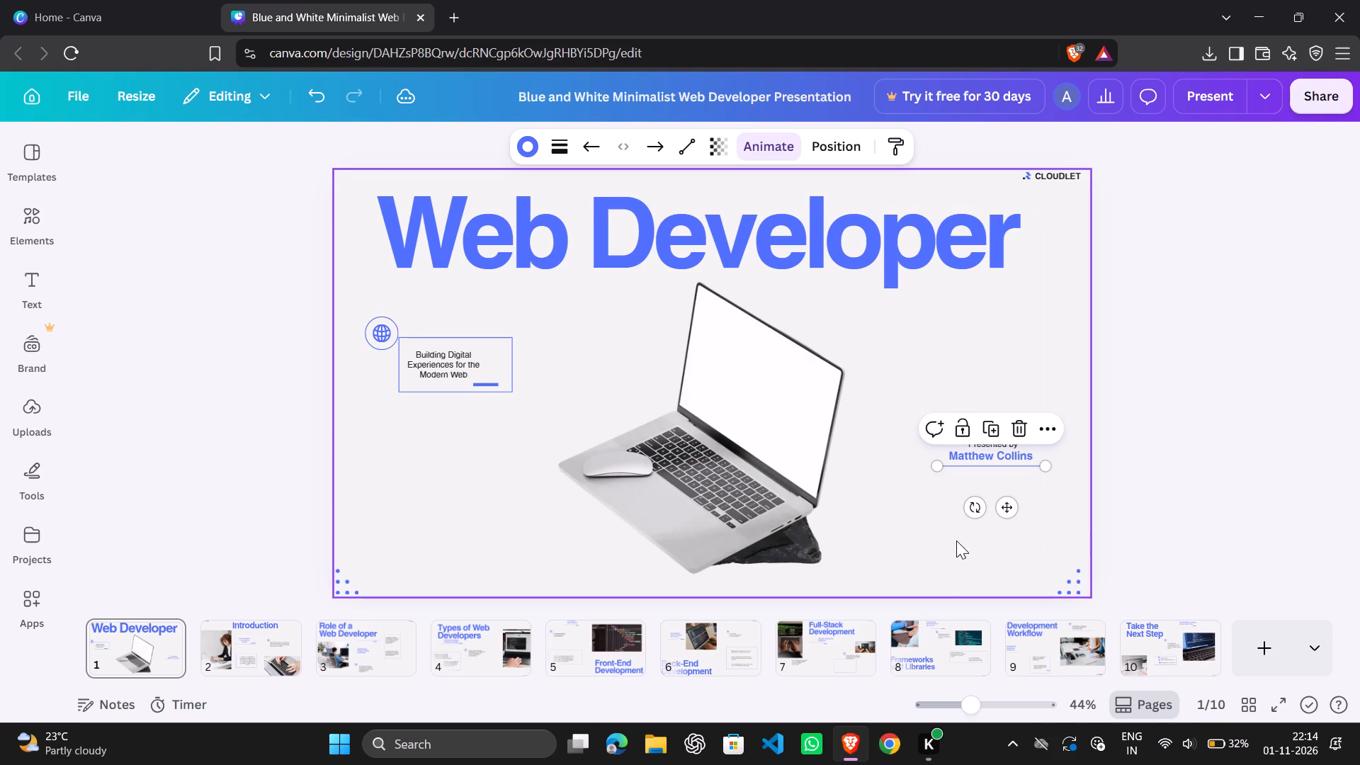
left_click(935, 514)
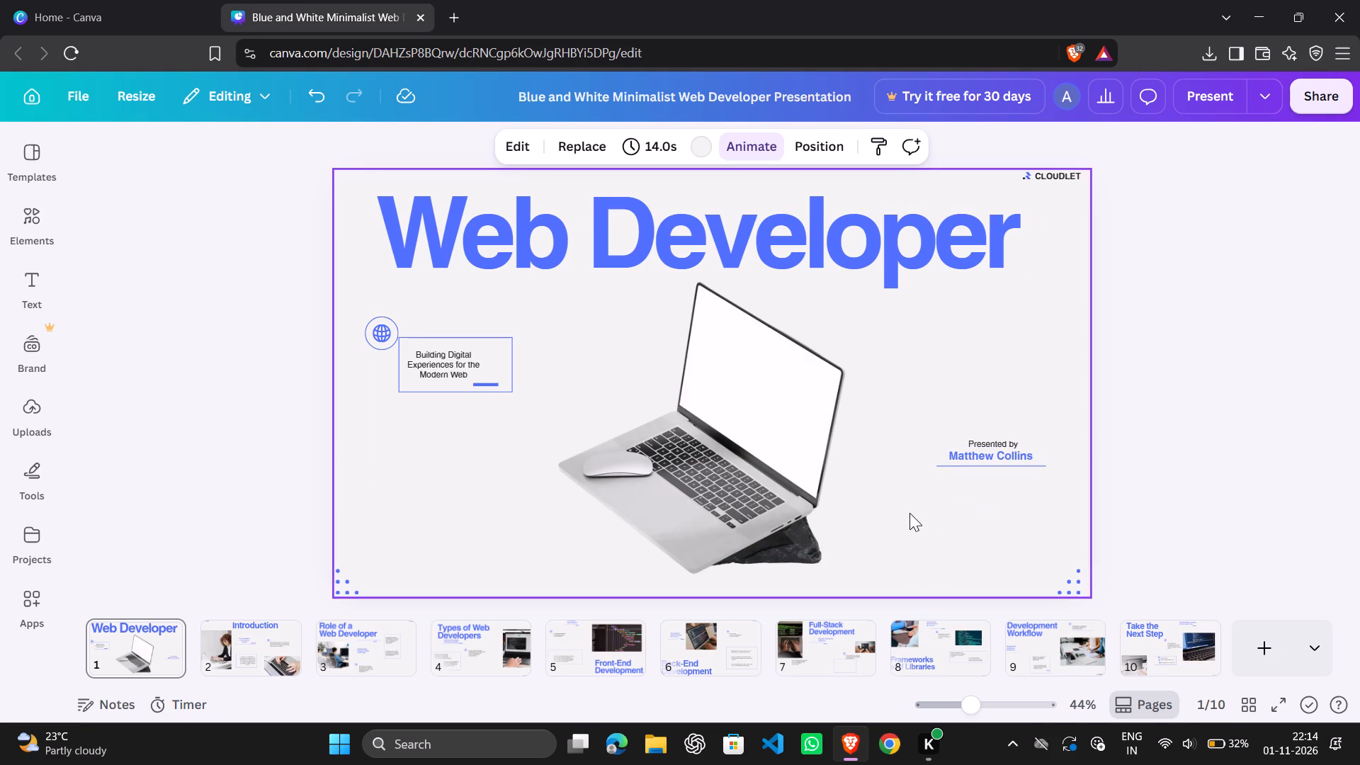
Move the lower-right dot pattern on page 1 right, against the slide's right edge.
left_click_drag(1071, 581, 1075, 581)
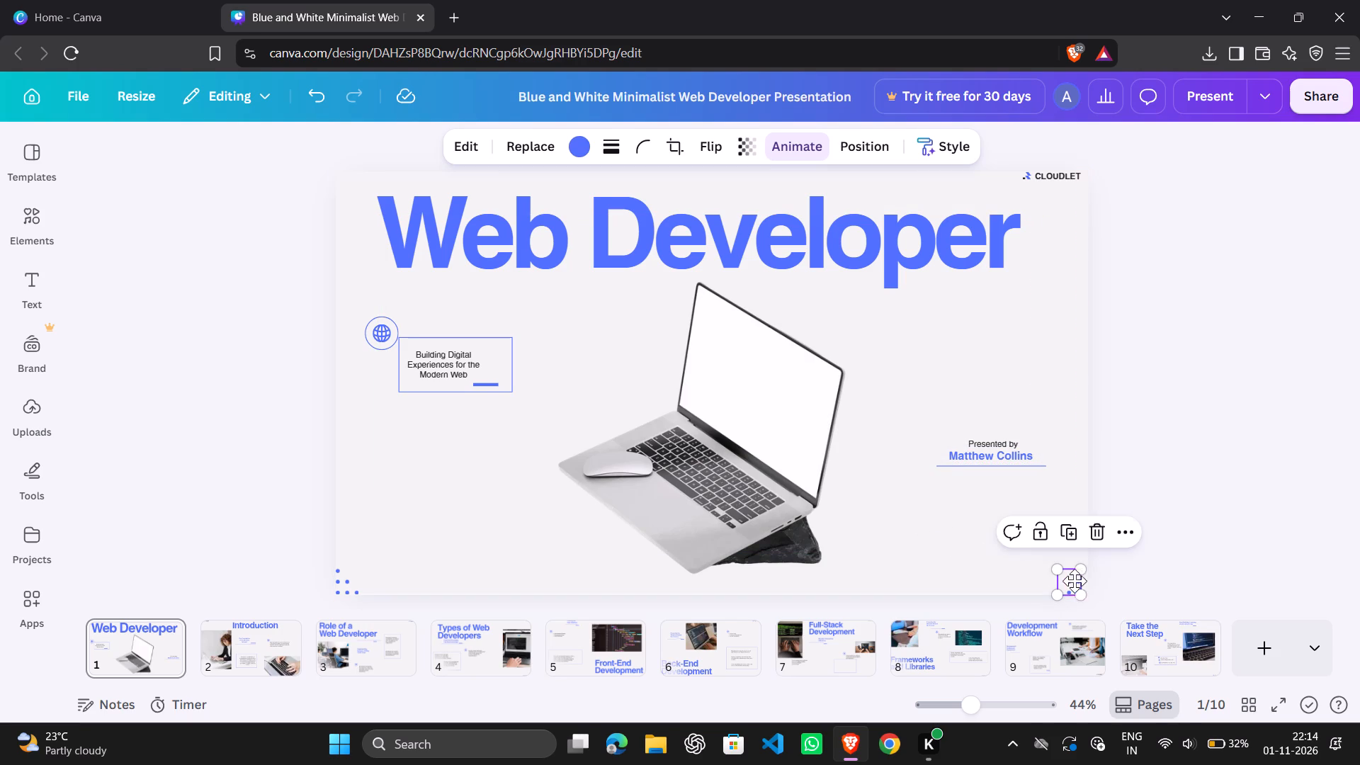
left_click_drag(1075, 581, 1078, 582)
left_click(954, 550)
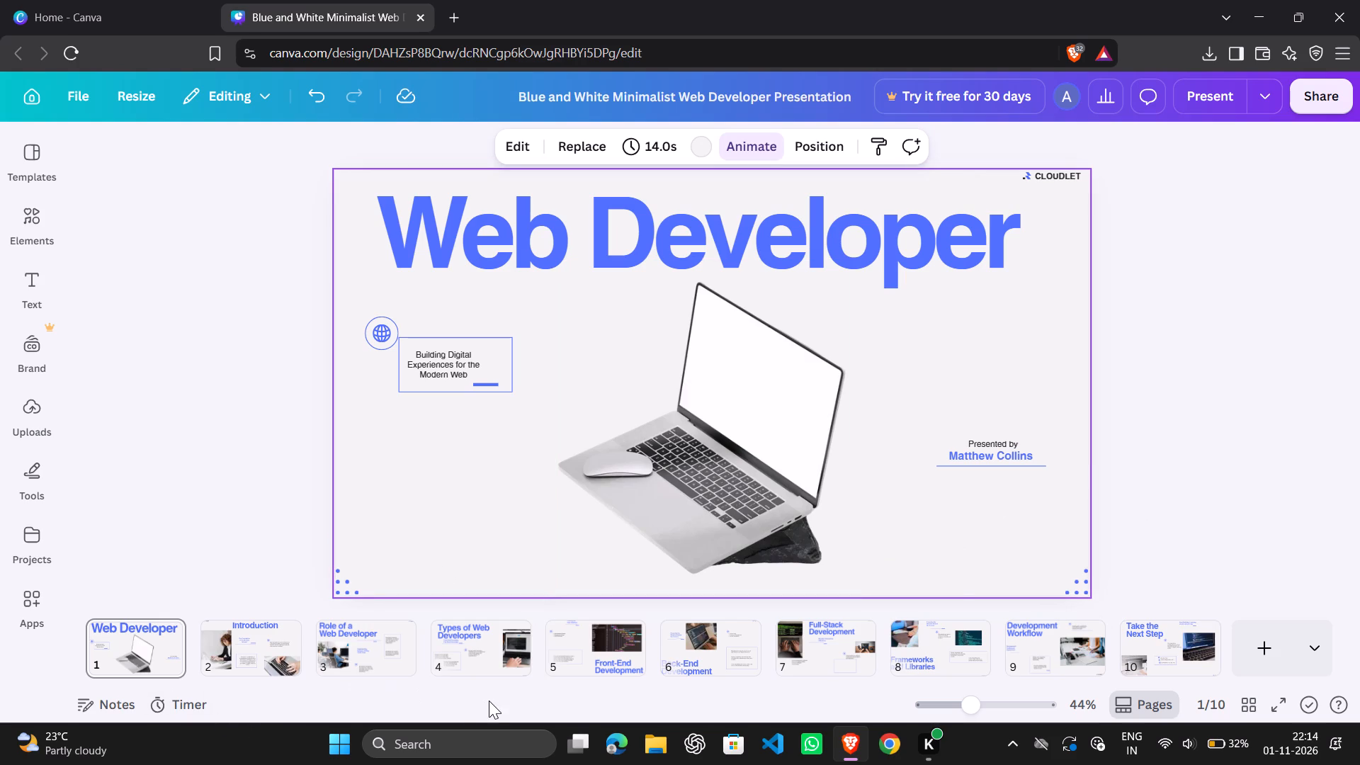
On page 6, move the "Back-End Development" title slightly up, keeping its left alignment.
left_click(905, 659)
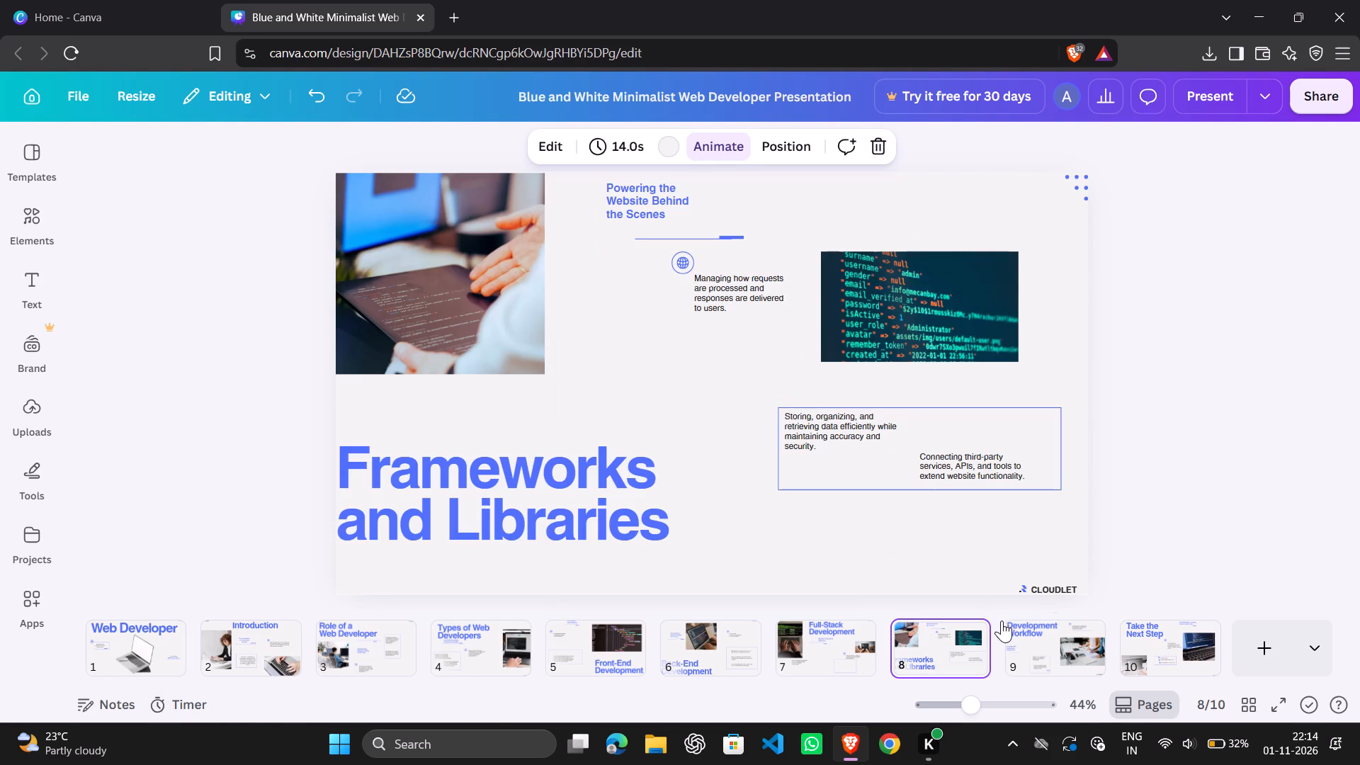
left_click(1048, 655)
left_click(802, 652)
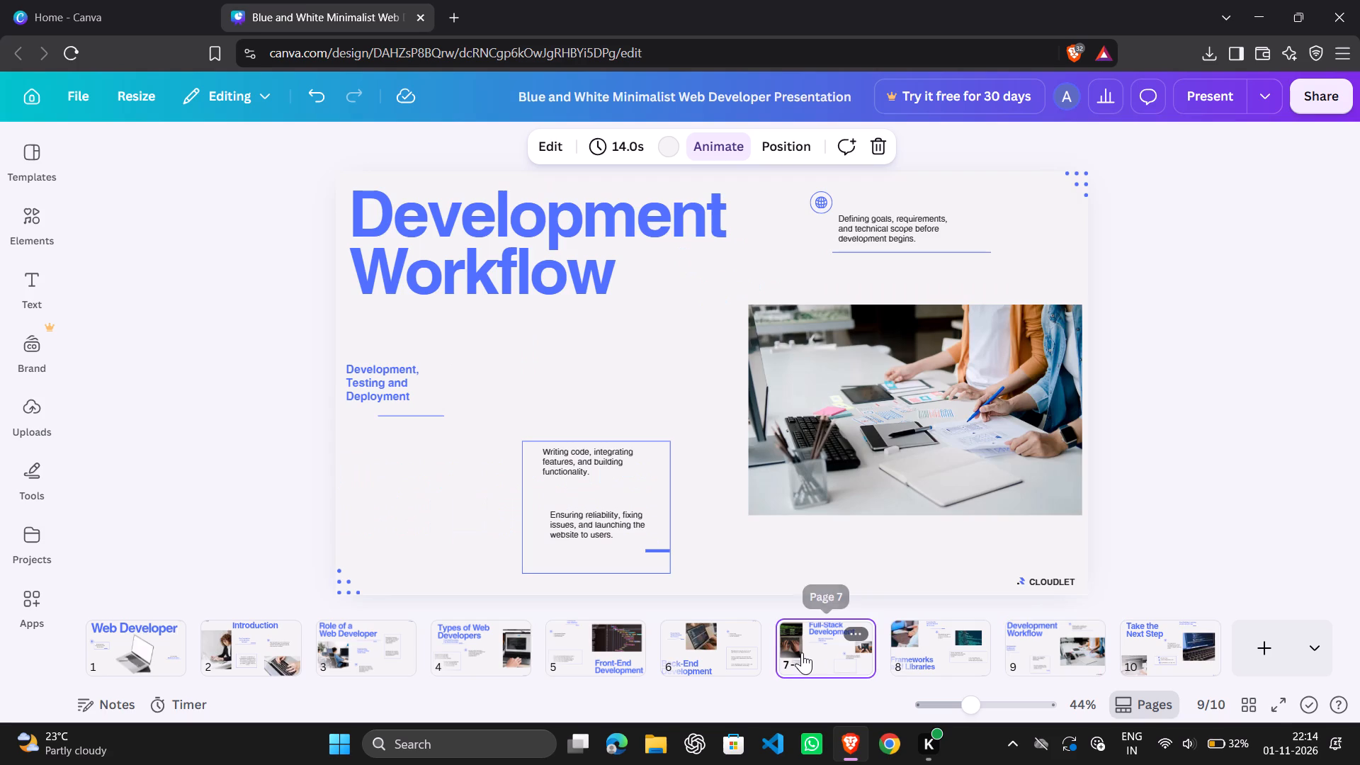
left_click(716, 650)
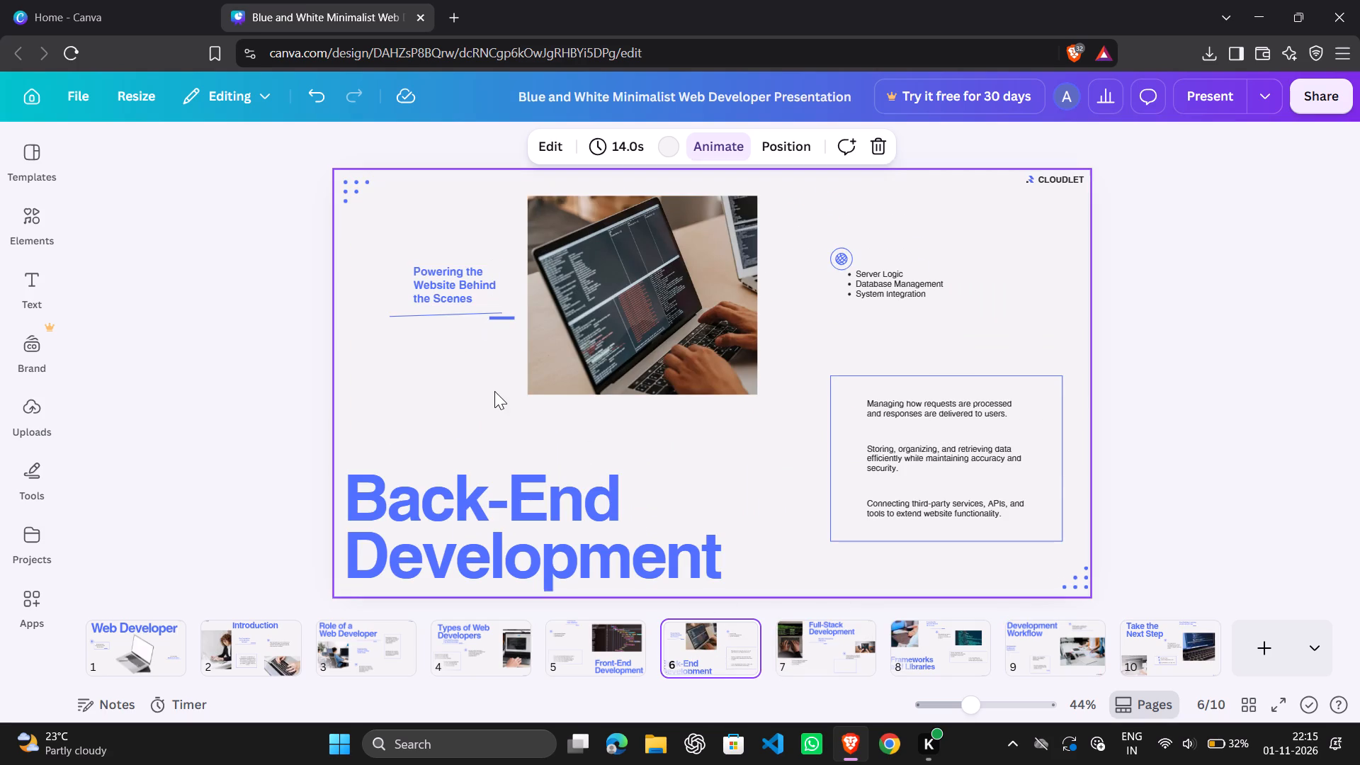
left_click_drag(482, 503, 477, 467)
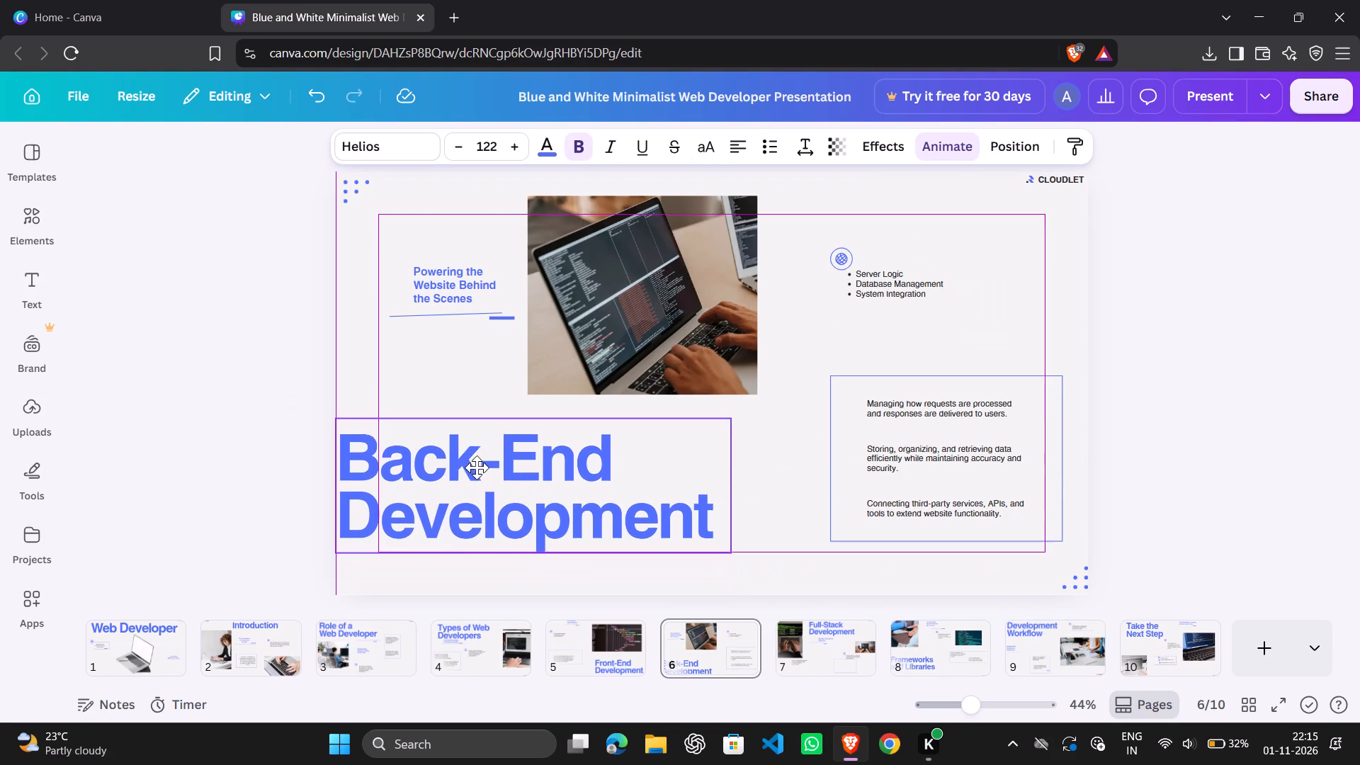
left_click_drag(477, 467, 484, 472)
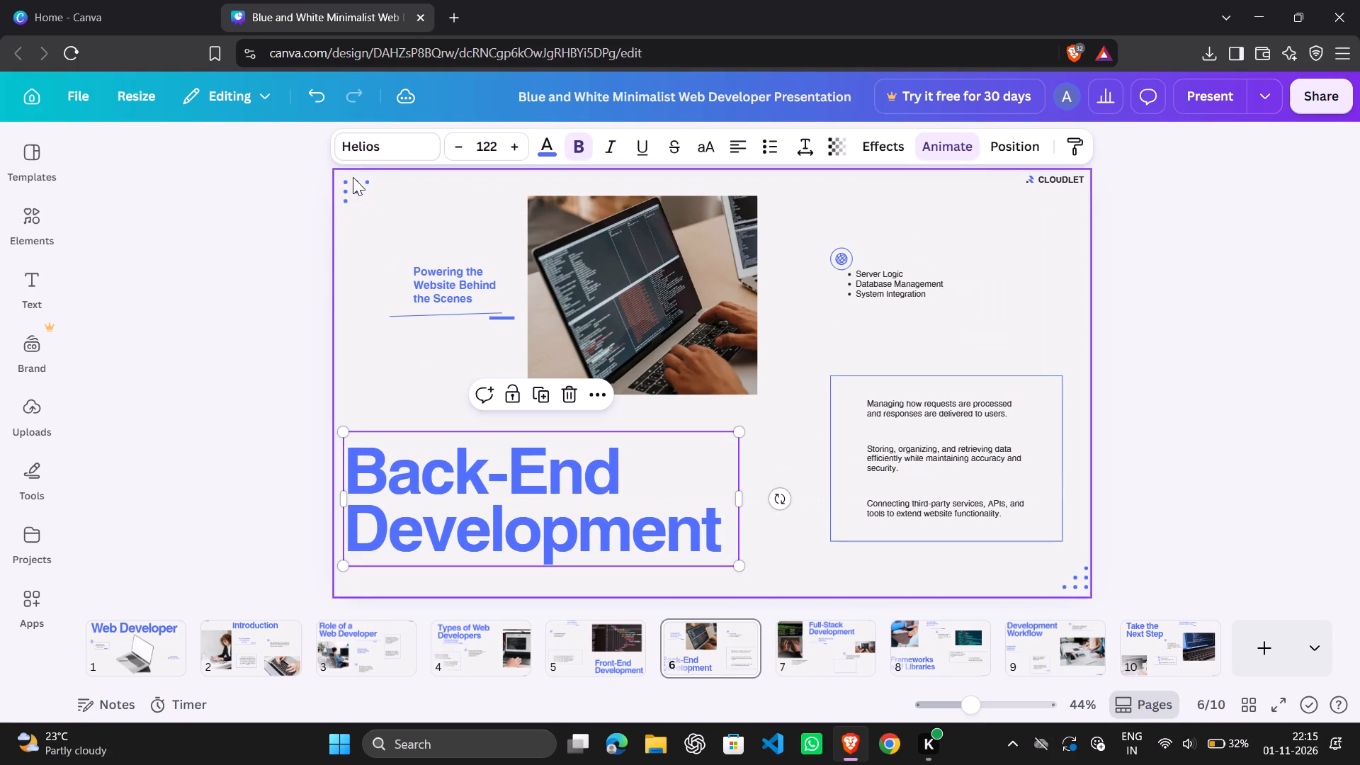
Move the upper-left dot pattern on page 6 into the slide's top-left corner.
left_click_drag(353, 188, 348, 181)
Move the "Powering the Website Behind the Scenes" heading on page 6 up and left, towards the top-left dot pattern.
left_click_drag(466, 293, 426, 242)
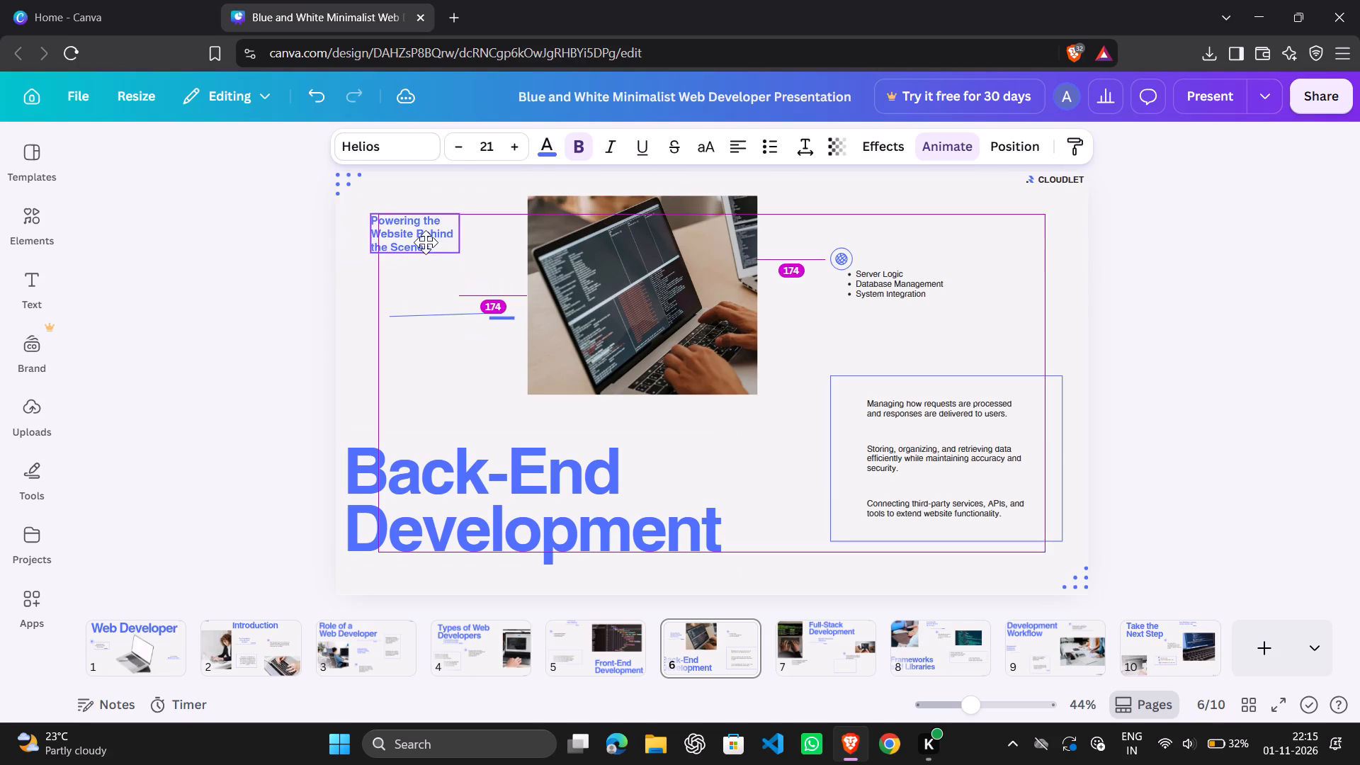
left_click_drag(426, 242, 433, 251)
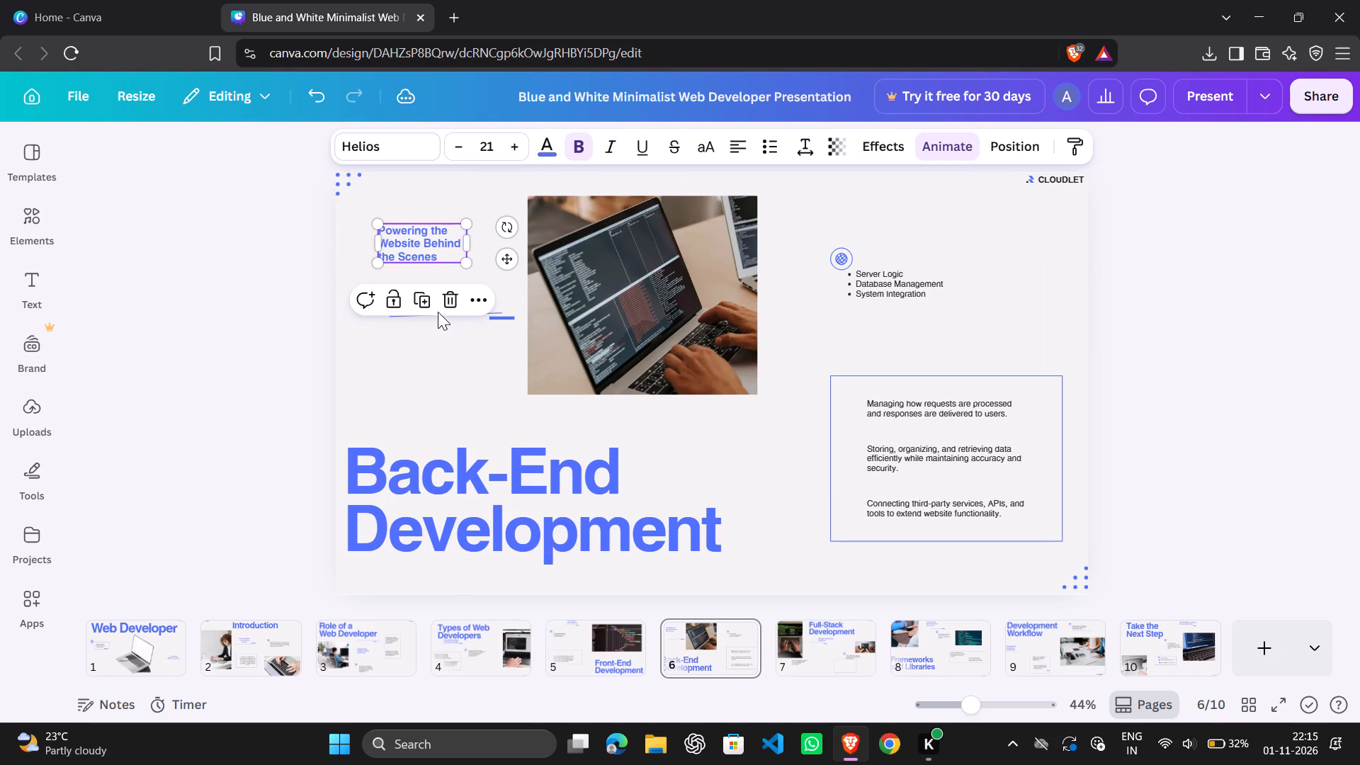
On page 6, move the thin line and its short thick accent line up to underline the "Powering the Website Behind the Scenes" heading.
left_click_drag(435, 317, 422, 276)
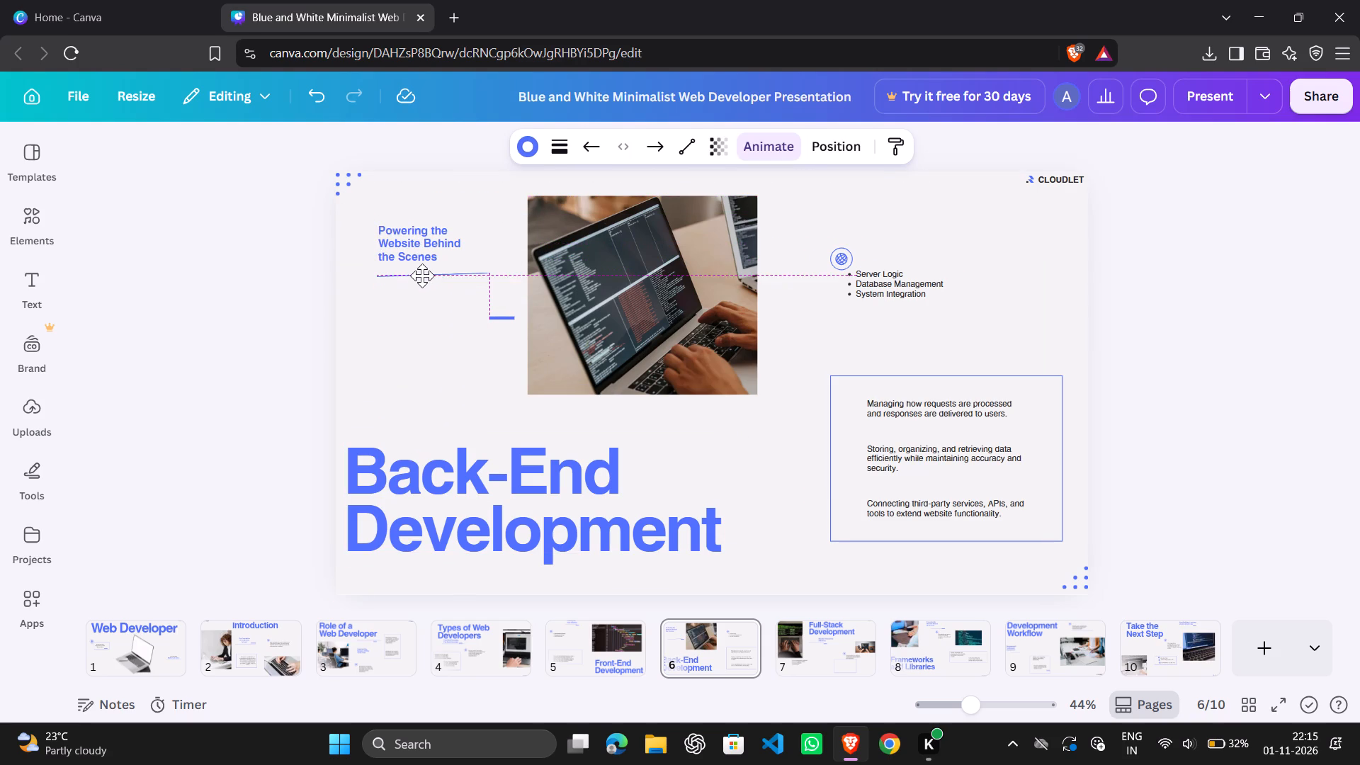
left_click_drag(422, 276, 420, 271)
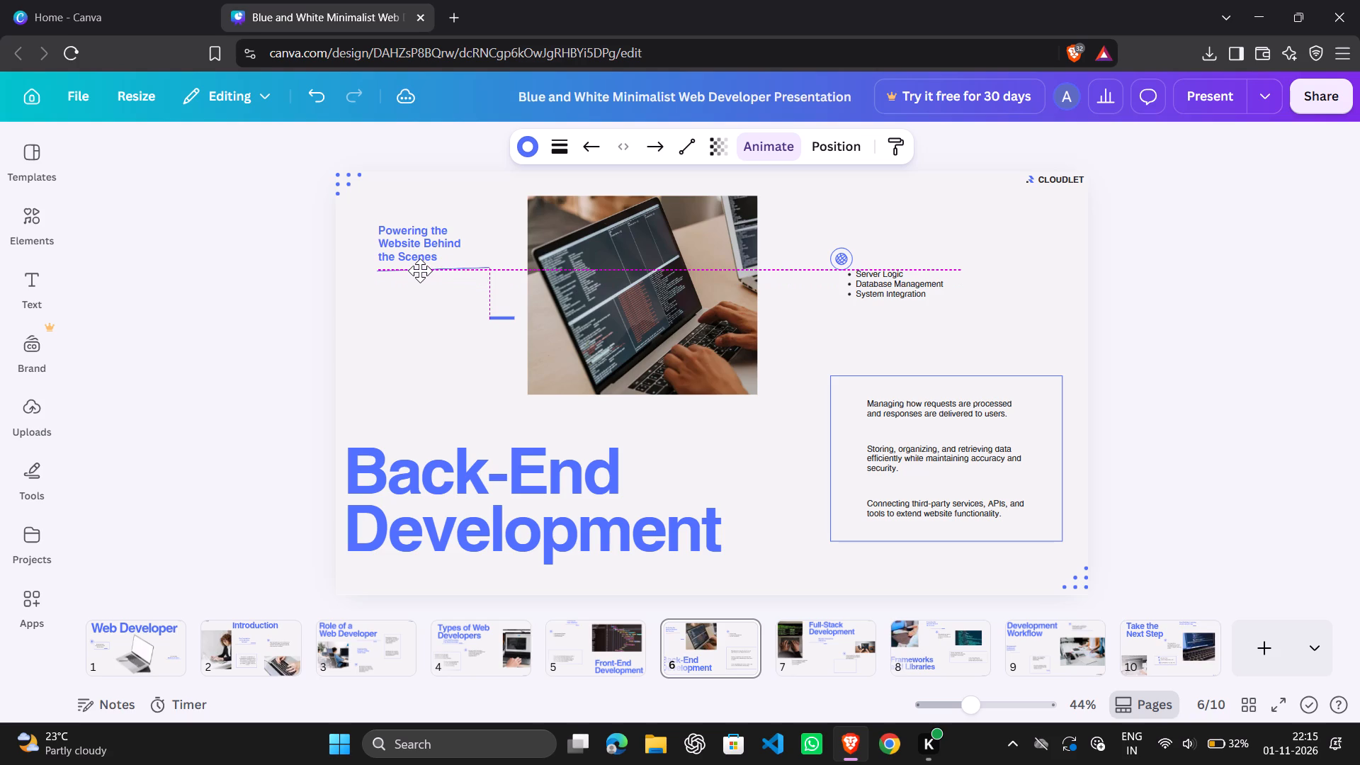
left_click_drag(420, 271, 423, 268)
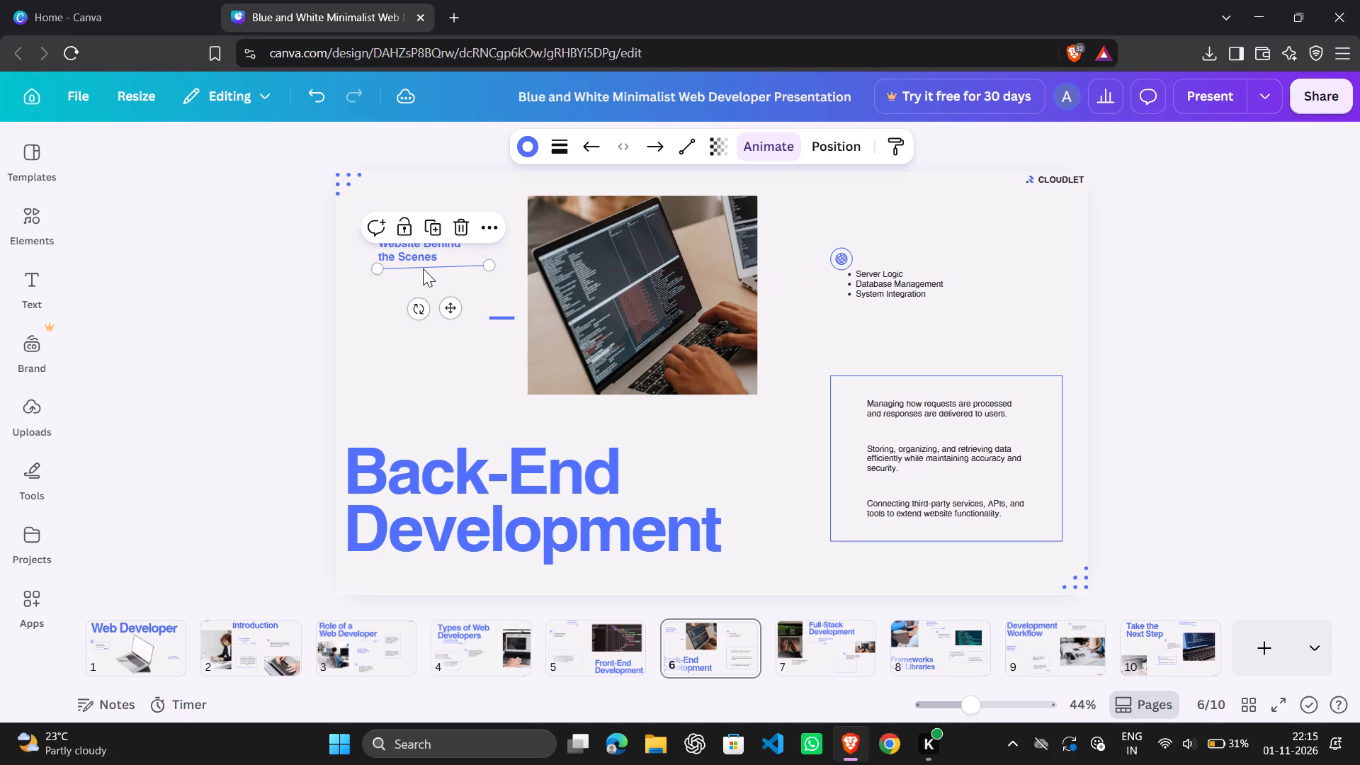
left_click_drag(506, 321, 506, 319)
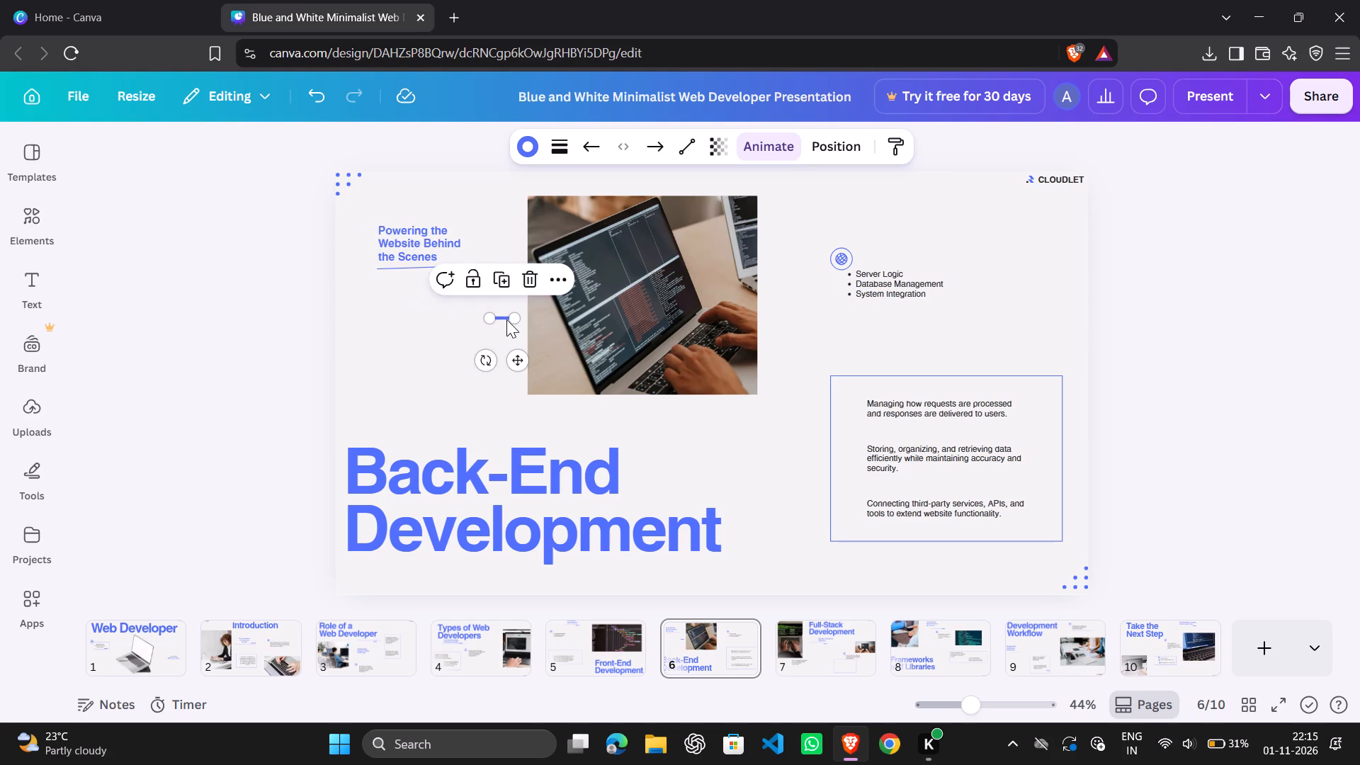
left_click_drag(506, 319, 493, 274)
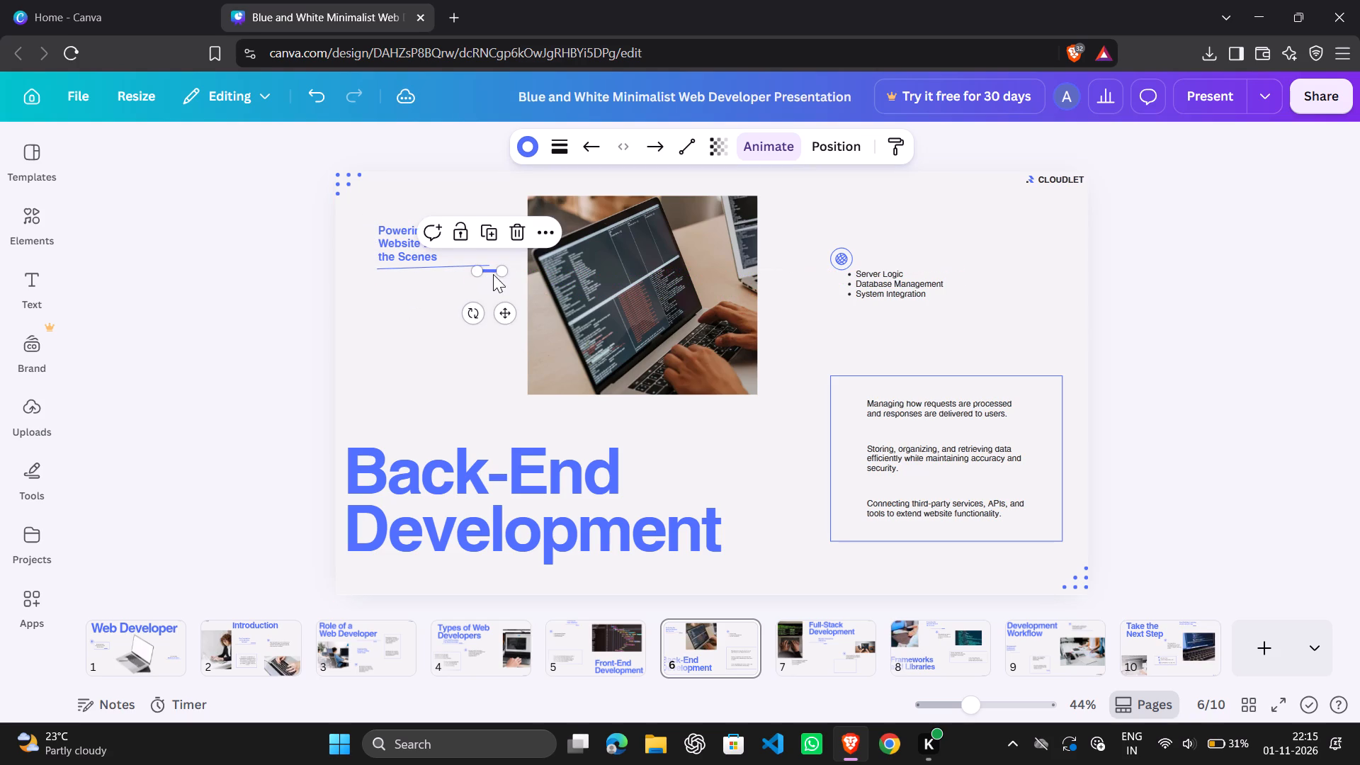
left_click(443, 332)
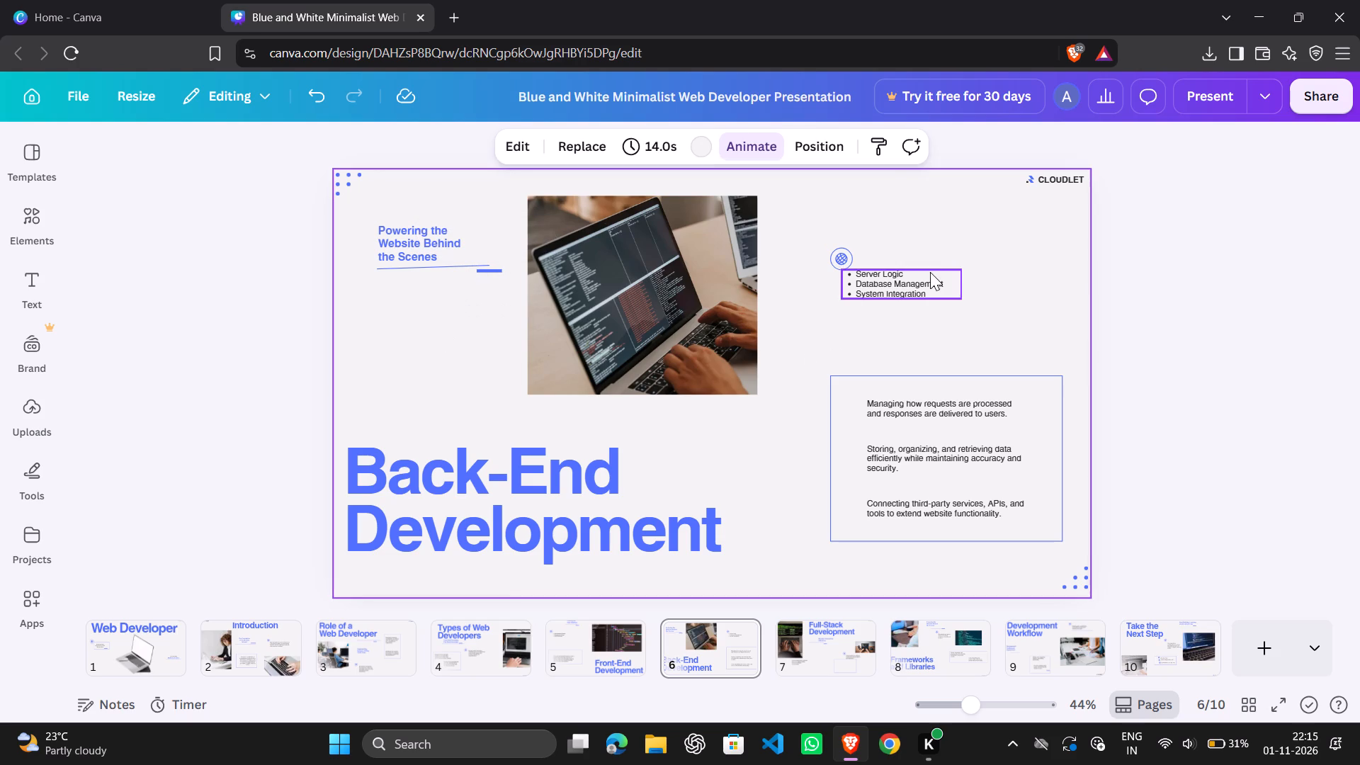
Move the "Server Logic" bullet list and its round icon up and left, beside the laptop photo's upper-right corner.
left_click_drag(917, 279, 869, 218)
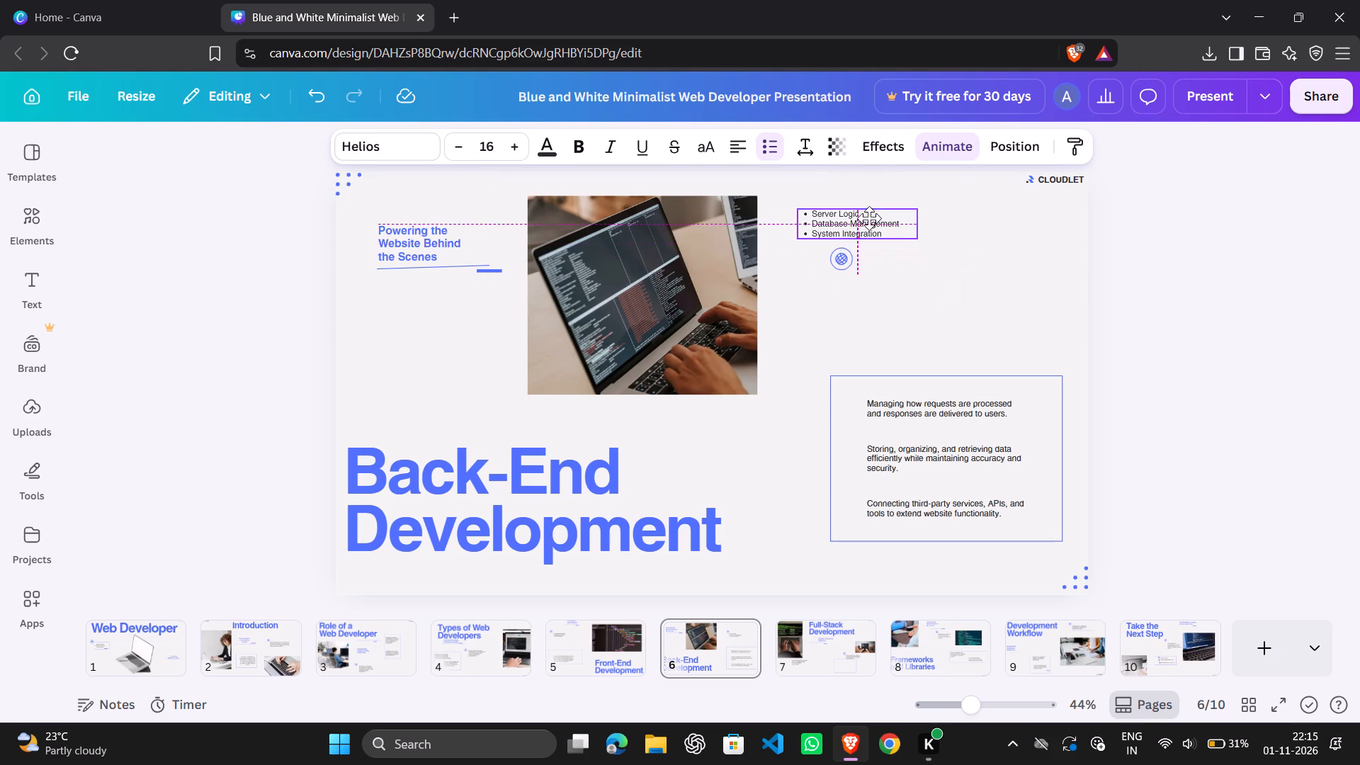
left_click_drag(869, 218, 872, 216)
left_click_drag(844, 252, 799, 222)
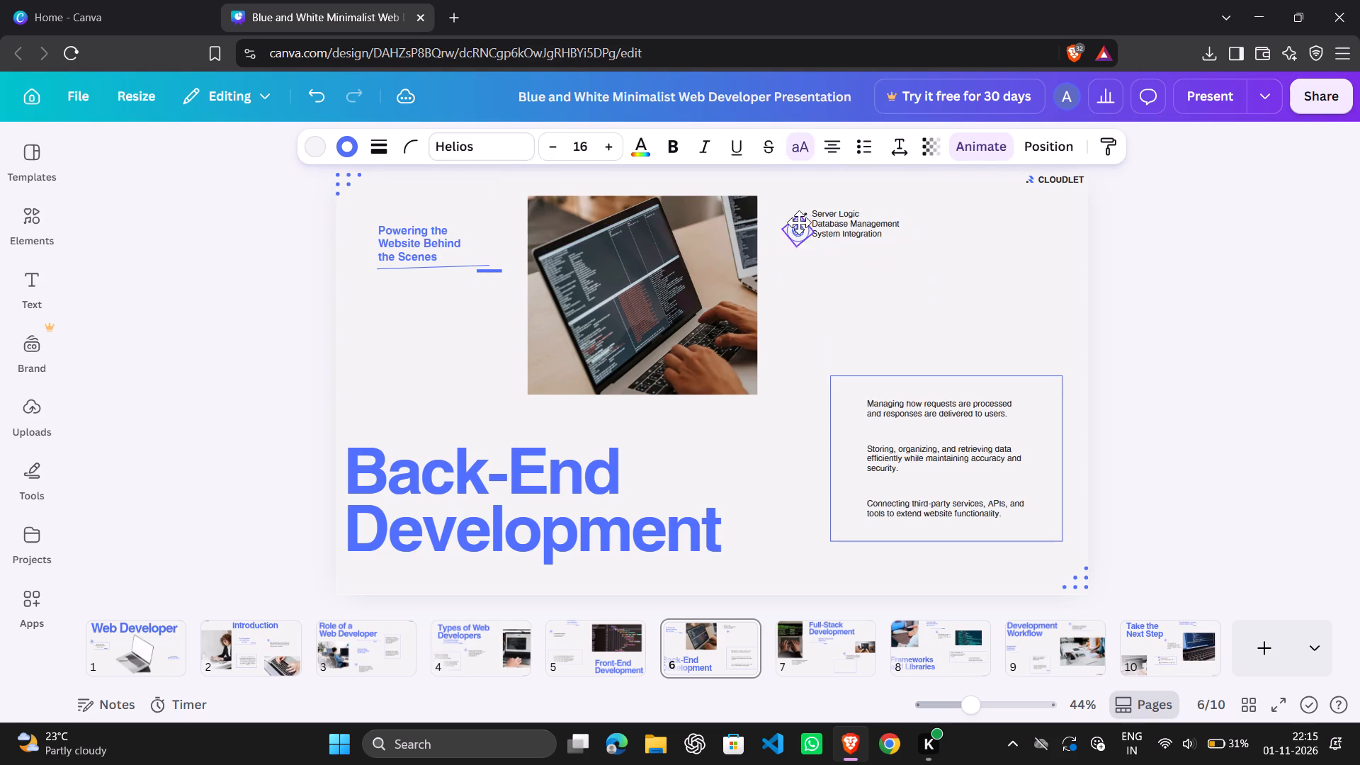
left_click_drag(799, 222, 793, 195)
left_click_drag(793, 195, 795, 195)
left_click(972, 302)
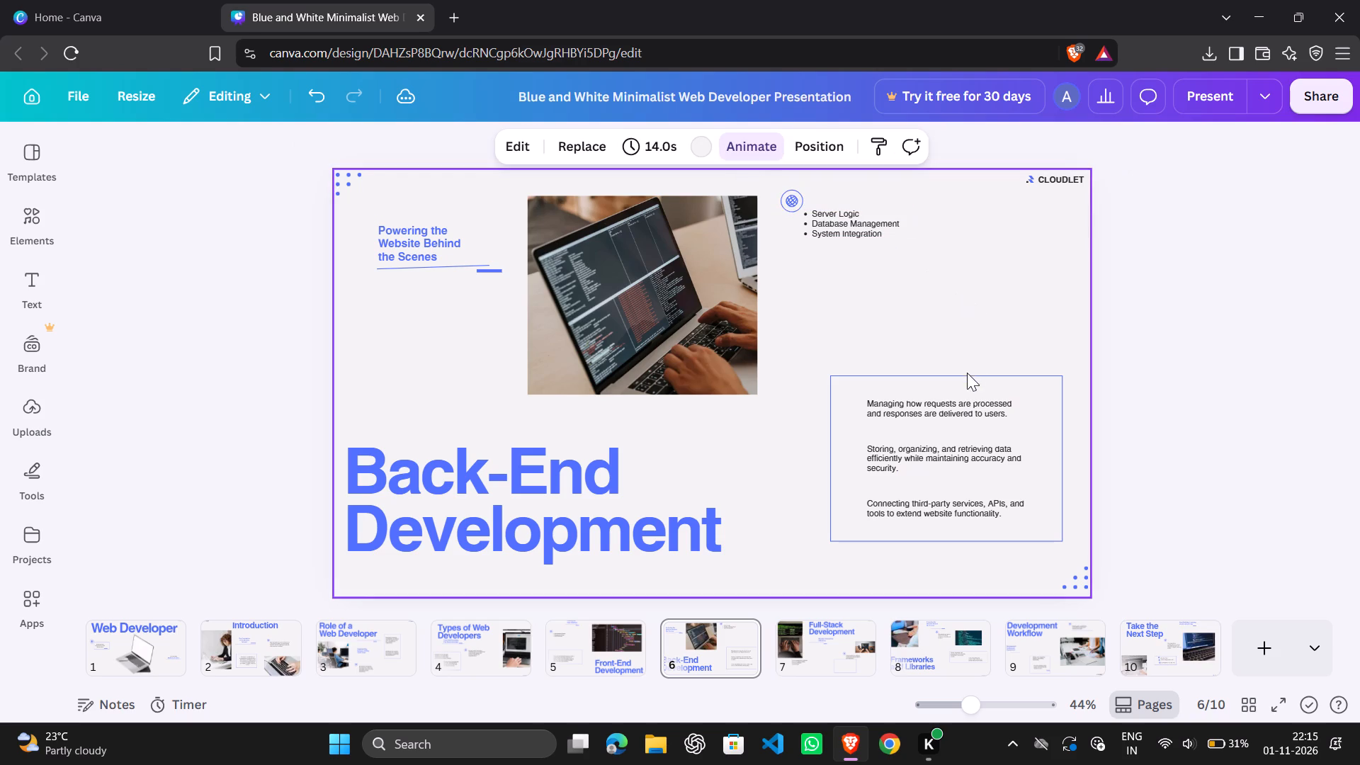
Move the blue-outlined rectangle on page 6 up and slightly left, leaving the "Connecting third-party services" paragraph just below it.
left_click_drag(964, 378, 946, 329)
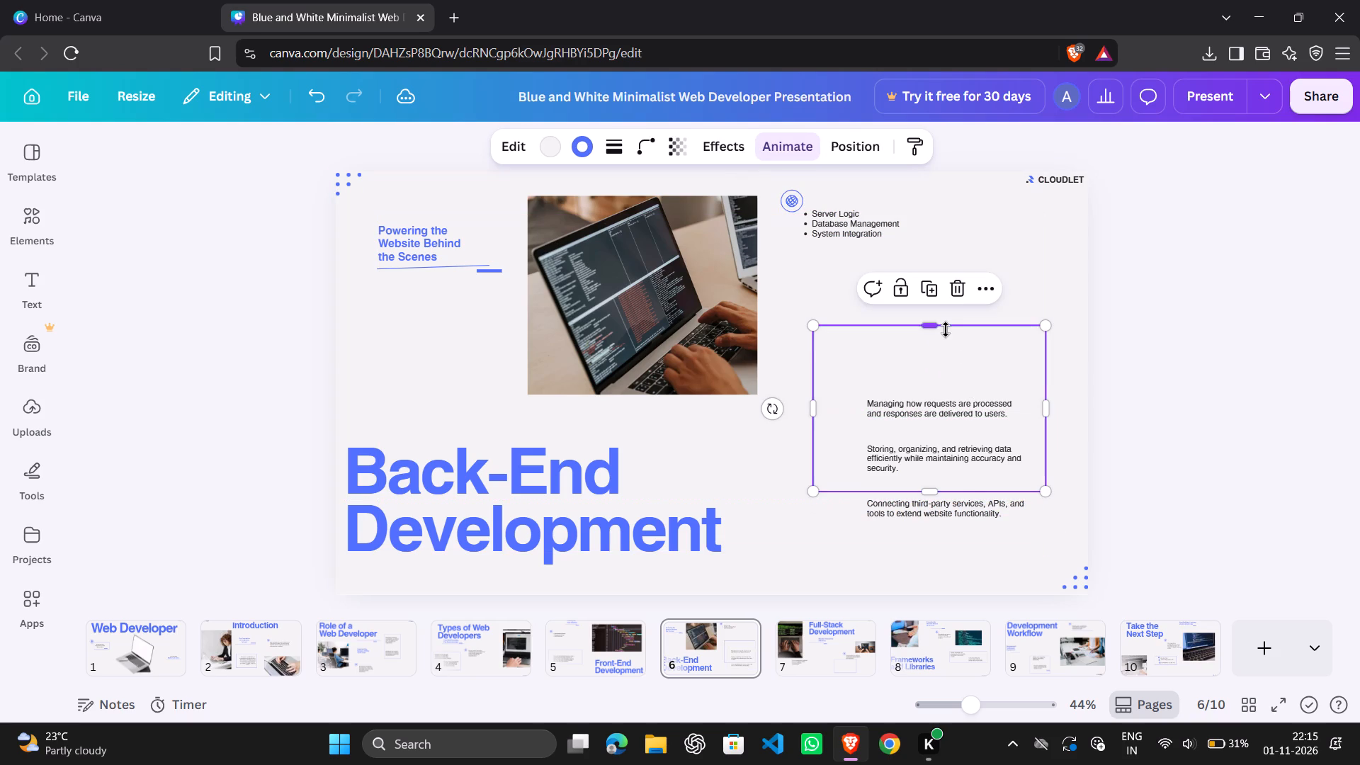
left_click_drag(952, 518, 946, 493)
left_click_drag(946, 493, 946, 484)
left_click_drag(909, 505, 912, 511)
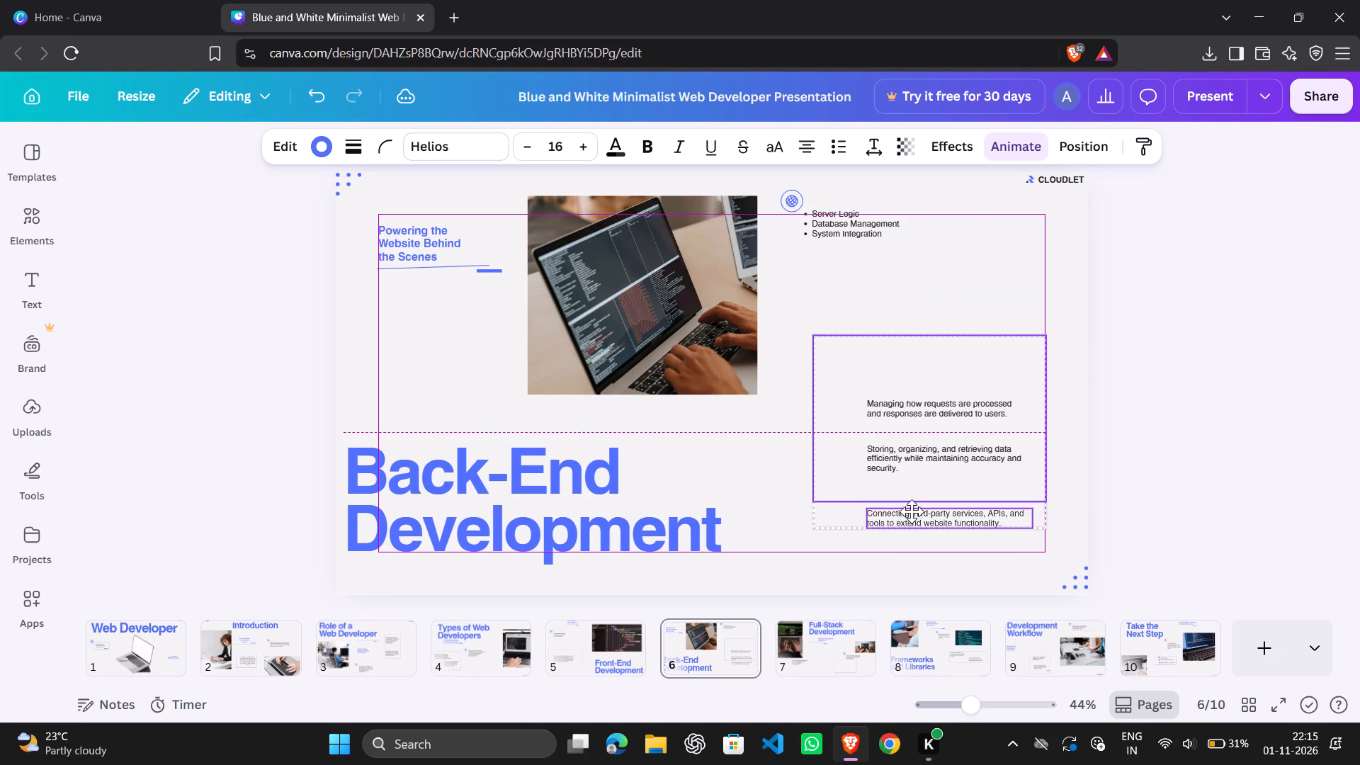
left_click_drag(912, 511, 912, 514)
left_click(913, 514)
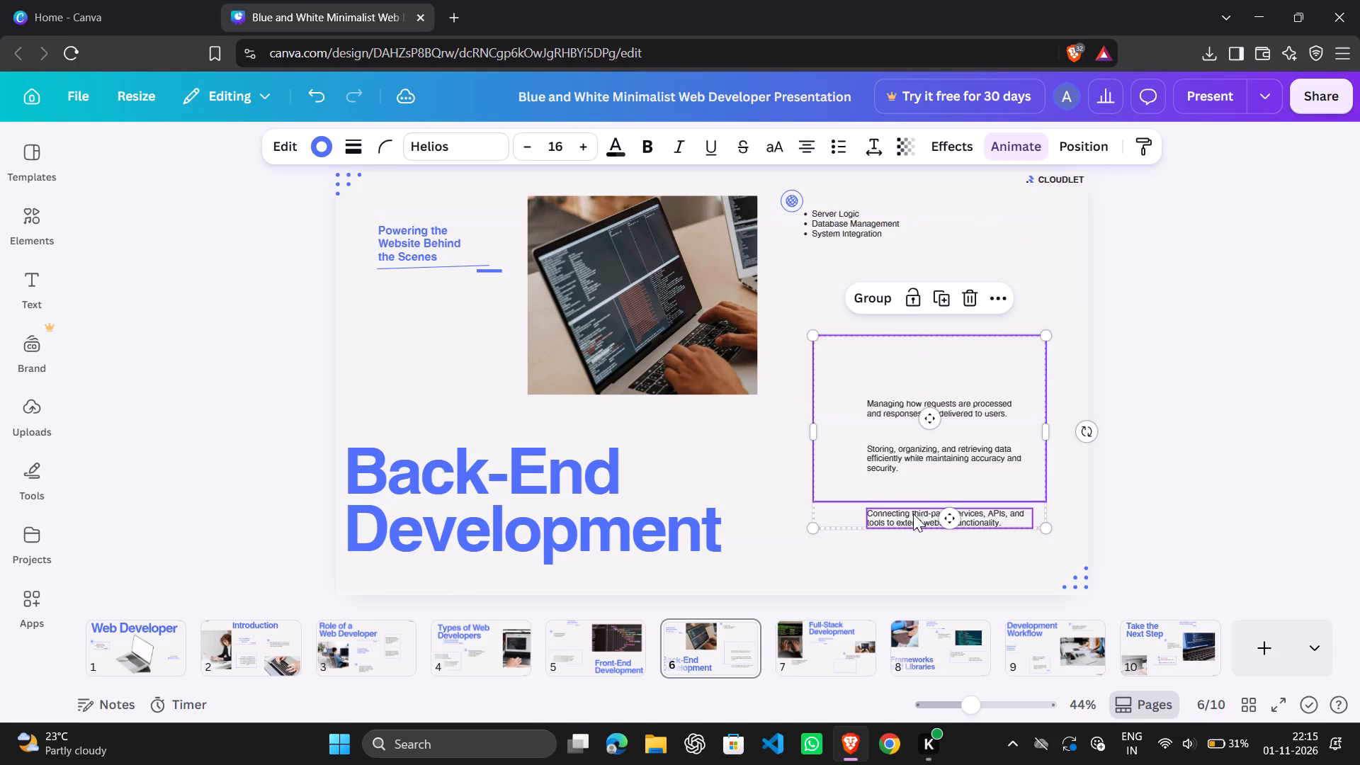
left_click(860, 553)
Move the "Connecting third-party services" paragraph to the top inside the outlined rectangle, above the "Managing how requests are processed" text.
left_click_drag(886, 518, 877, 489)
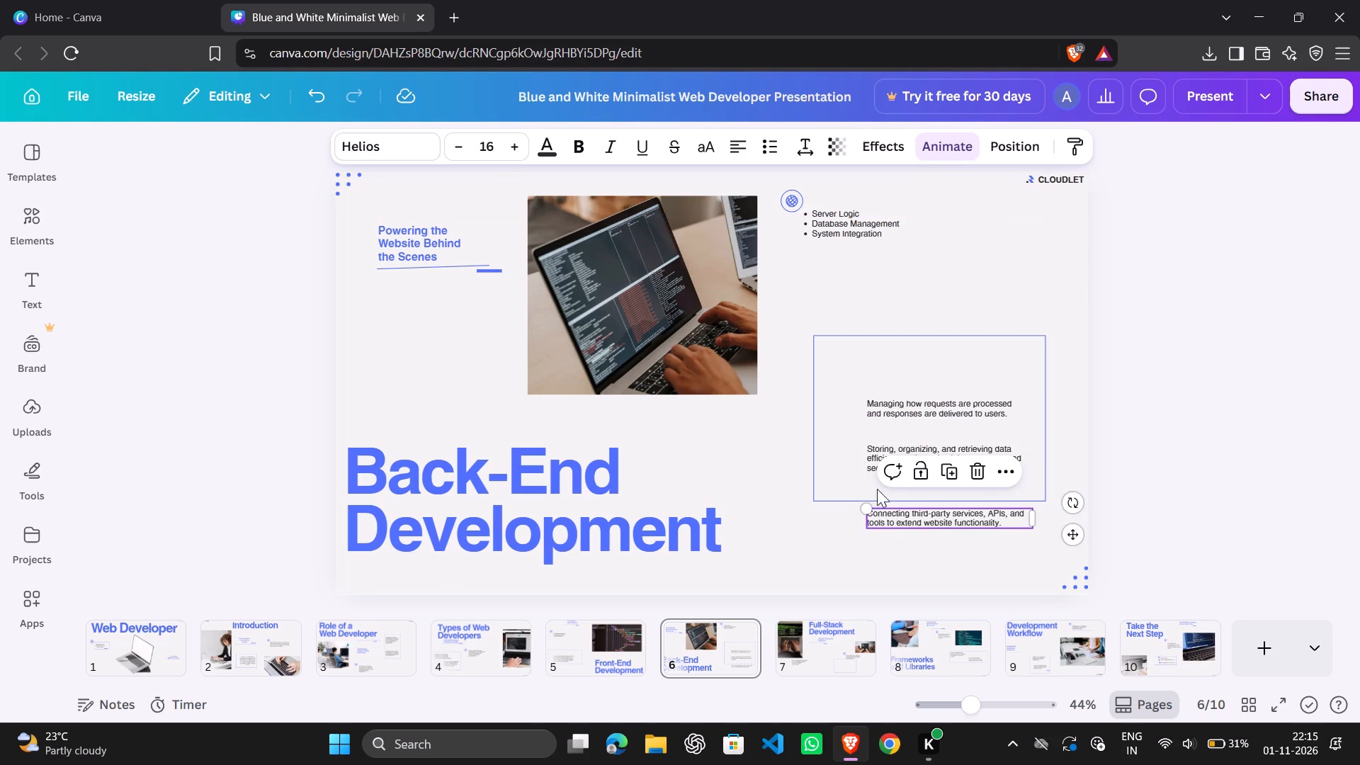
left_click_drag(877, 489, 879, 368)
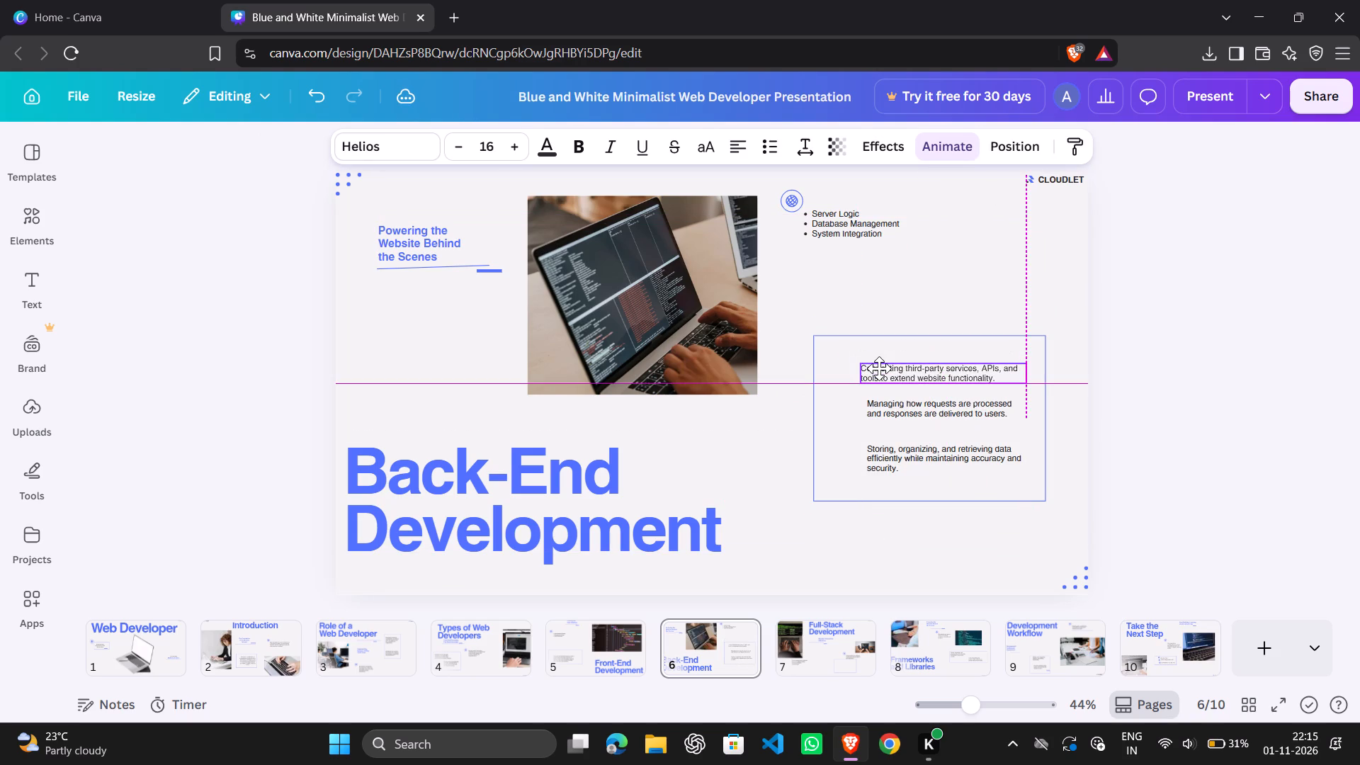
left_click_drag(879, 368, 881, 365)
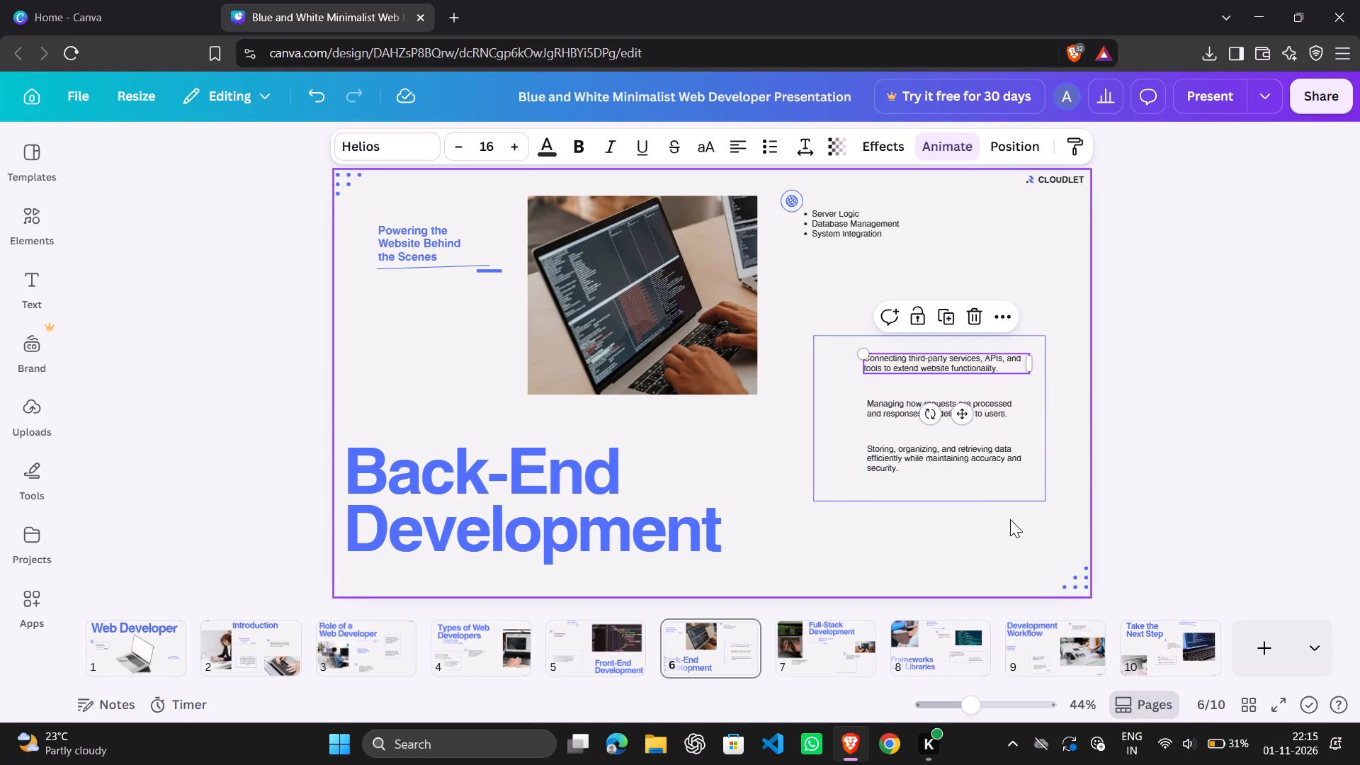
left_click(884, 560)
On page 7, move the "Full-Stack Development" title slightly down and right, aligning its text box with the tall photo's top edge.
left_click(788, 647)
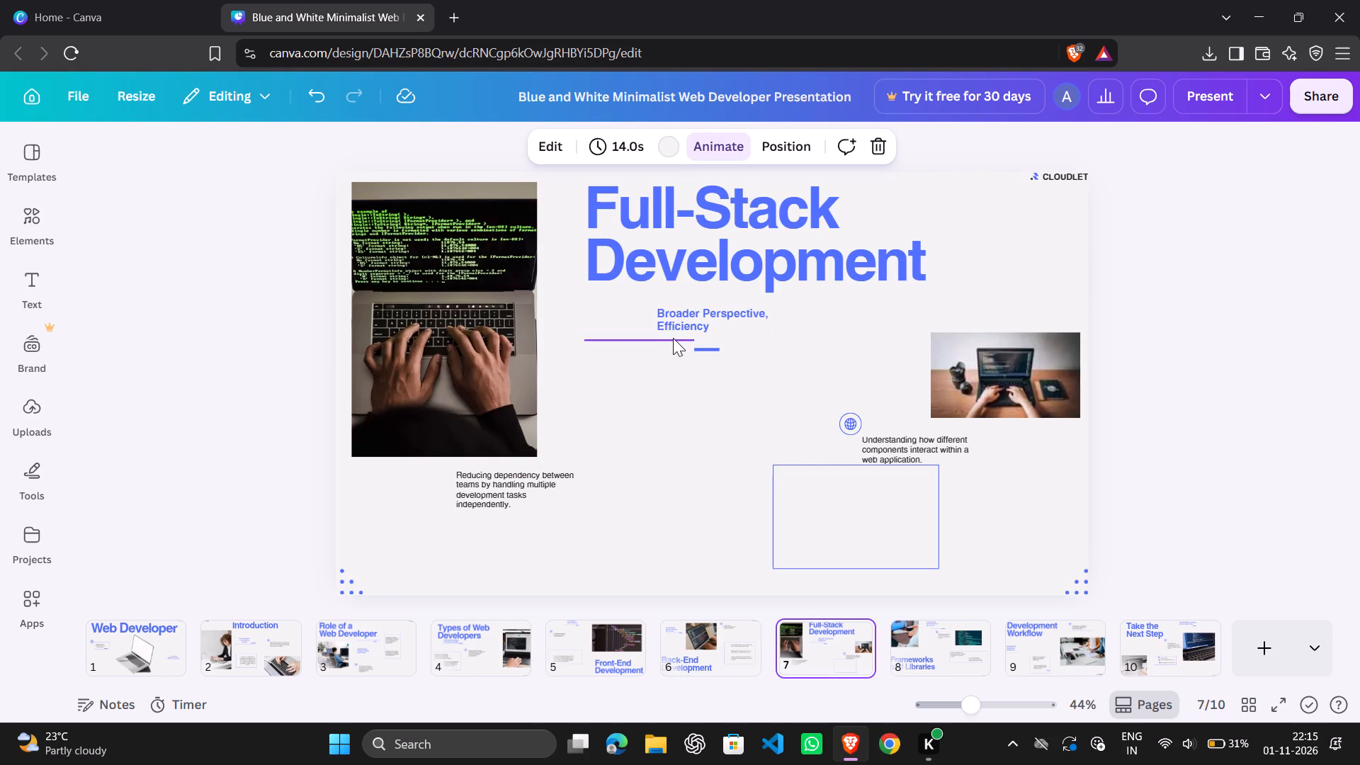
left_click_drag(671, 212, 650, 377)
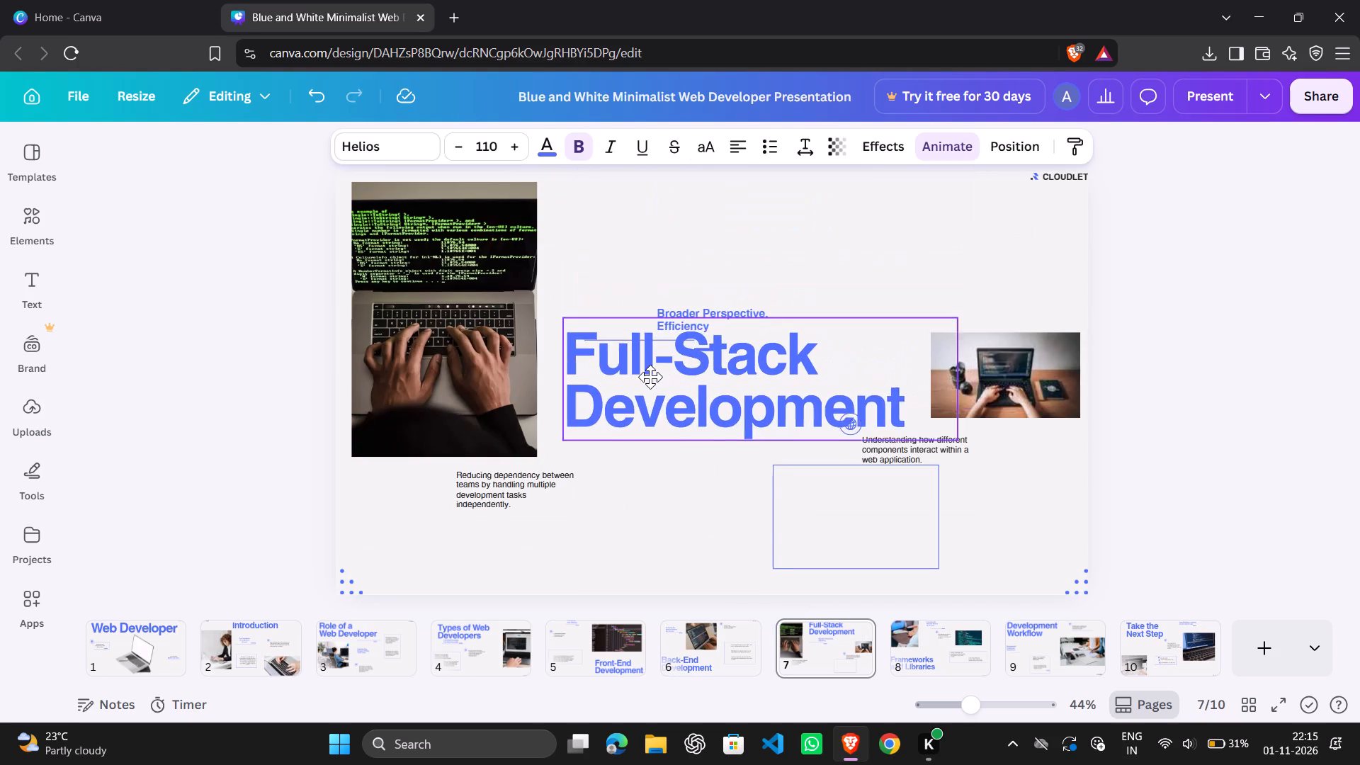
left_click_drag(650, 377, 682, 220)
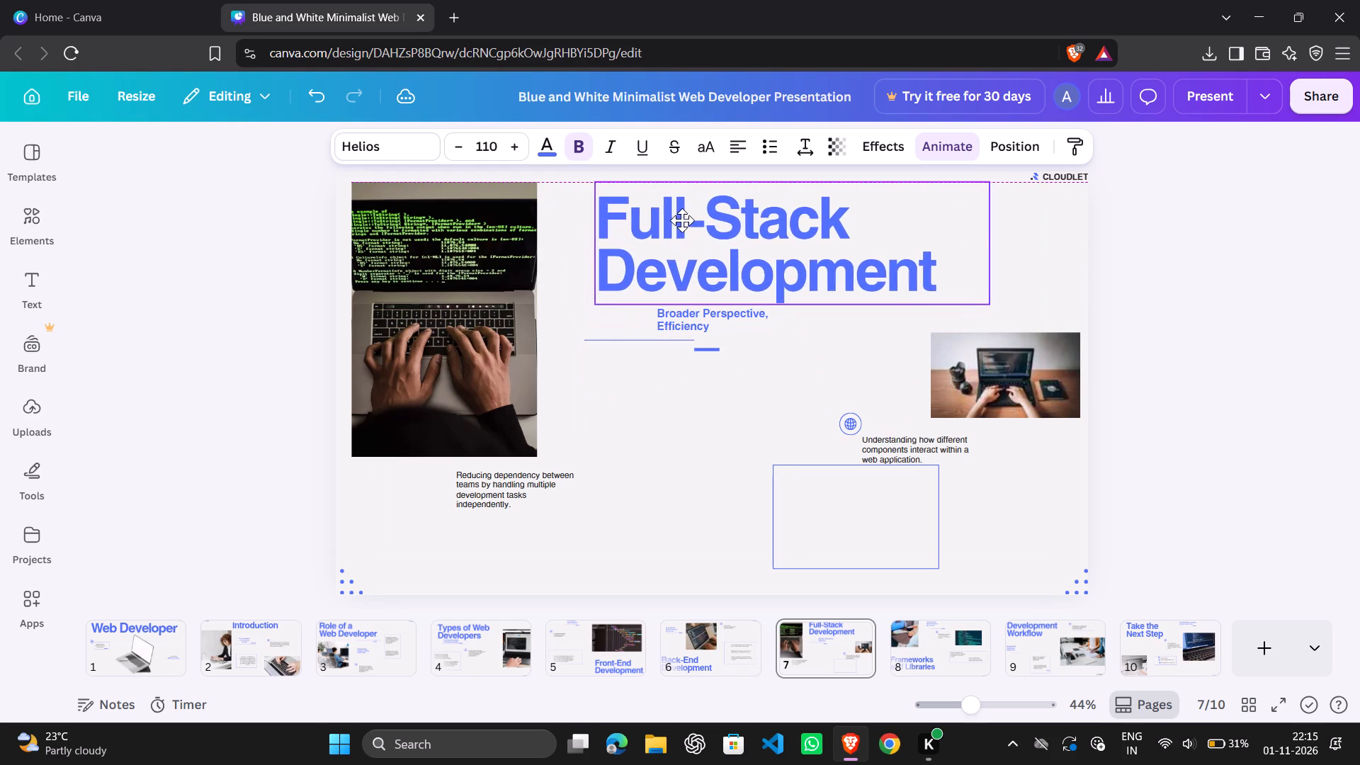
left_click_drag(682, 220, 684, 220)
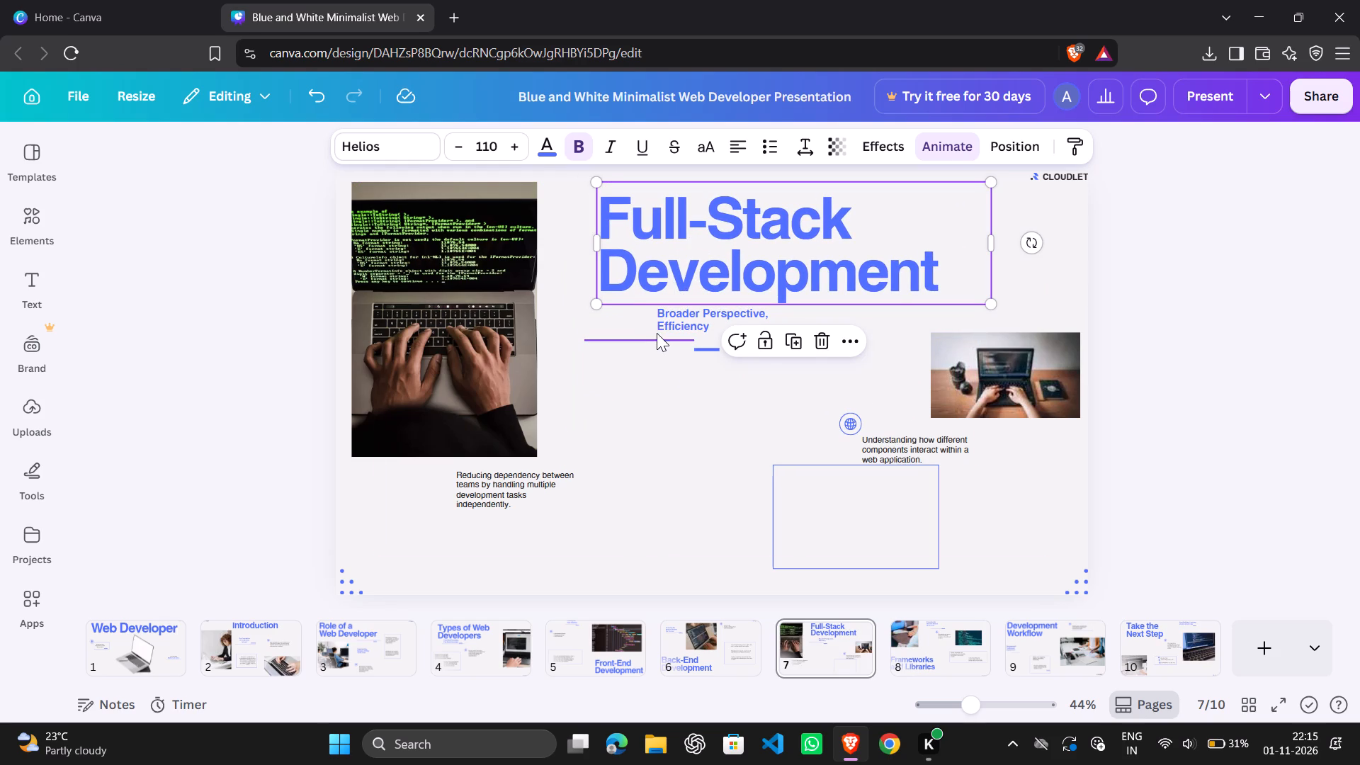
Move the "Broader Perspective, Efficiency" subtitle and its two underlines down and left, beside the tall photo's right edge.
left_click_drag(655, 339, 618, 394)
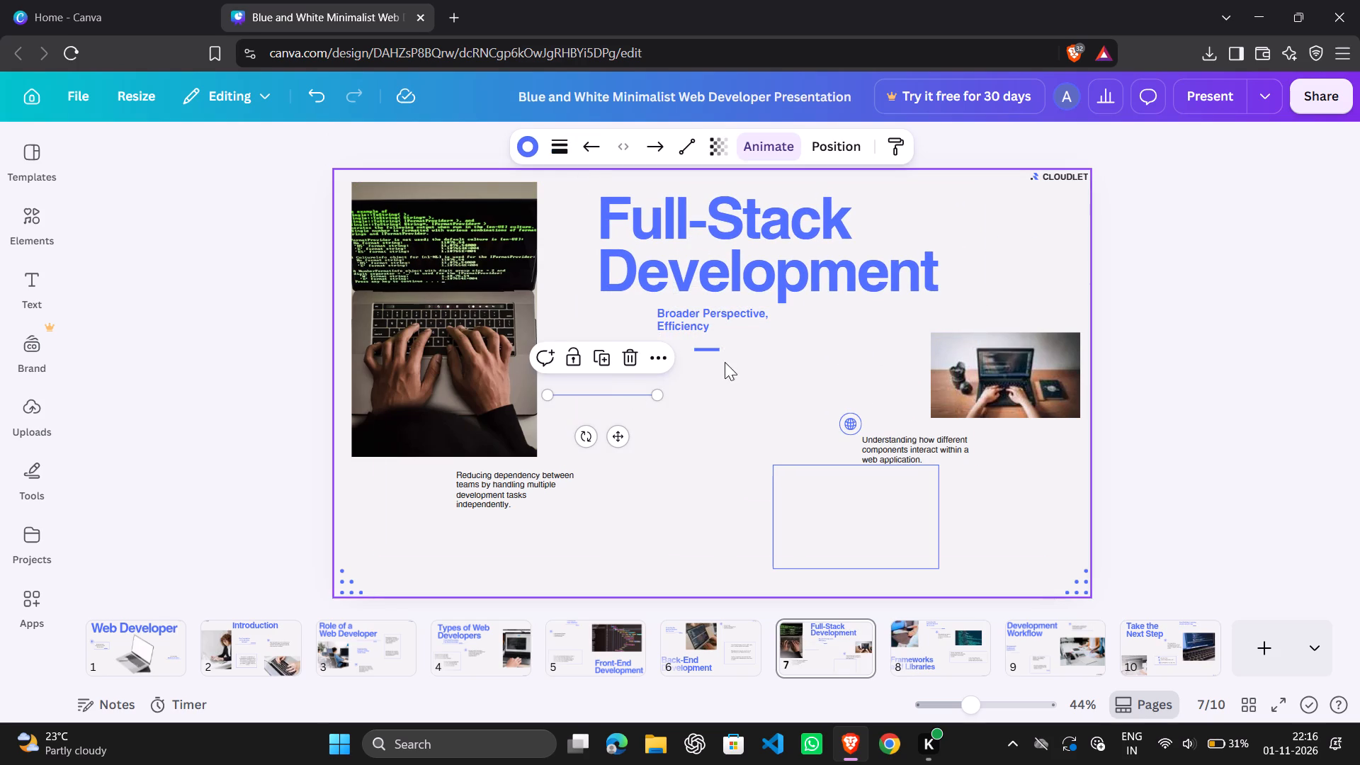
left_click_drag(714, 351, 658, 407)
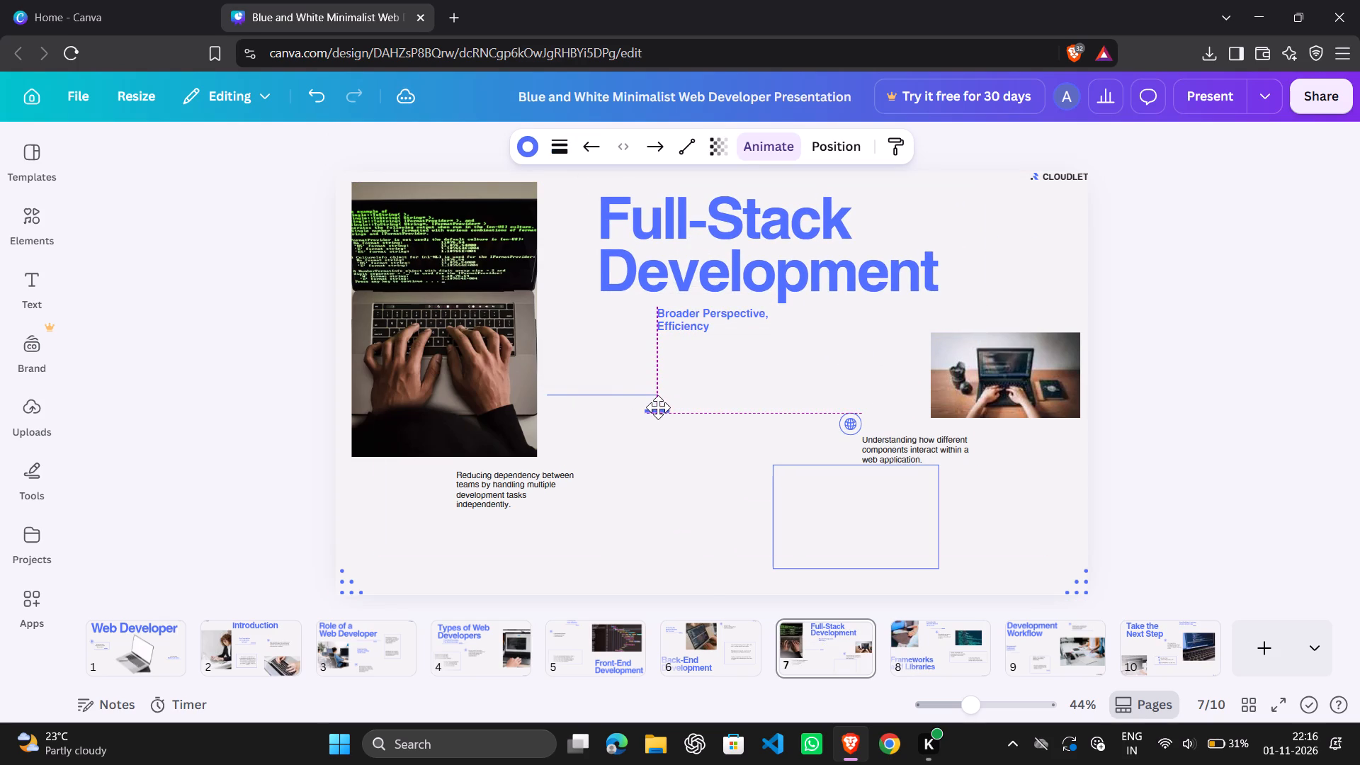
left_click_drag(658, 407, 658, 403)
left_click_drag(713, 314, 594, 380)
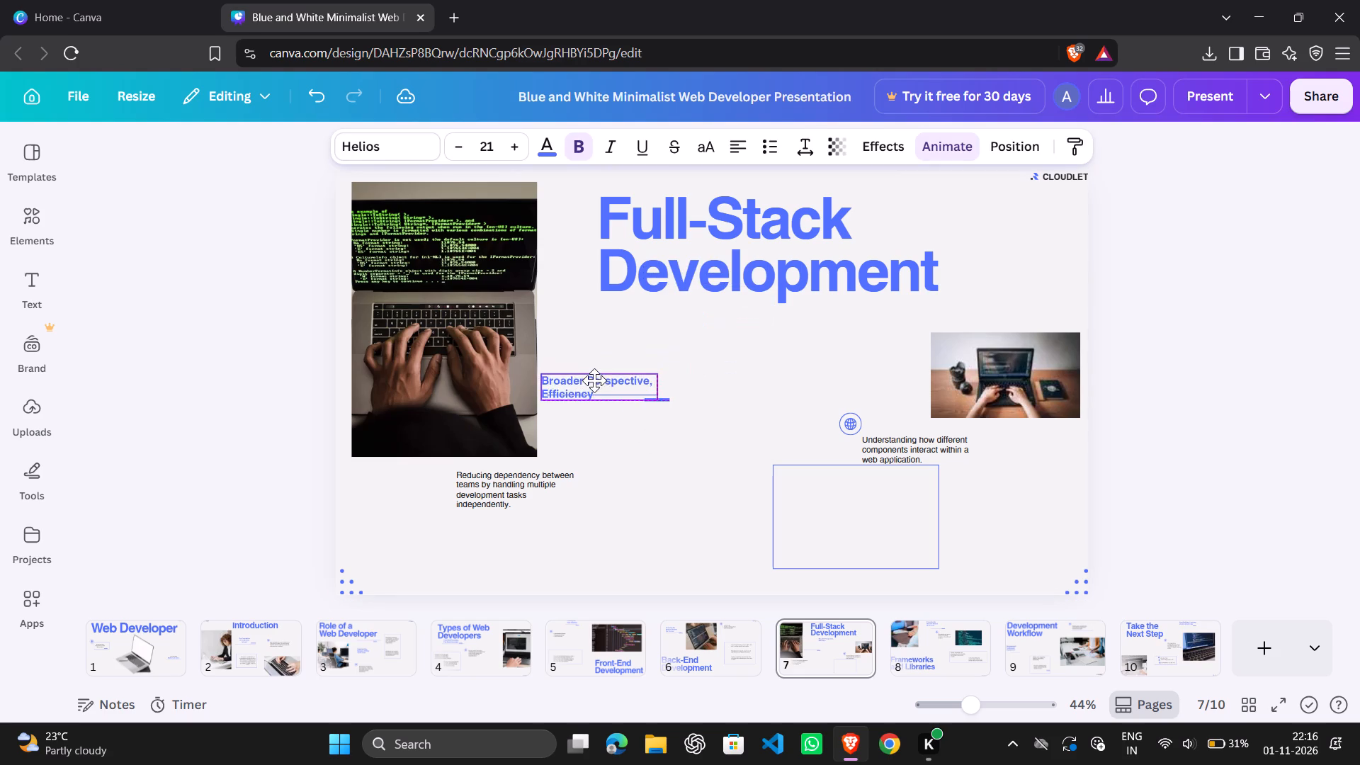
left_click_drag(594, 380, 604, 362)
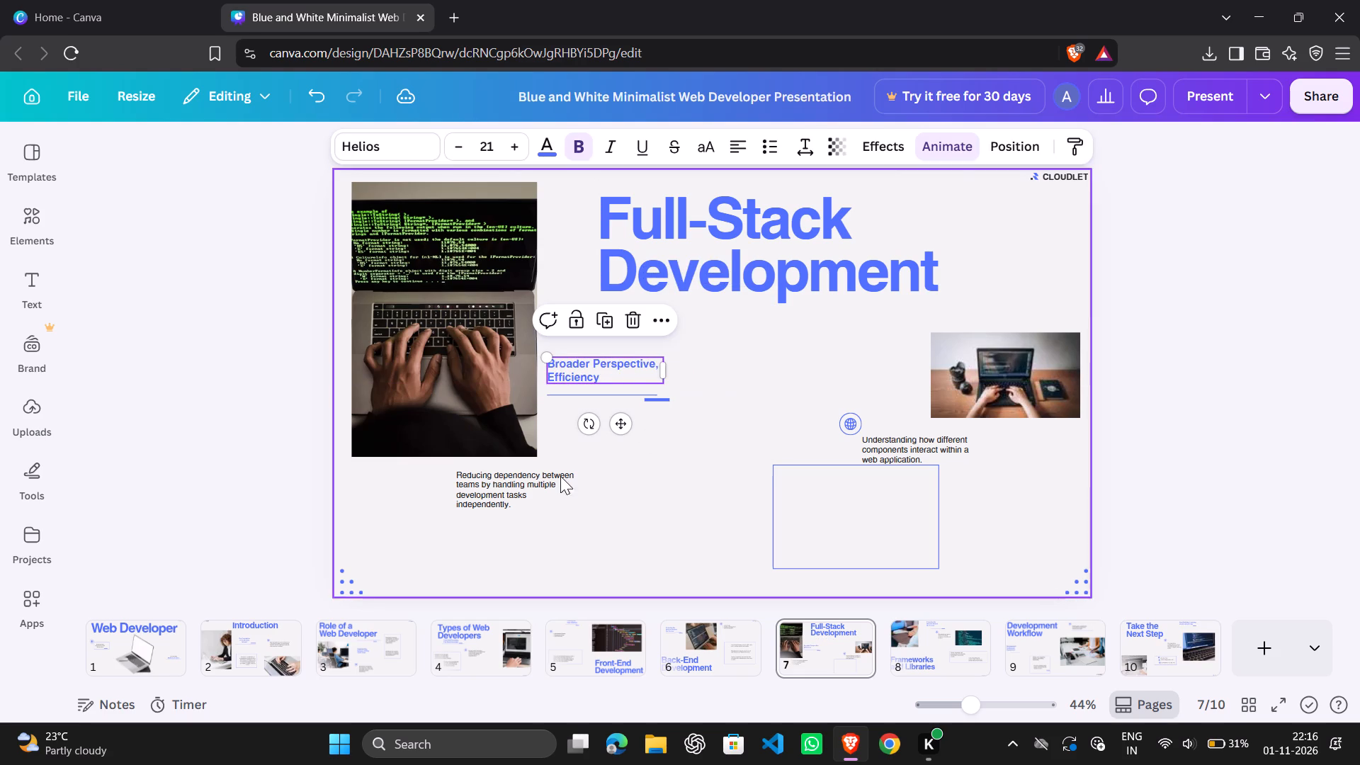
Move the "Reducing dependency between teams" paragraph right and up, below the subtitle's short accent line.
left_click_drag(528, 478, 692, 435)
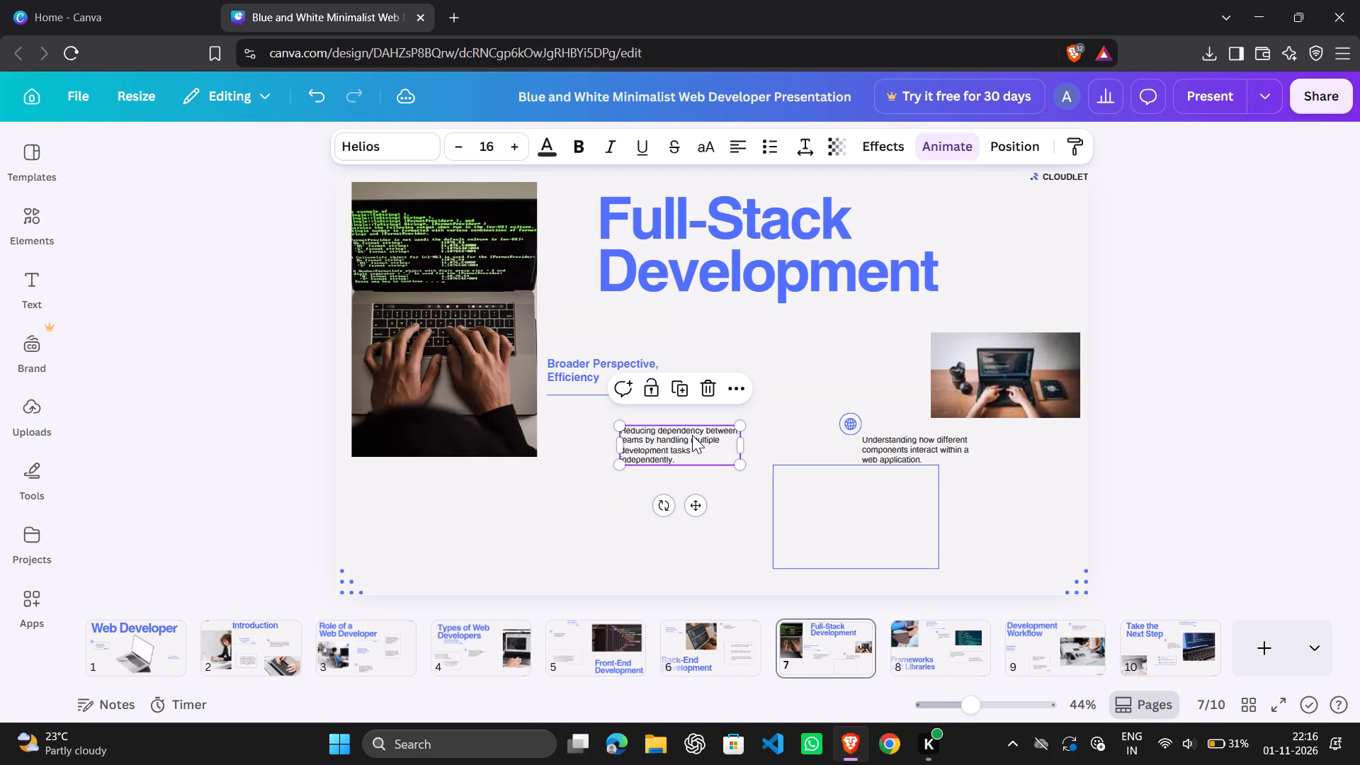
left_click(838, 318)
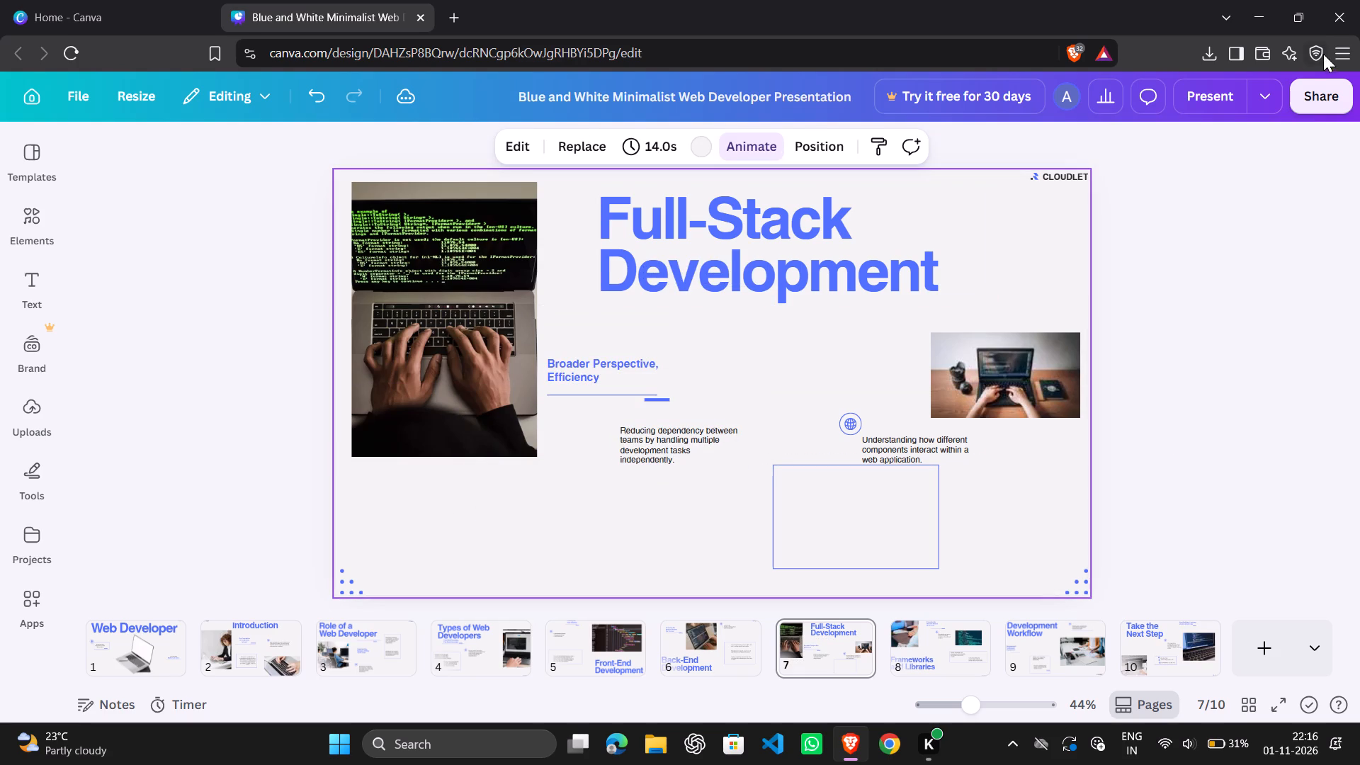
Download all pages of the presentation as a PDF with the Digital preset.
left_click(1326, 79)
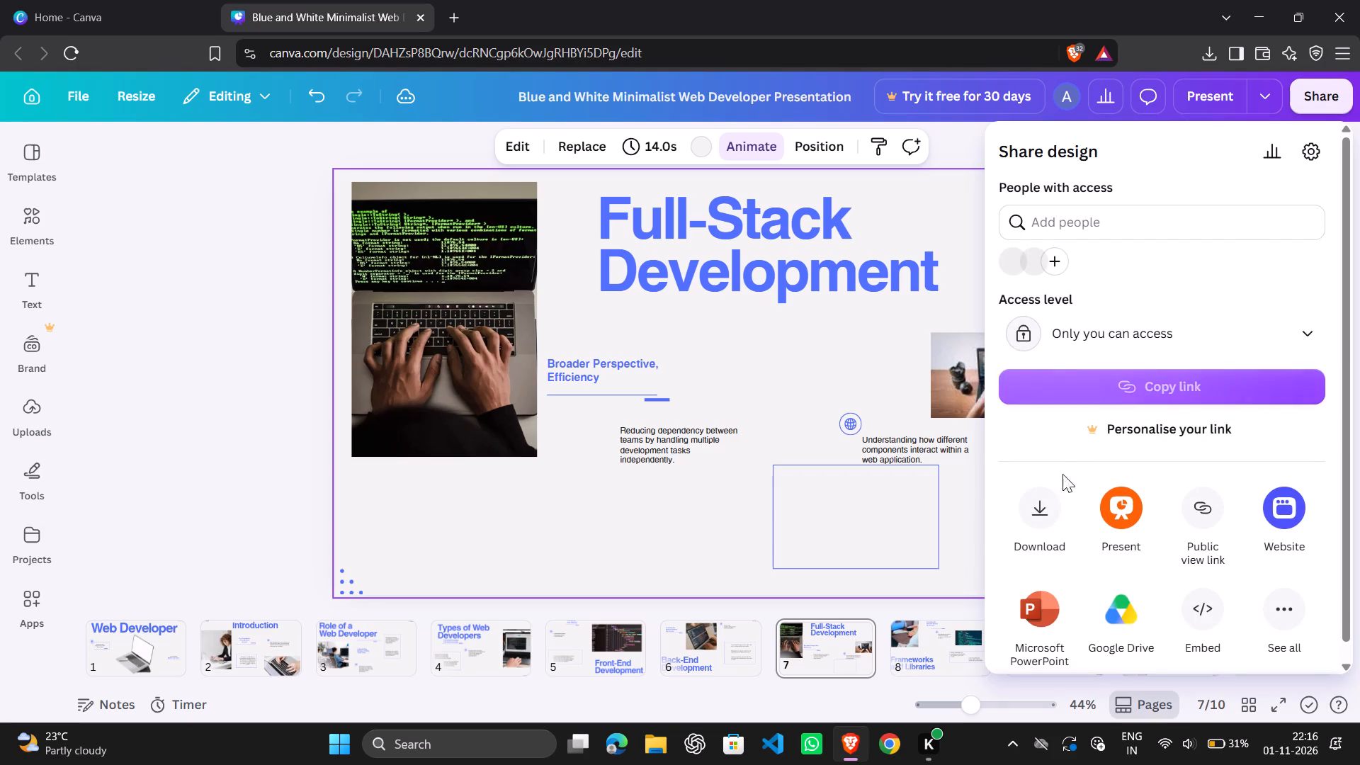
left_click(1047, 546)
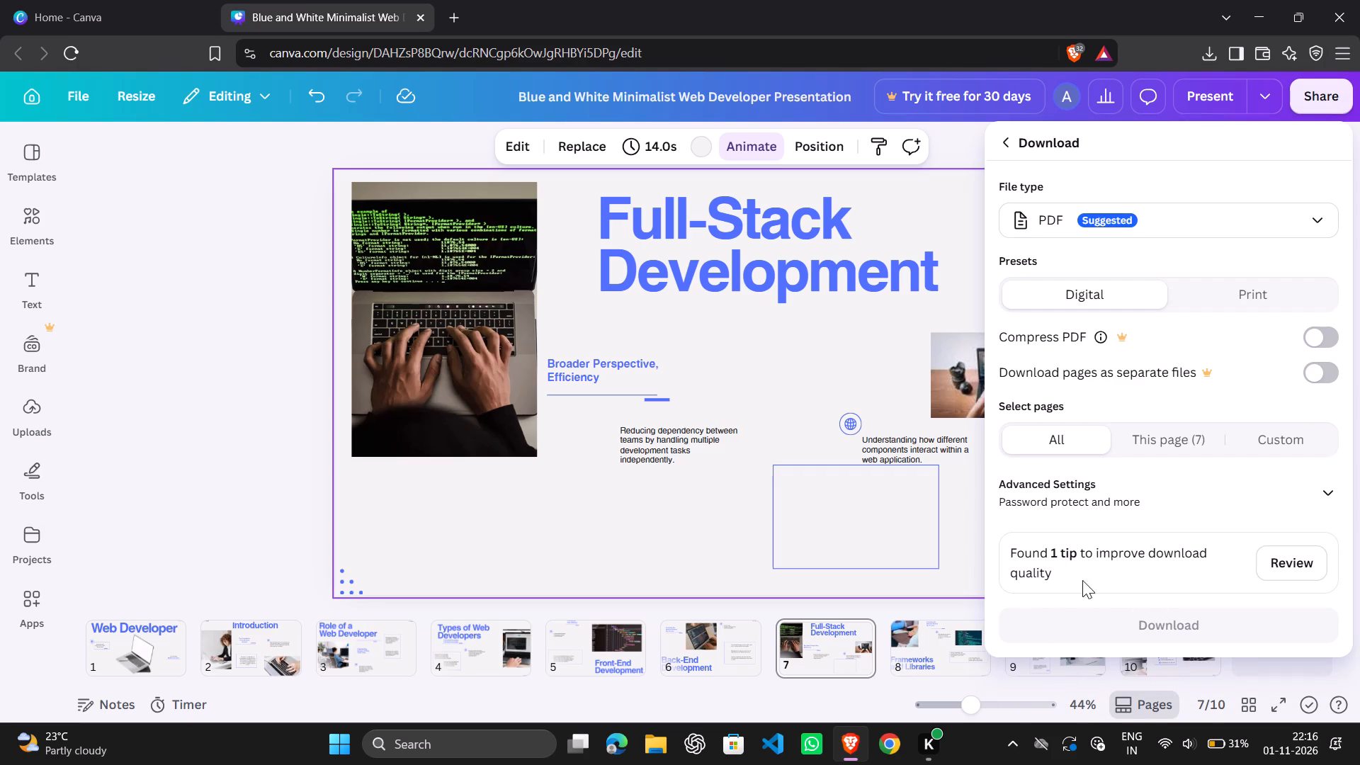
left_click(1134, 606)
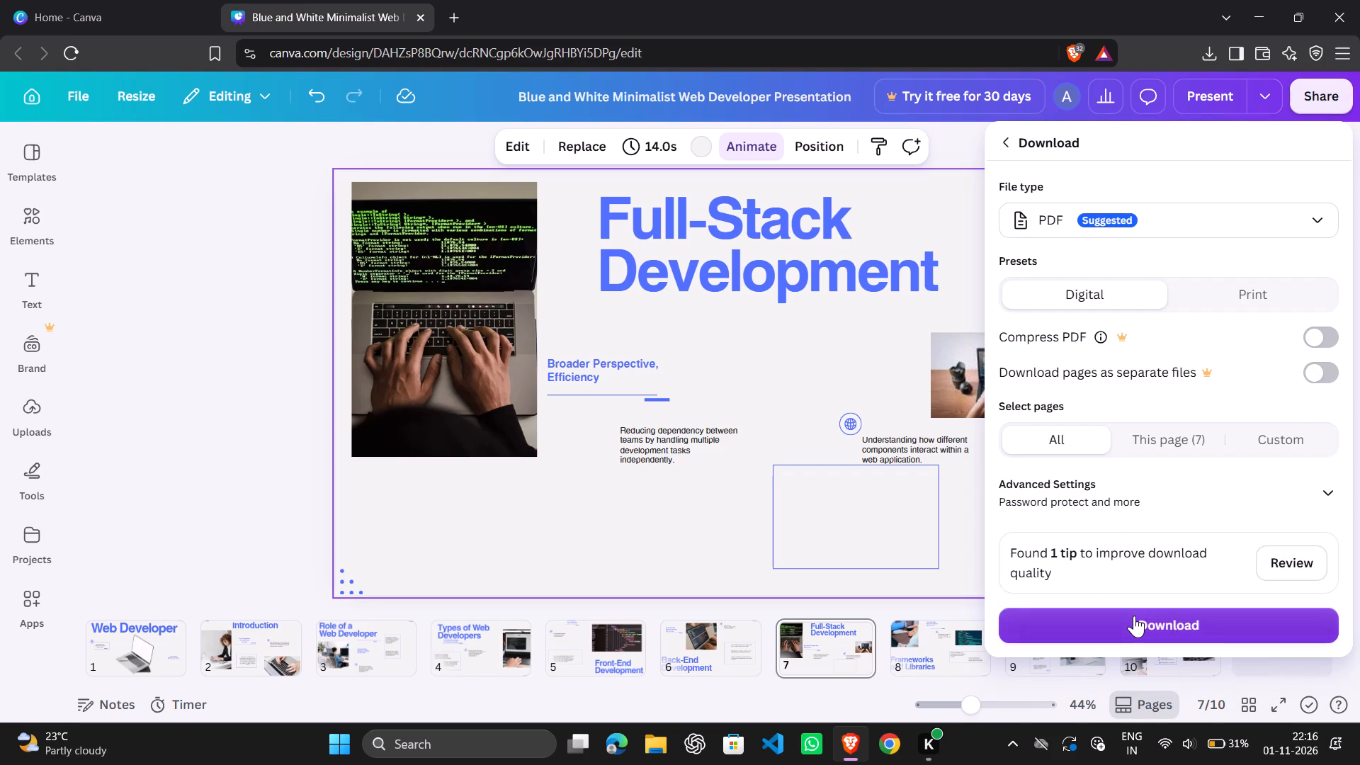
left_click(1134, 616)
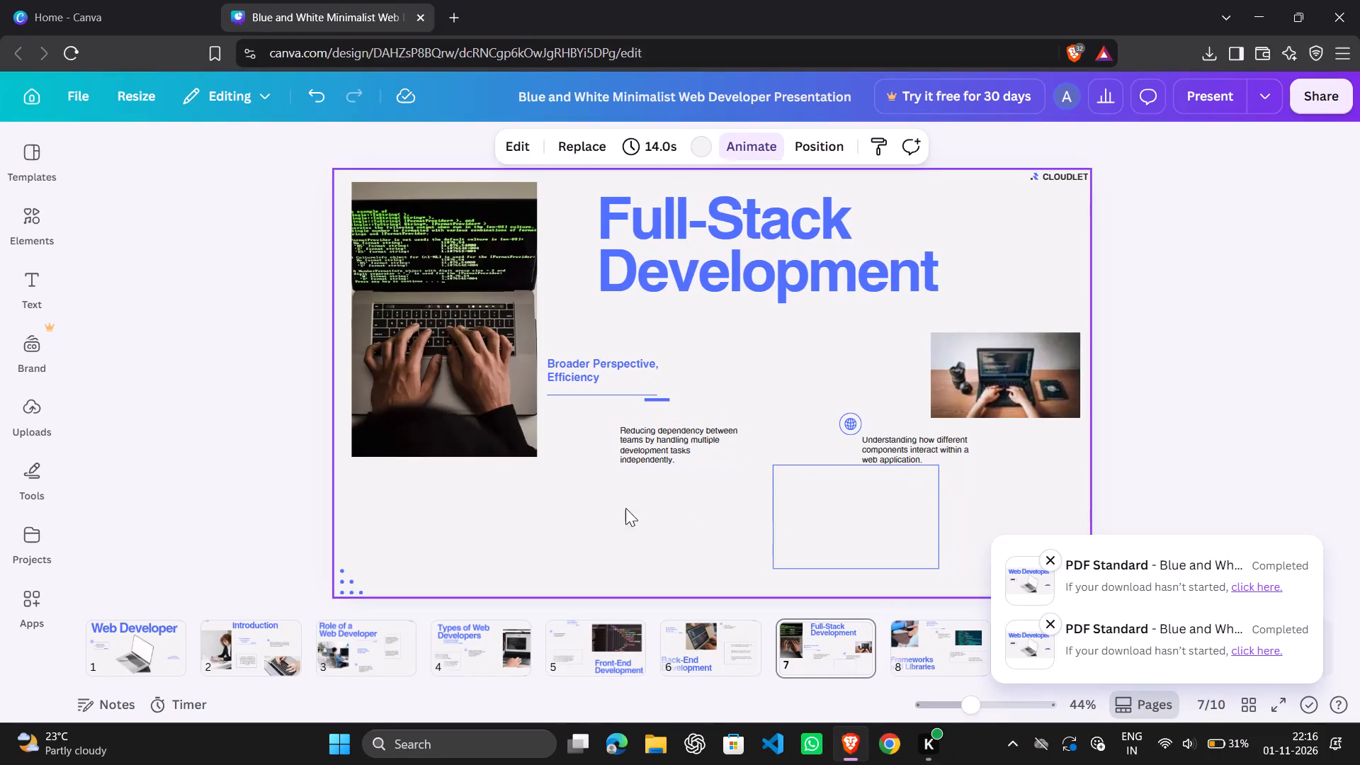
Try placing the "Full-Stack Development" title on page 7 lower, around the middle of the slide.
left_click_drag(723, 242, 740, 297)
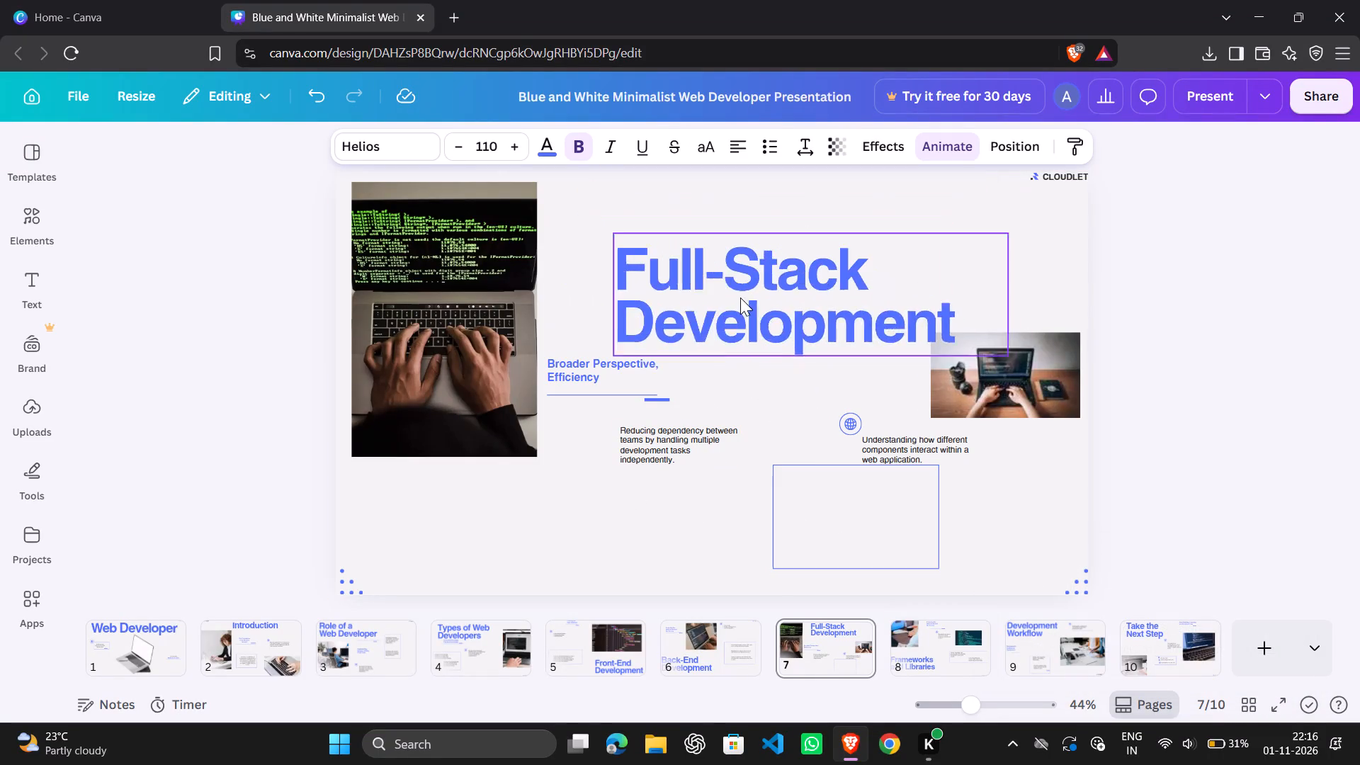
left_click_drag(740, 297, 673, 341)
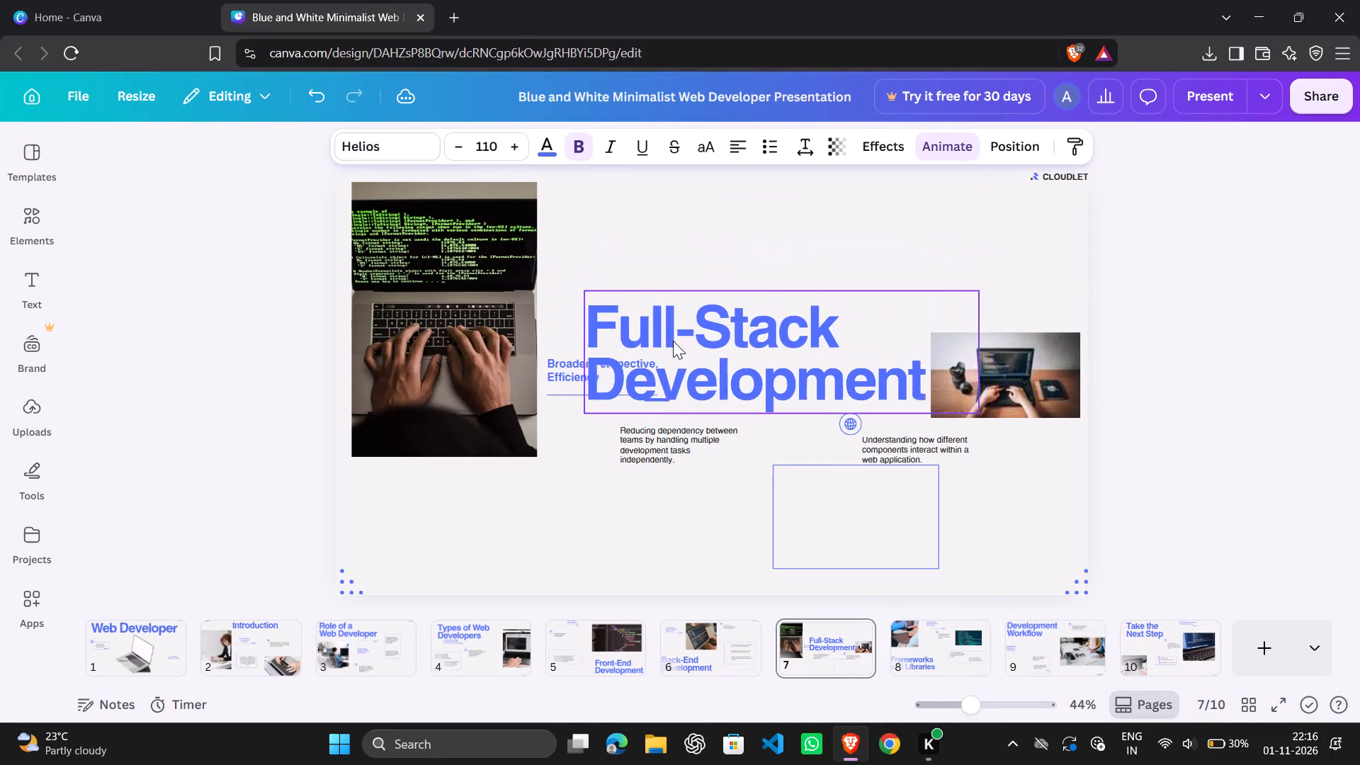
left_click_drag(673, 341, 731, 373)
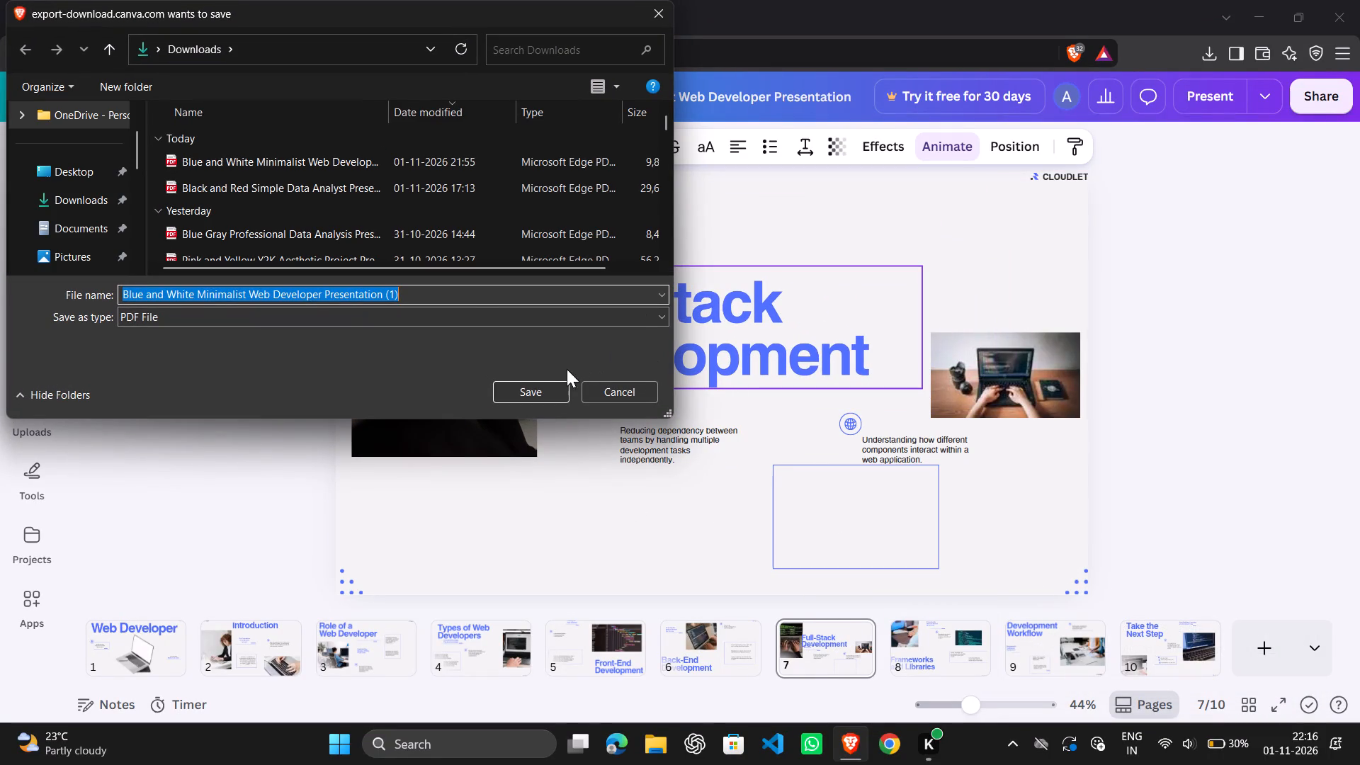
Save the PDF in Downloads as "Blue and White Minimalist Web Developer Presentation (1)".
left_click(550, 383)
Move the "Full-Stack Development" title up to the top of page 7, between the tall photo and the logo.
left_click_drag(653, 328, 701, 246)
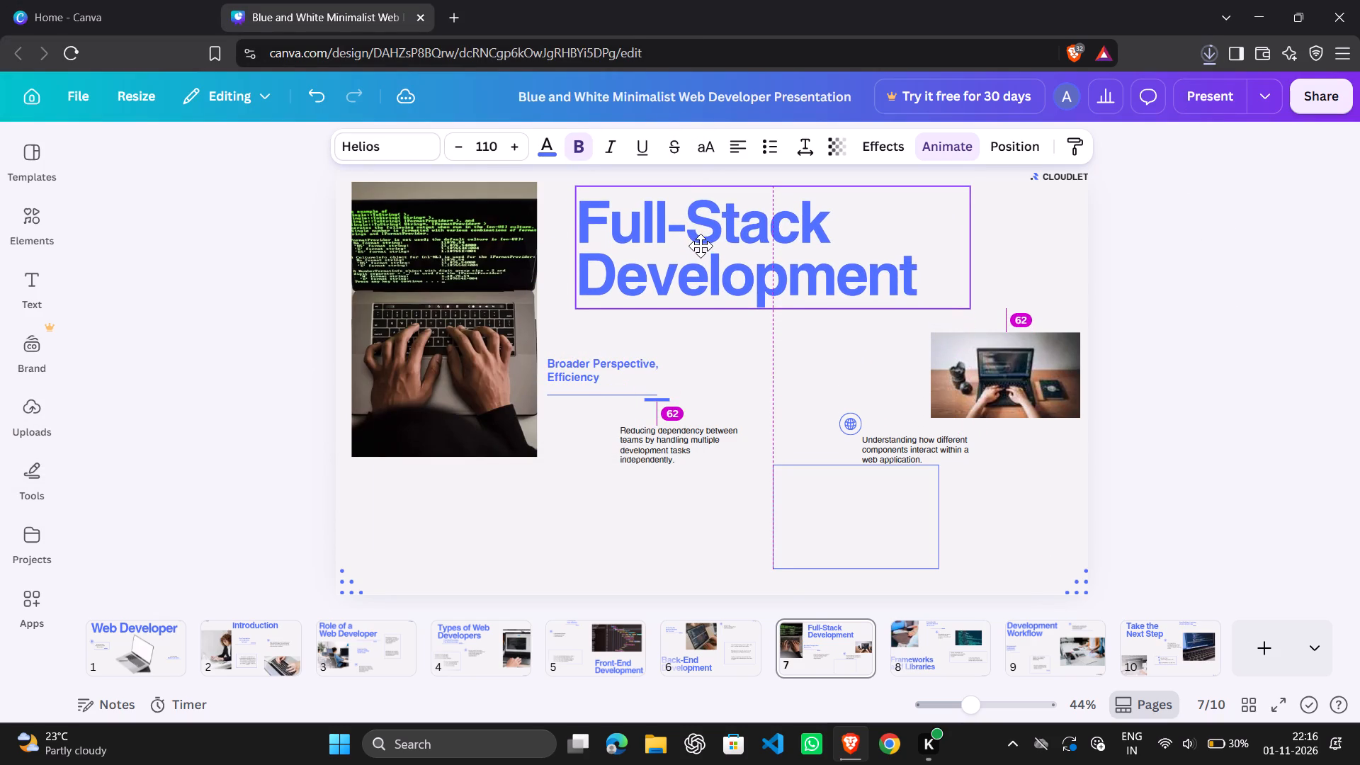
left_click_drag(701, 246, 701, 244)
left_click(701, 244)
left_click(771, 419)
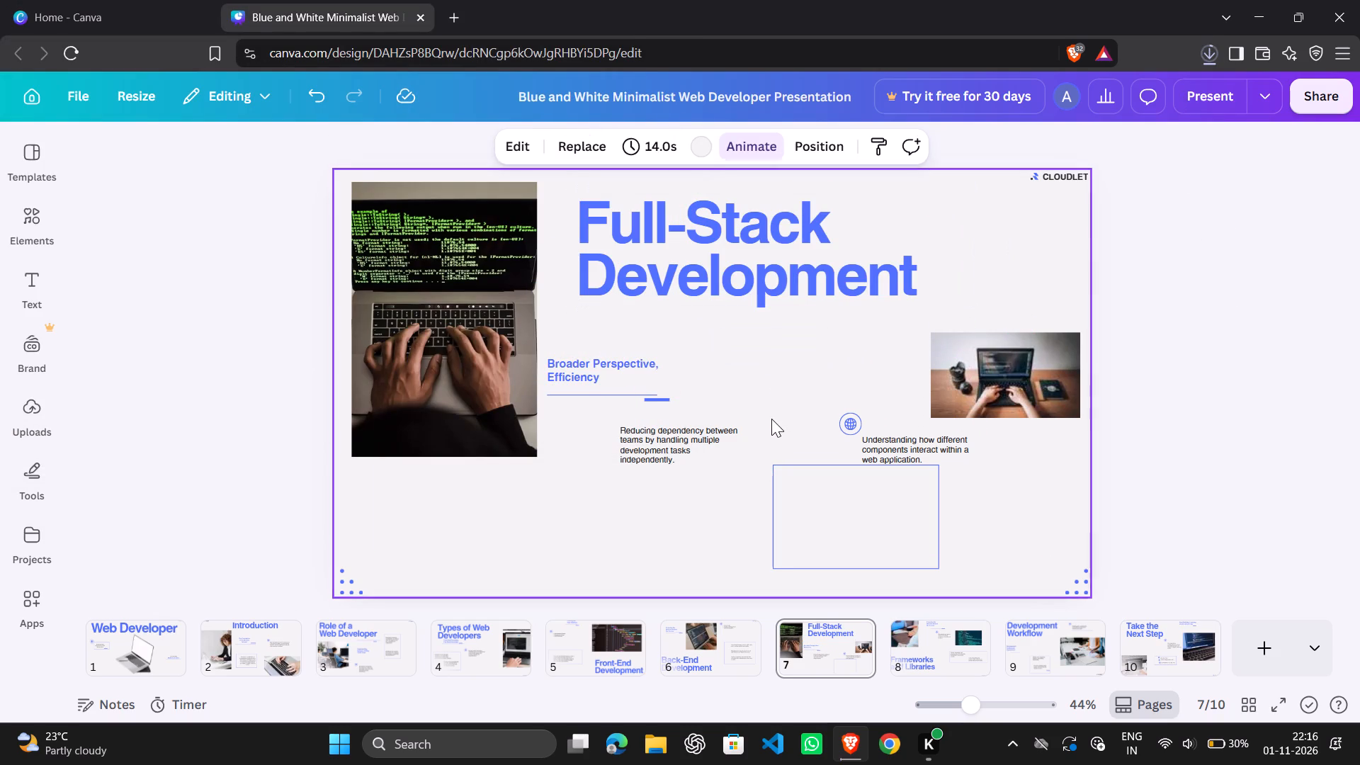